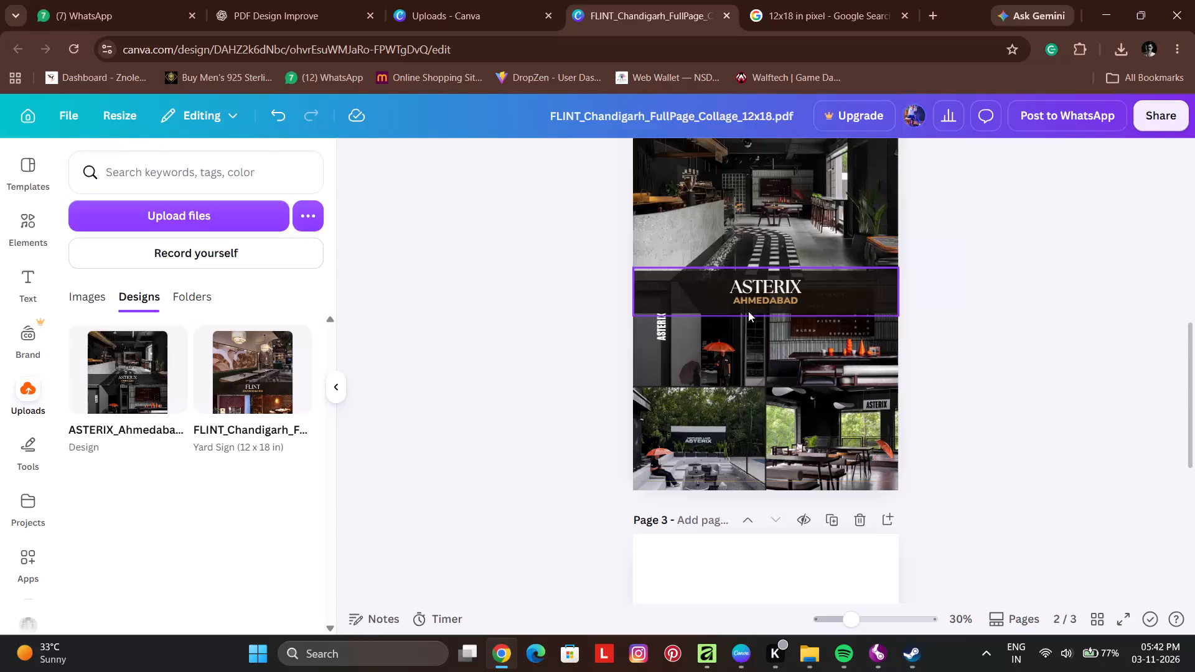
Examine the FLINT Chandigarh collage on page 1, including its main interior photo and title band.
scroll(770, 317, "up", 9)
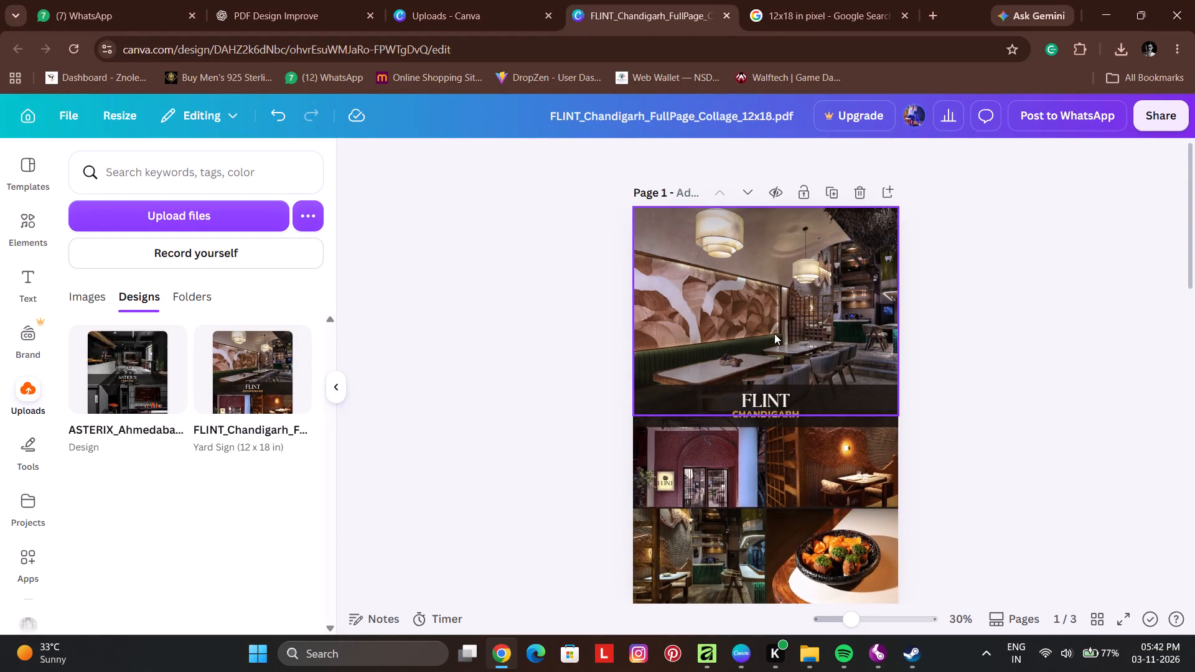
scroll(774, 335, "up", 6, "ctrl")
scroll(791, 364, "down", 1, "ctrl")
left_click(963, 492)
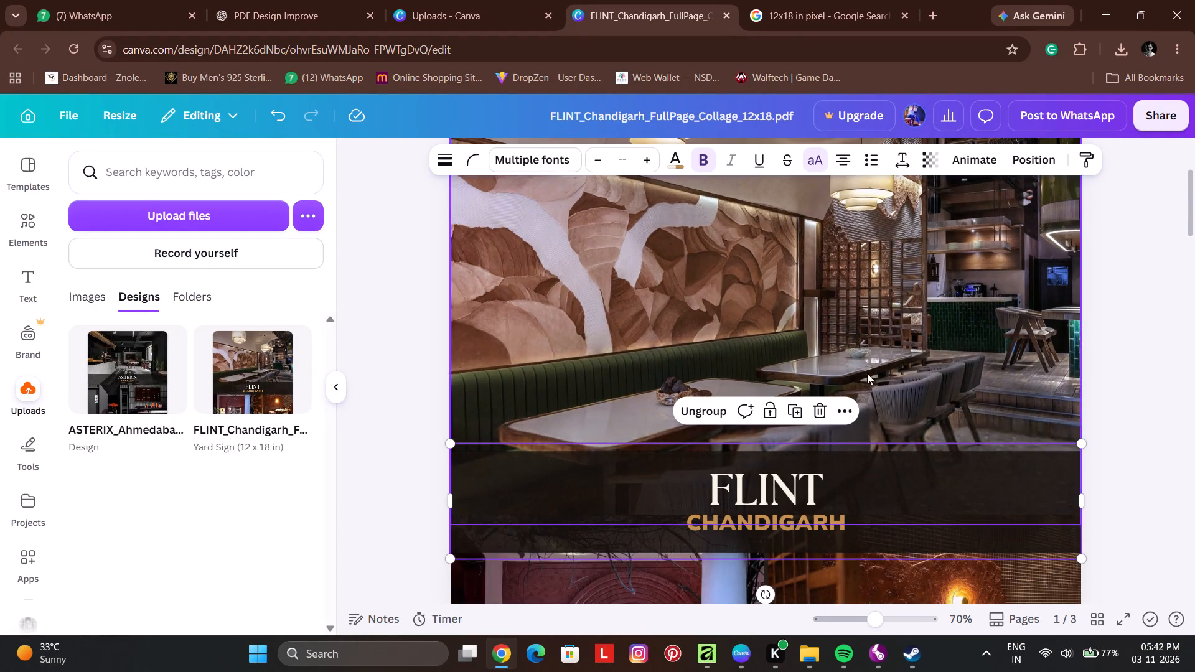
scroll(818, 324, "up", 3, "ctrl")
scroll(818, 324, "down", 8, "ctrl")
scroll(818, 324, "up", 6)
scroll(815, 322, "down", 4)
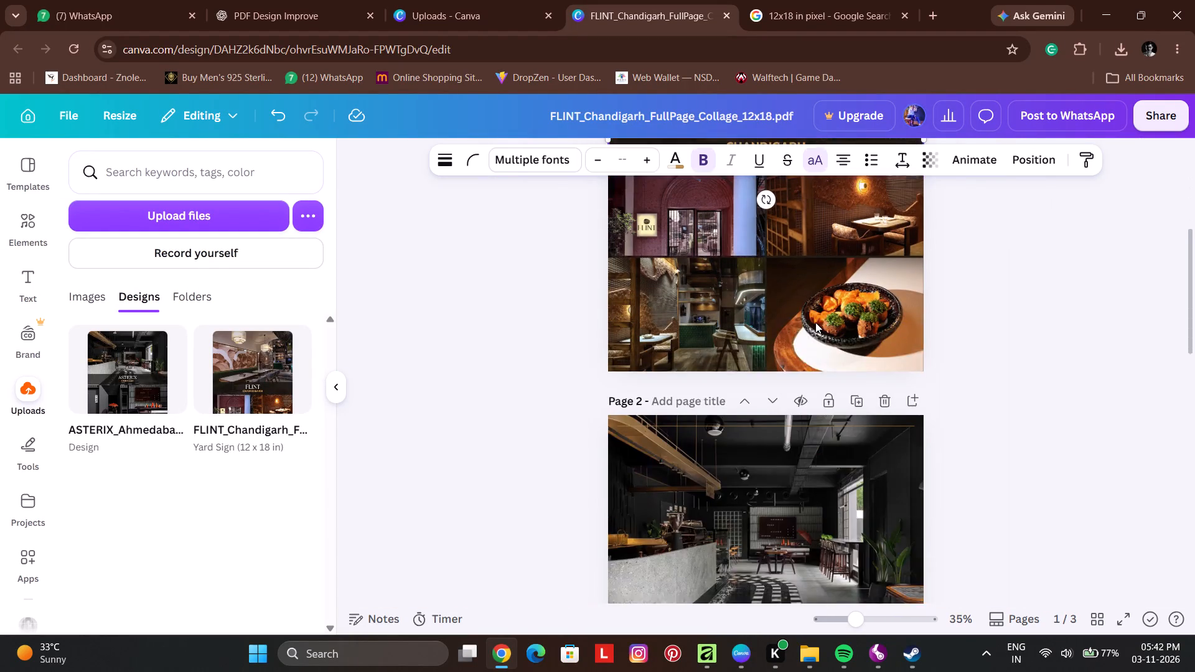
scroll(810, 334, "up", 2)
scroll(803, 406, "up", 2, "ctrl")
scroll(802, 424, "up", 4)
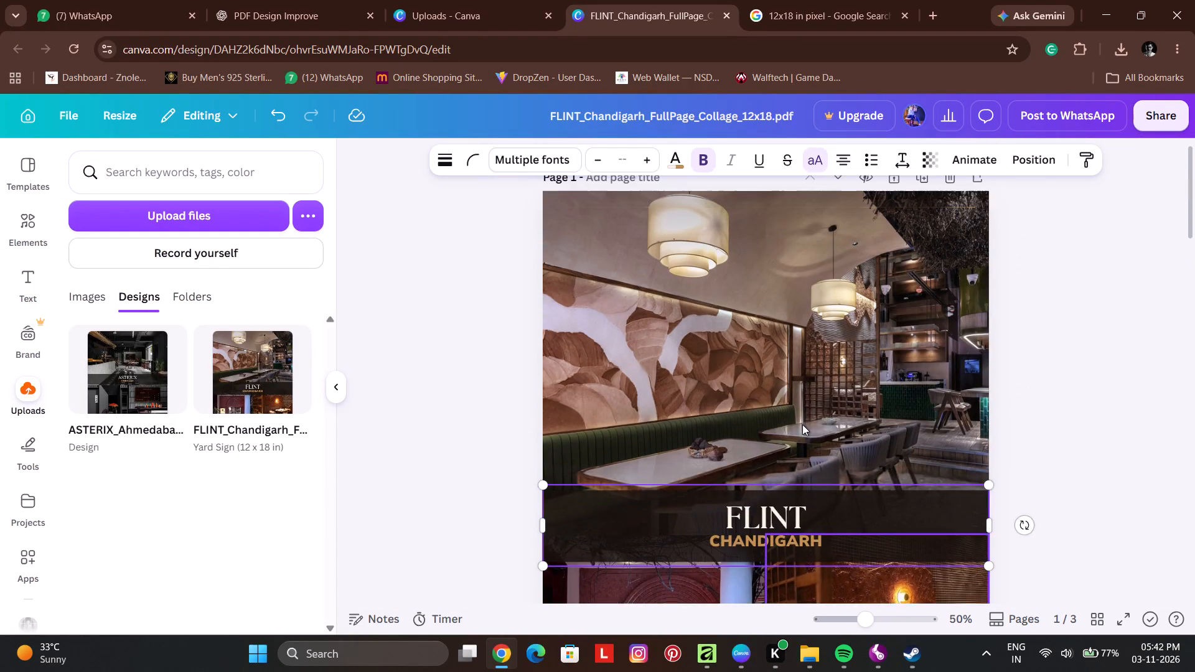
scroll(804, 422, "down", 2)
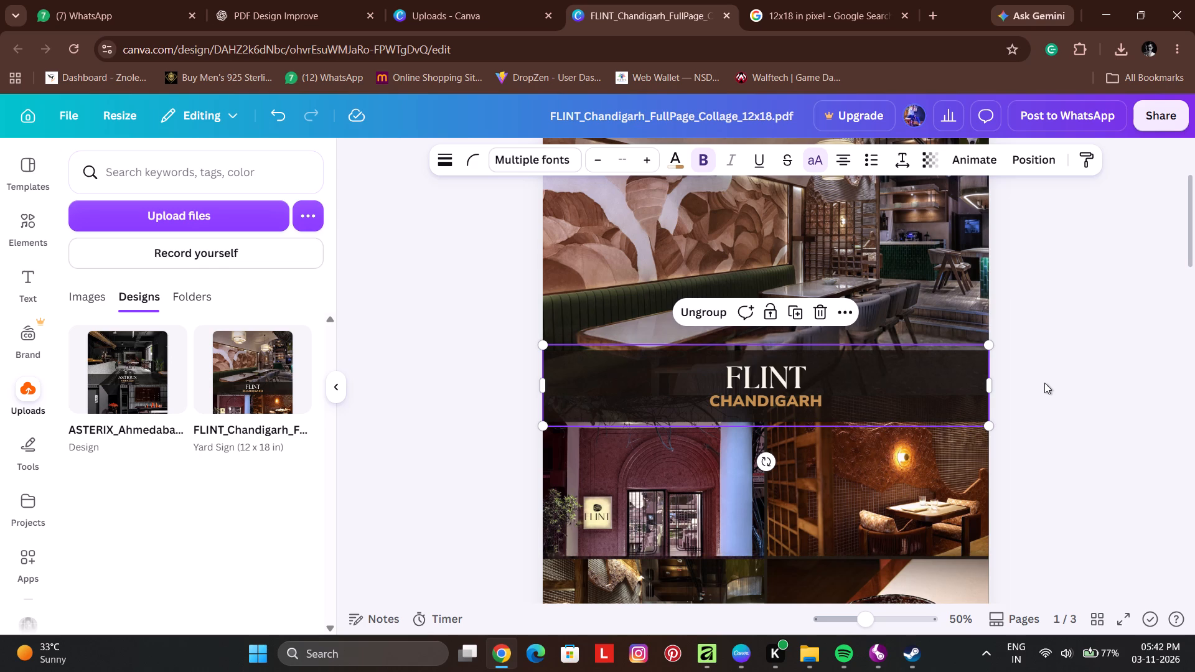
scroll(800, 376, "up", 3)
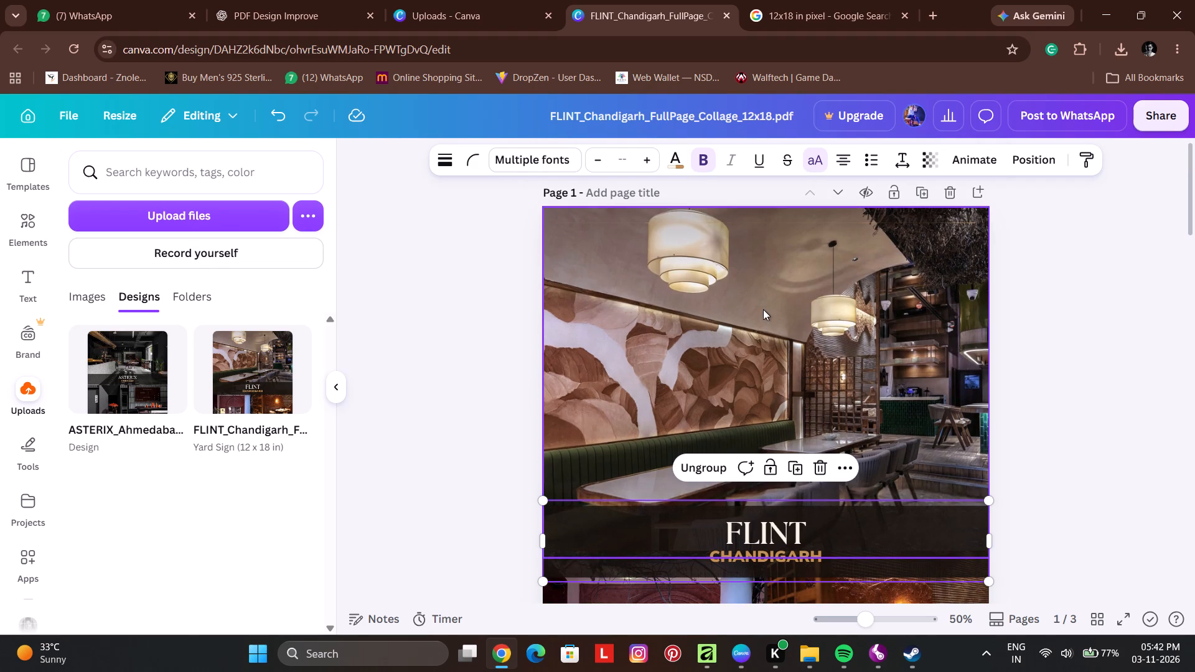
scroll(767, 317, "up", 2)
scroll(822, 474, "down", 2)
scroll(889, 408, "up", 4)
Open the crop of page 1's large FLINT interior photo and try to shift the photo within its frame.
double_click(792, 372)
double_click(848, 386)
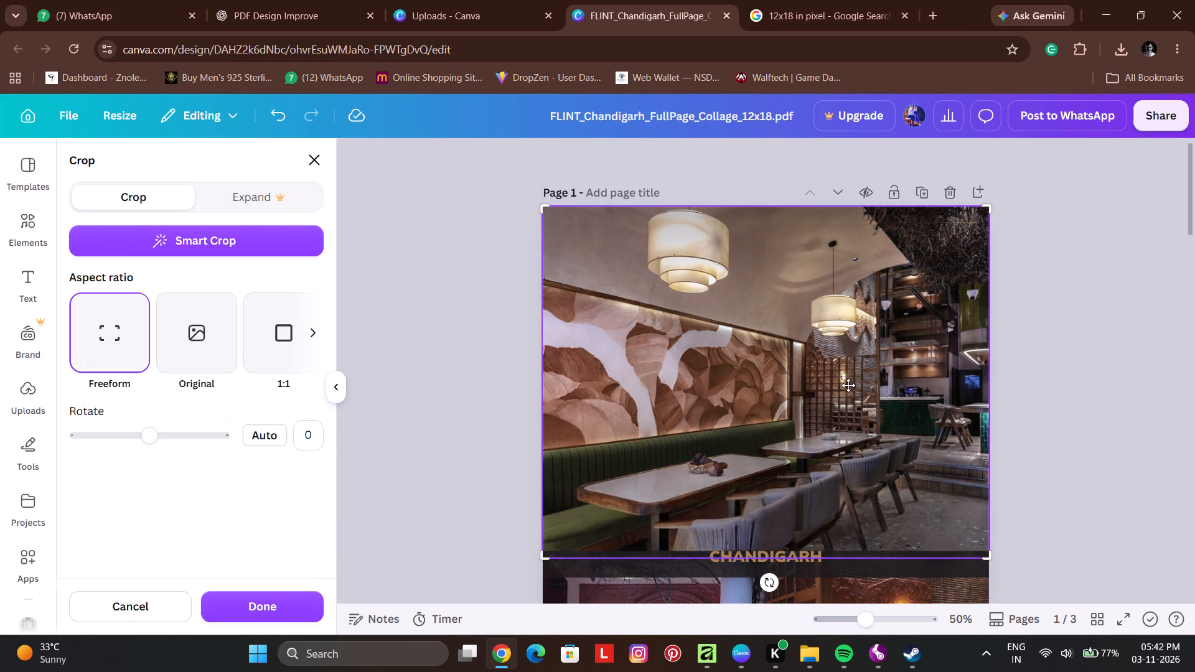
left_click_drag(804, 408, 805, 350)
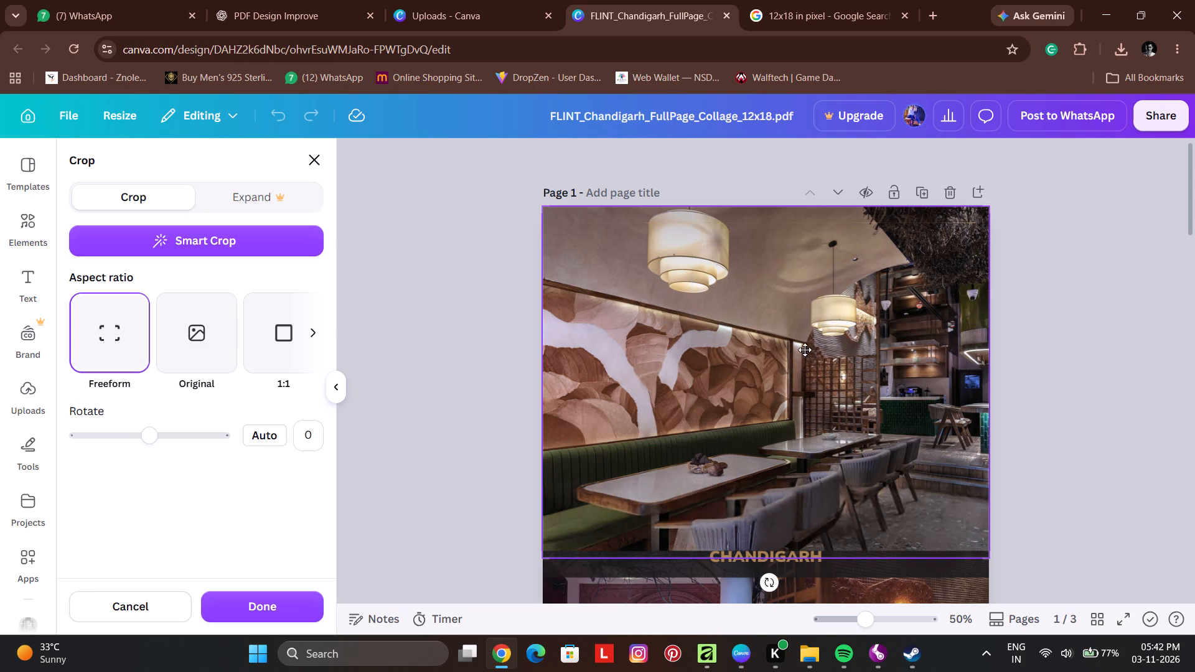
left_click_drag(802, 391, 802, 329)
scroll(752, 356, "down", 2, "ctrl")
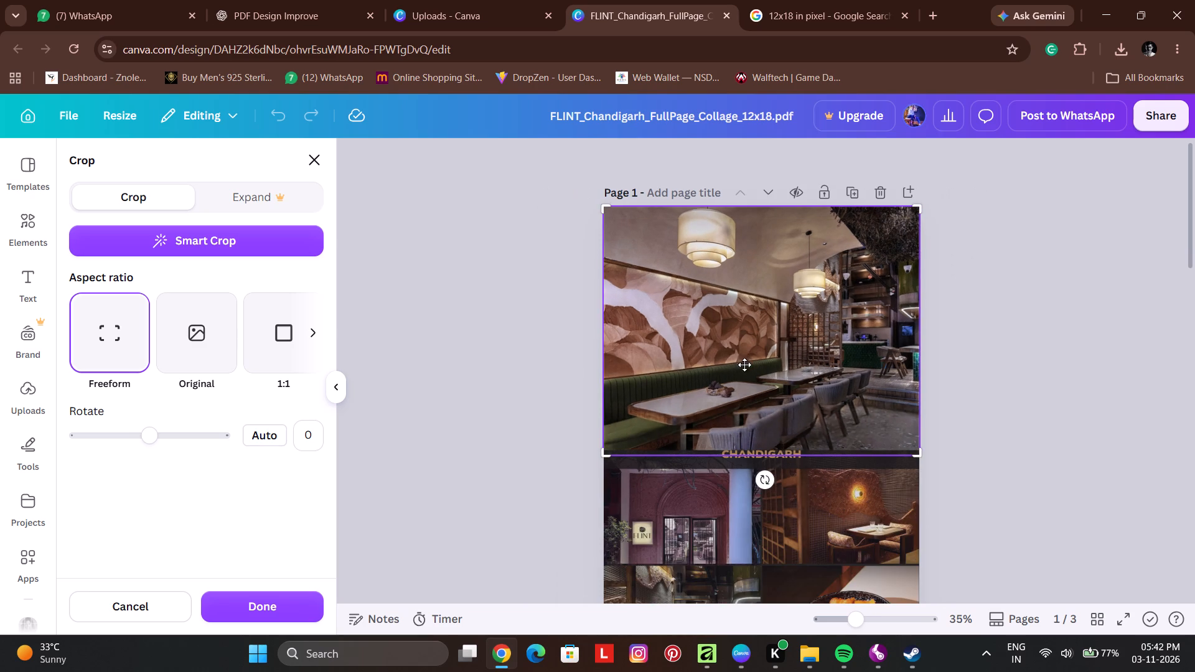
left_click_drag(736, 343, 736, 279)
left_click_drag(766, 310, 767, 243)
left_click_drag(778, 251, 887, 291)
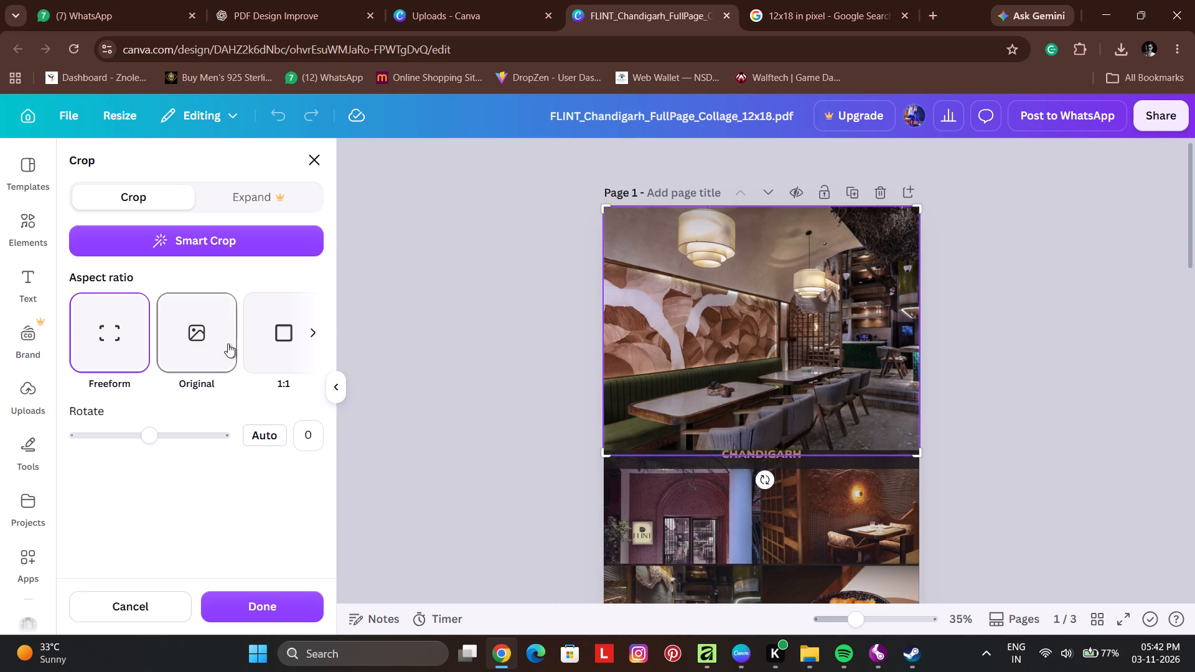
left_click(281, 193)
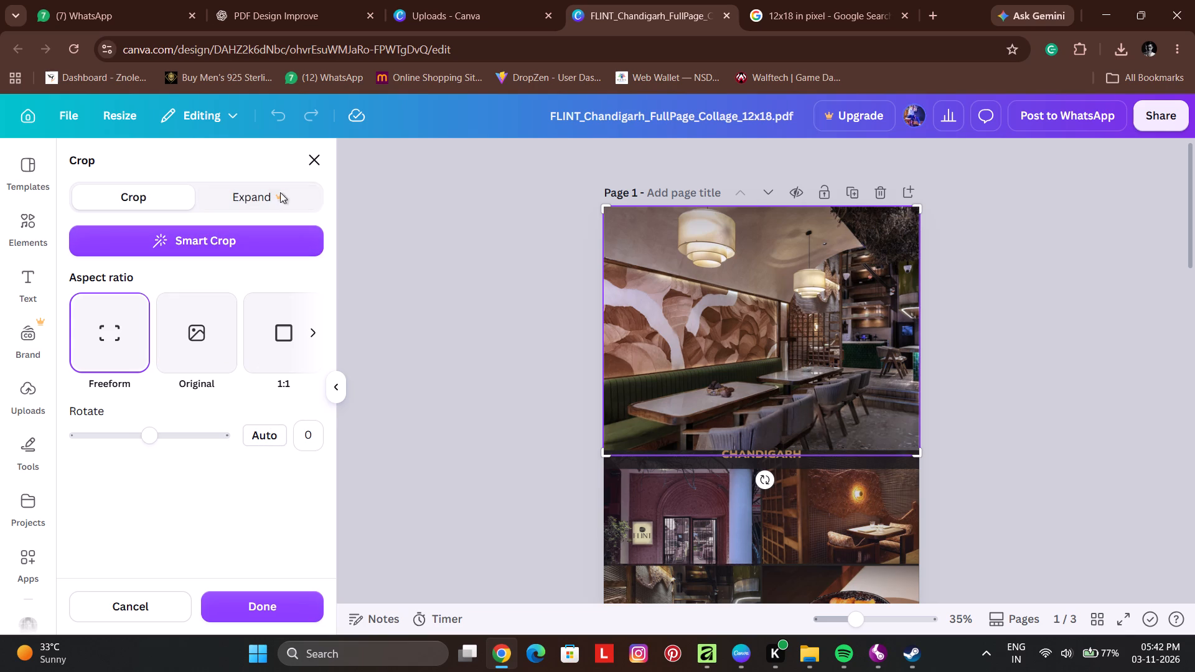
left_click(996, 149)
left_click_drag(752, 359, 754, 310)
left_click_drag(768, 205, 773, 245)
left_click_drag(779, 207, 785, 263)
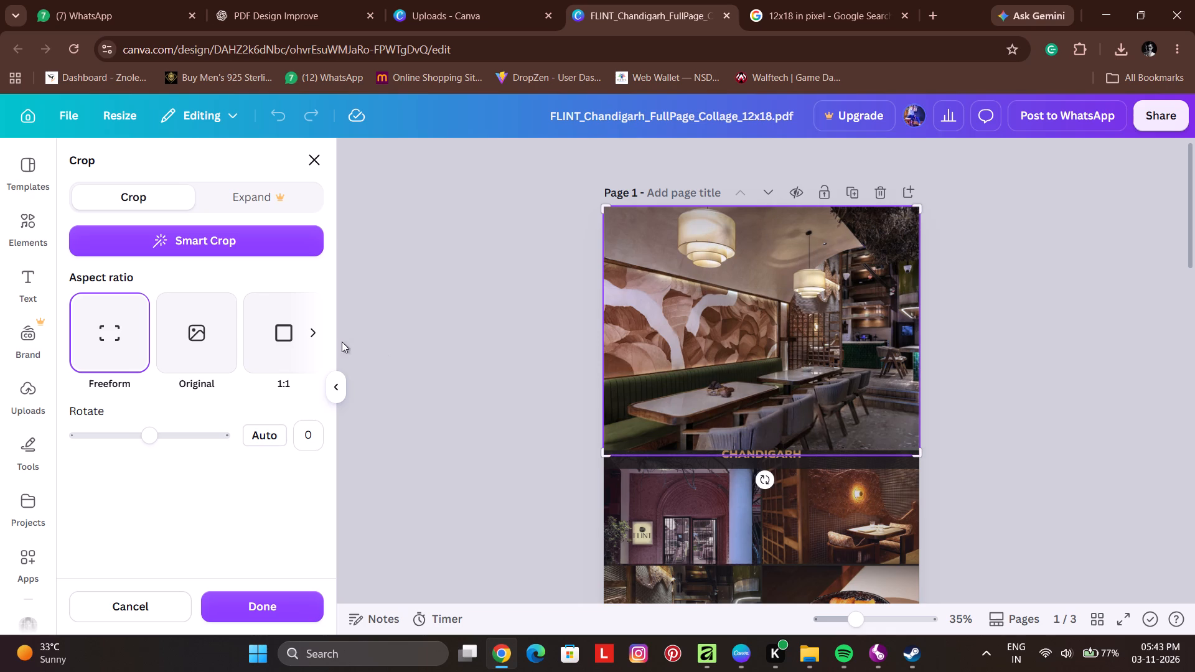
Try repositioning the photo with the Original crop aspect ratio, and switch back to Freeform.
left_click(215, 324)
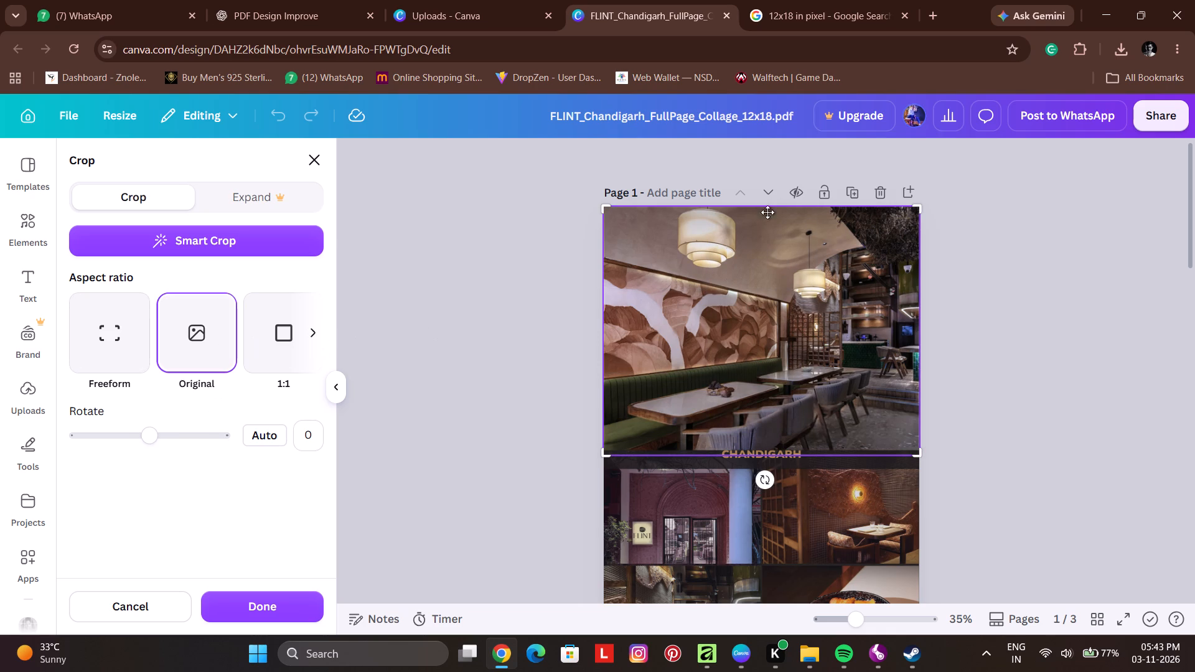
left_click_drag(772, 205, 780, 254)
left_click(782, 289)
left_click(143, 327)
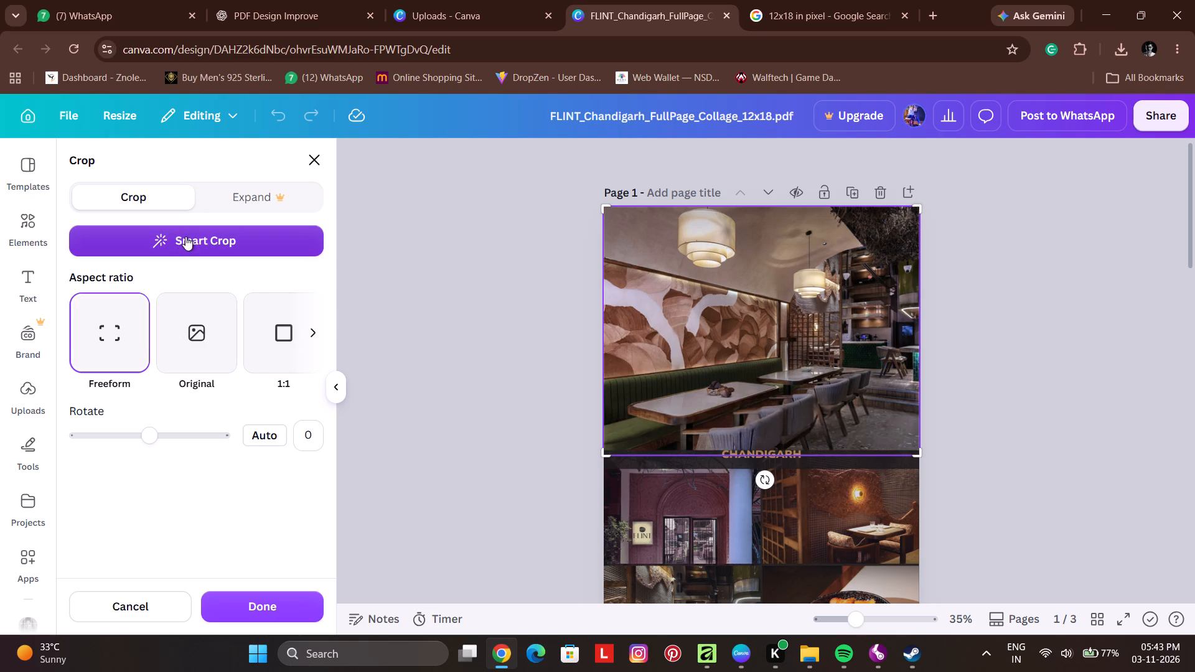
Apply Smart Crop to the large FLINT interior photo, shift the photo upward within its frame, and finish cropping.
left_click(198, 240)
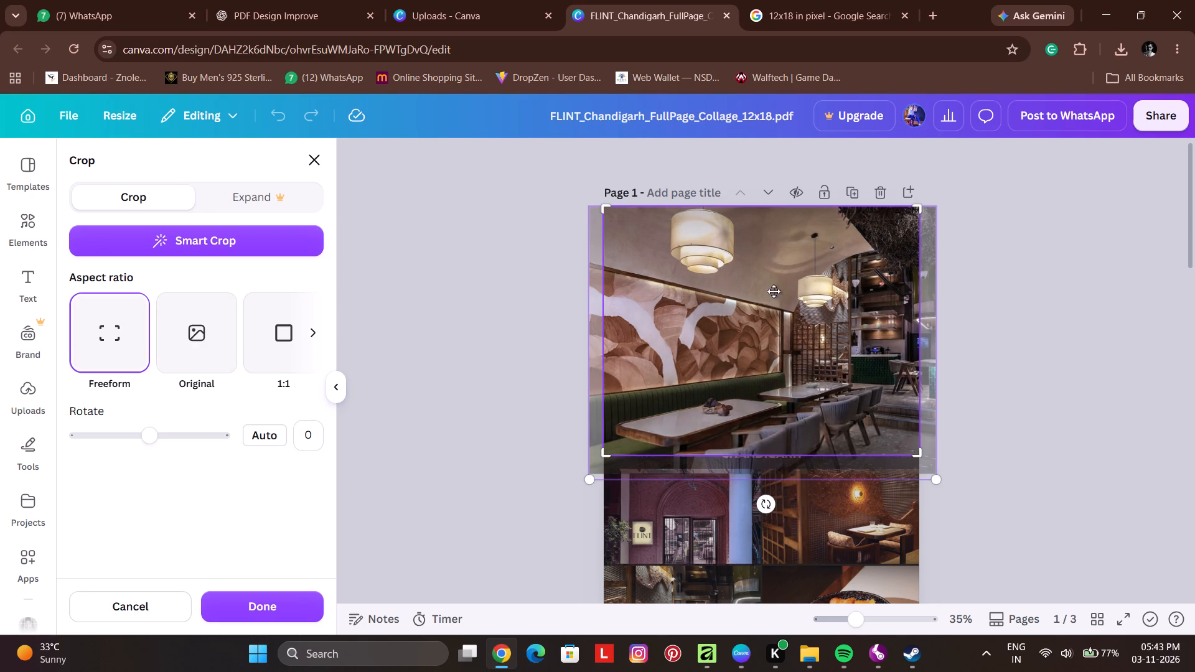
left_click_drag(781, 281, 790, 313)
left_click_drag(884, 317, 847, 292)
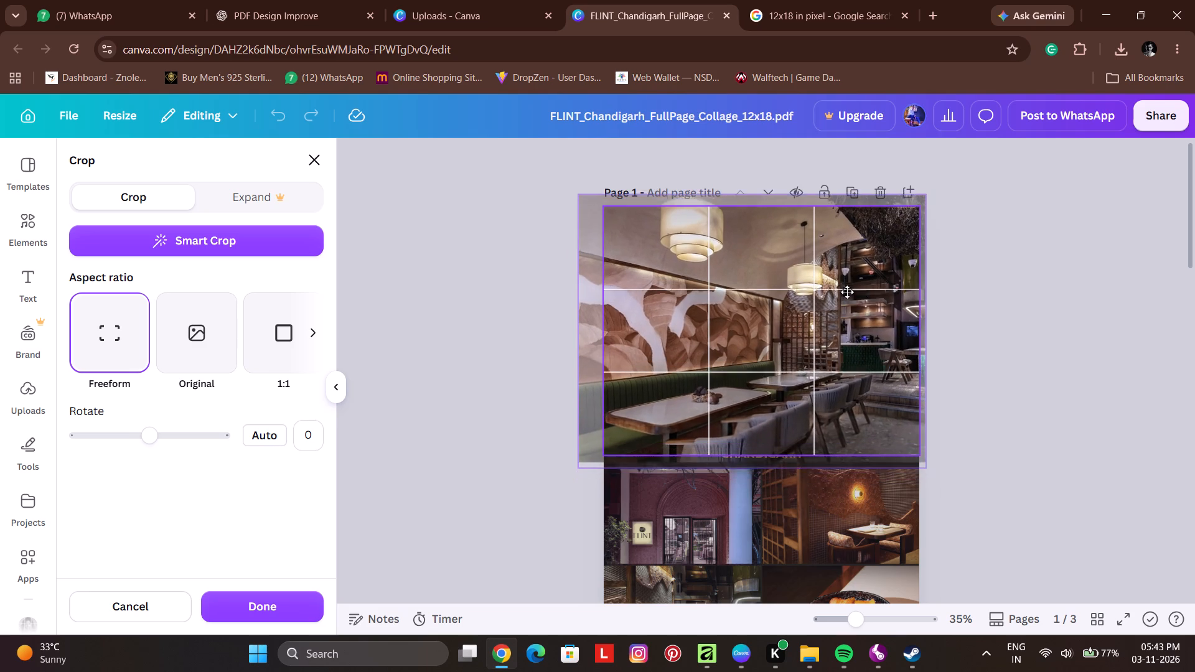
left_click_drag(847, 292, 850, 254)
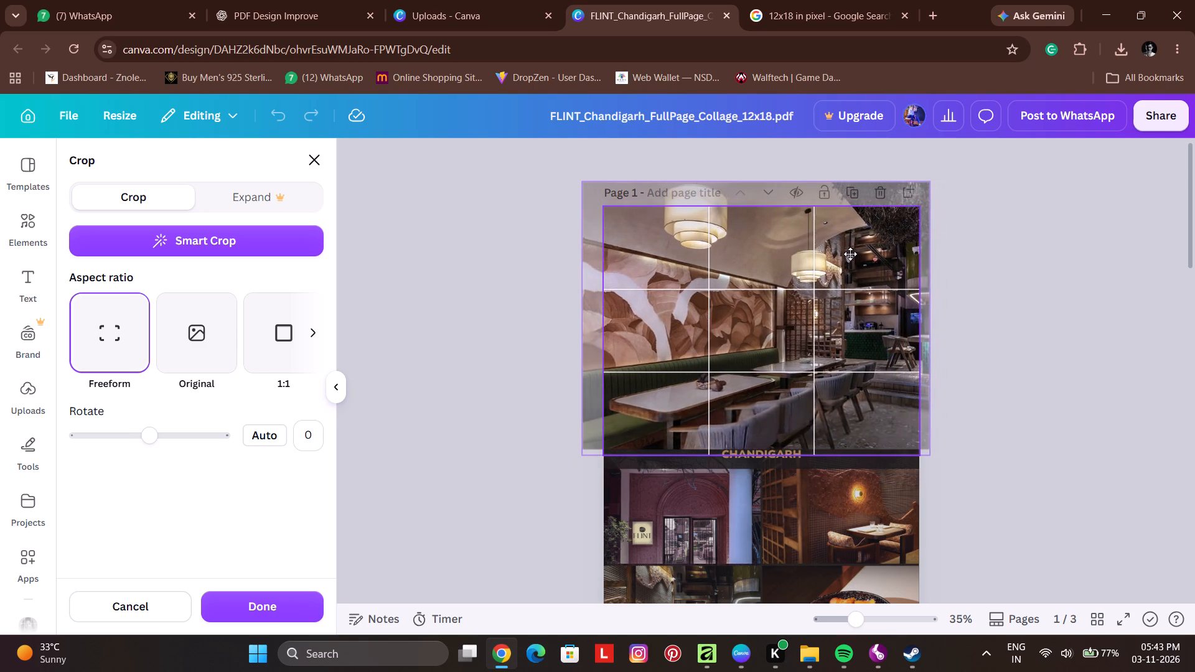
left_click_drag(850, 254, 859, 251)
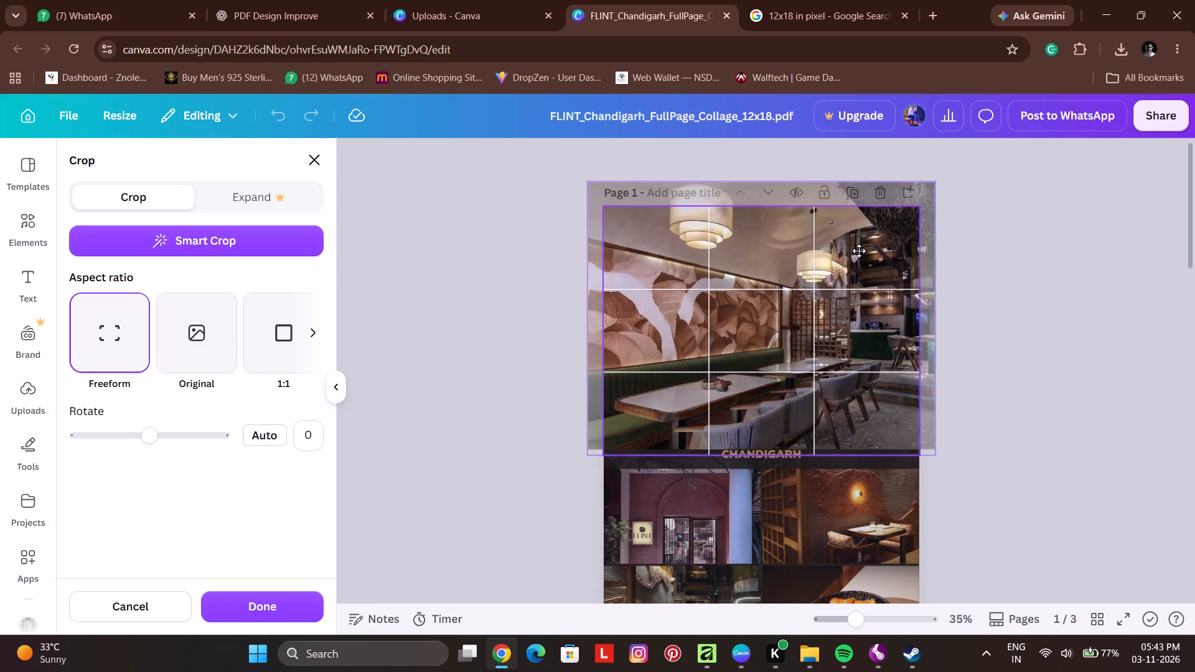
left_click_drag(859, 251, 891, 224)
left_click_drag(858, 301, 812, 288)
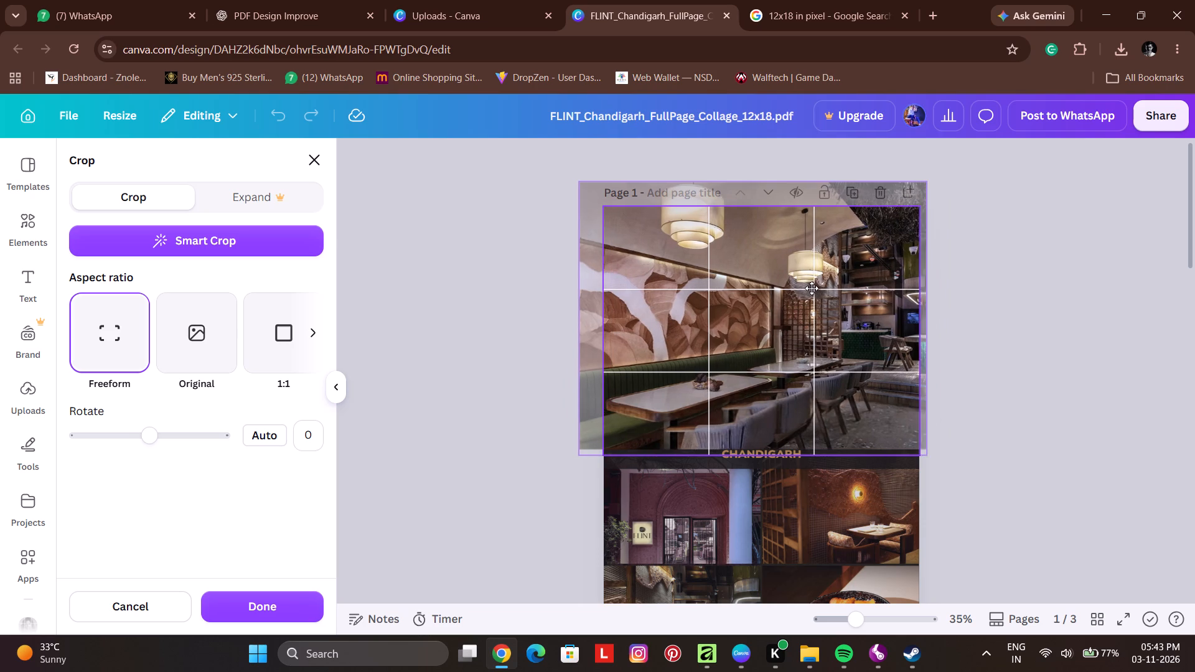
left_click_drag(812, 288, 820, 285)
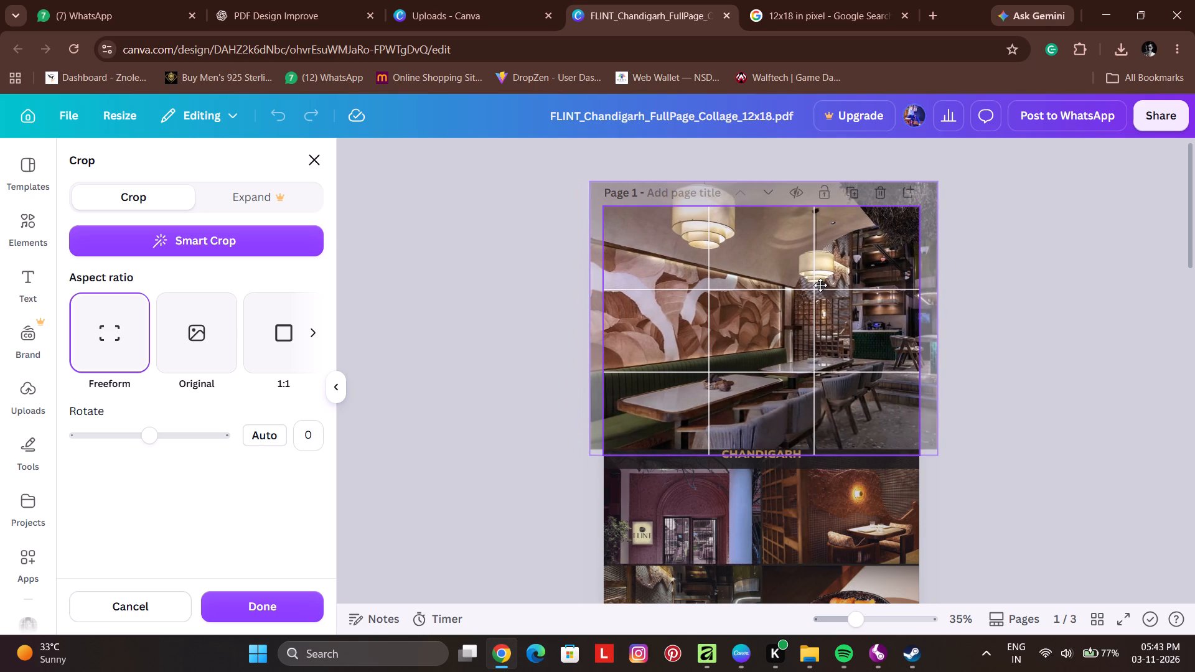
left_click_drag(820, 285, 818, 283)
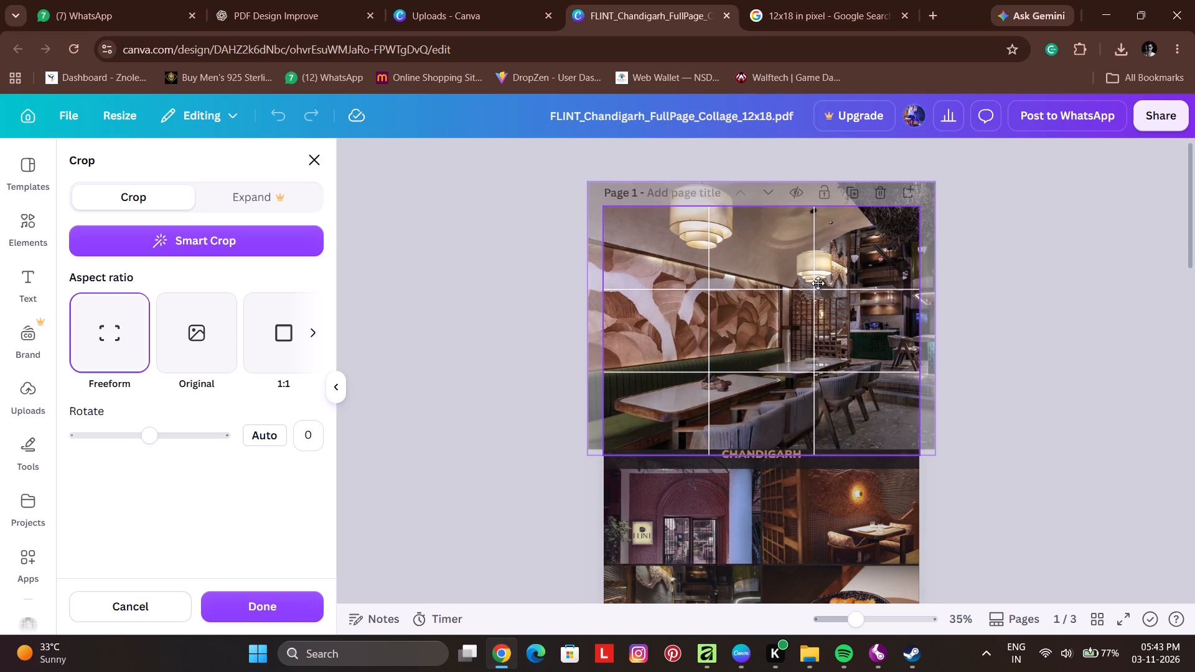
left_click_drag(818, 283, 818, 283)
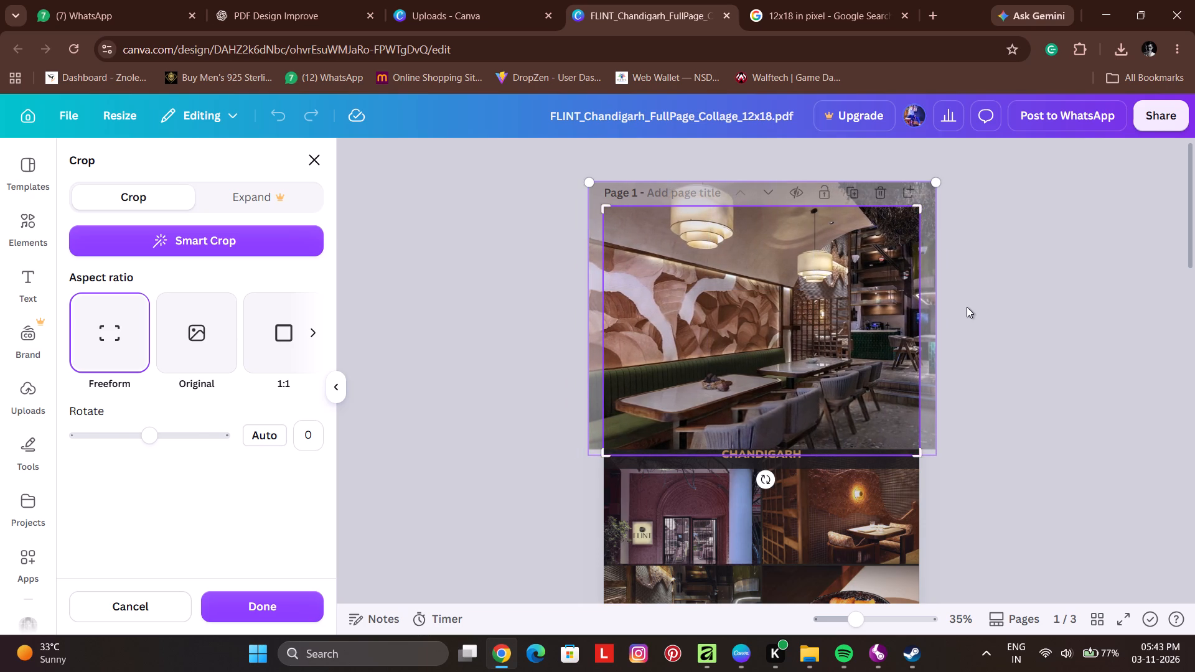
left_click(970, 307)
Review the recropped FLINT collage on page 1 and check the pages down to the blank page 3.
scroll(778, 382, "up", 2, "ctrl")
scroll(777, 381, "down", 3, "ctrl")
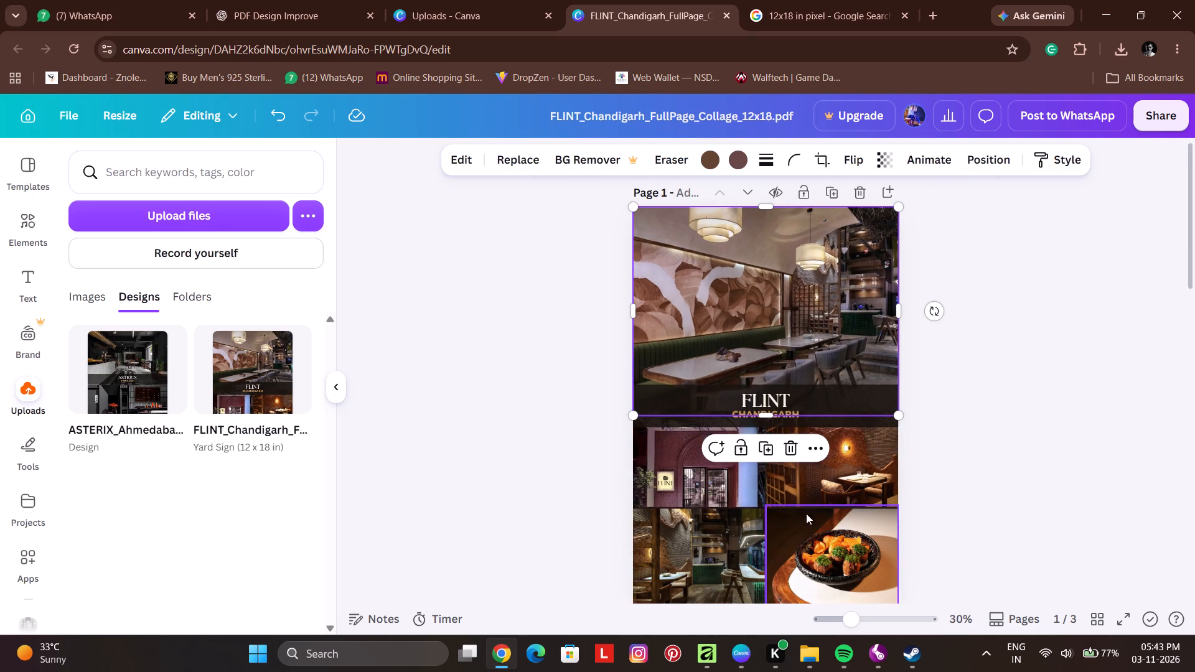
scroll(804, 515, "down", 2)
scroll(708, 330, "up", 2, "ctrl")
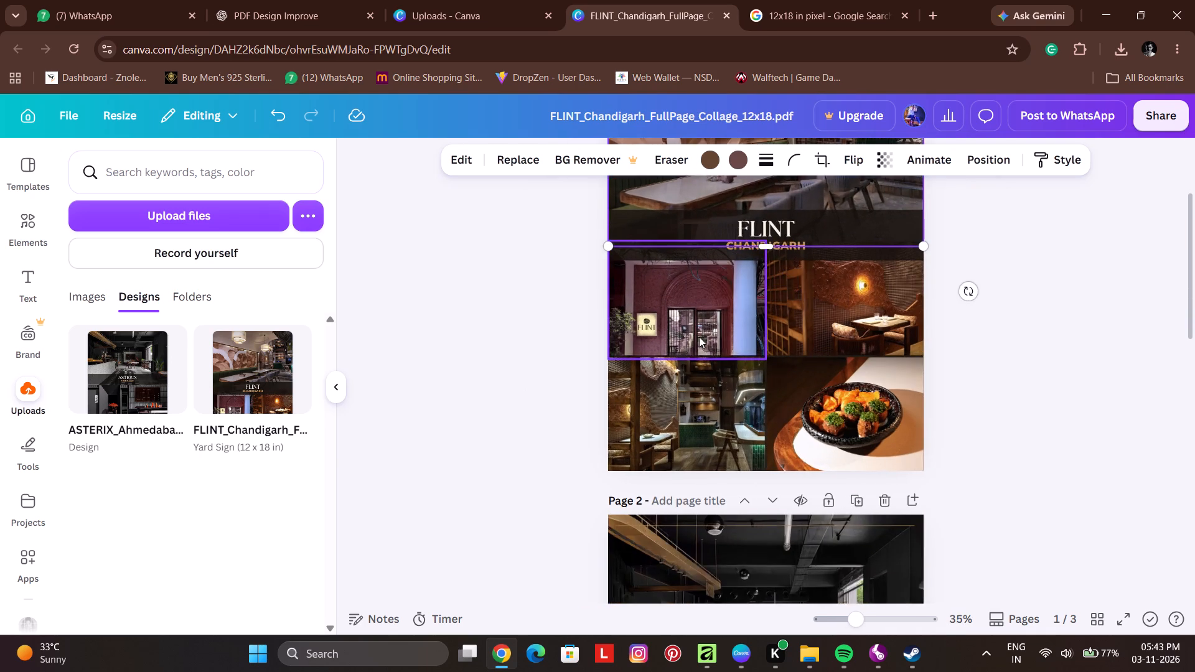
scroll(605, 380, "up", 2)
scroll(799, 311, "up", 3)
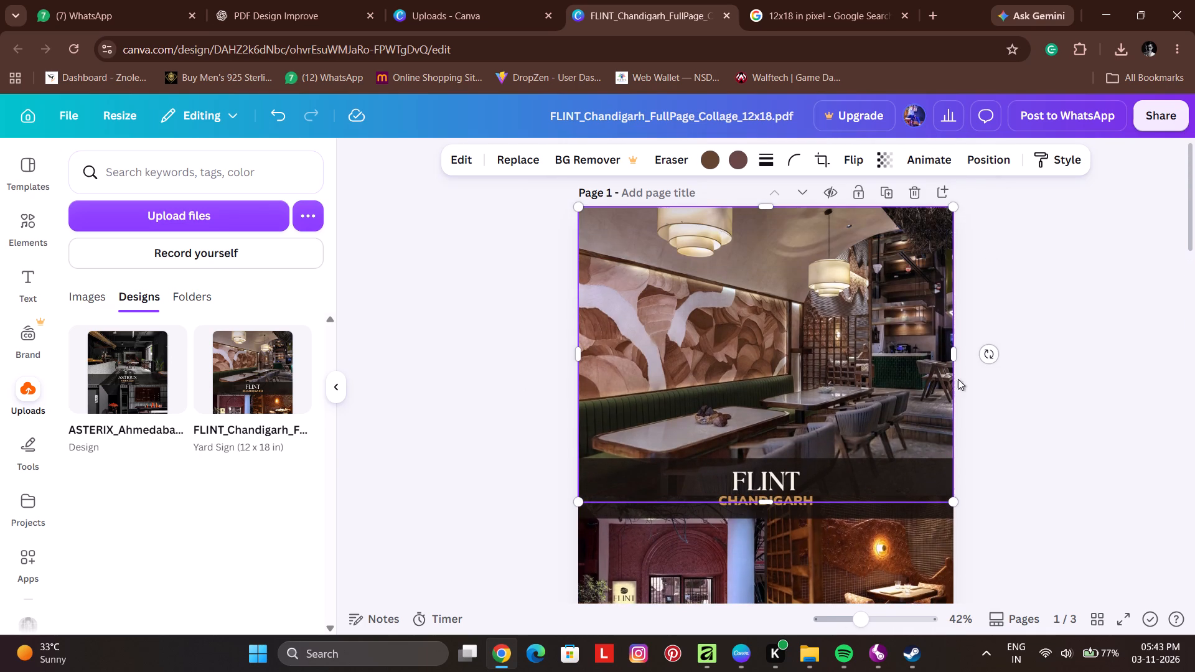
left_click(1056, 381)
left_click(866, 354)
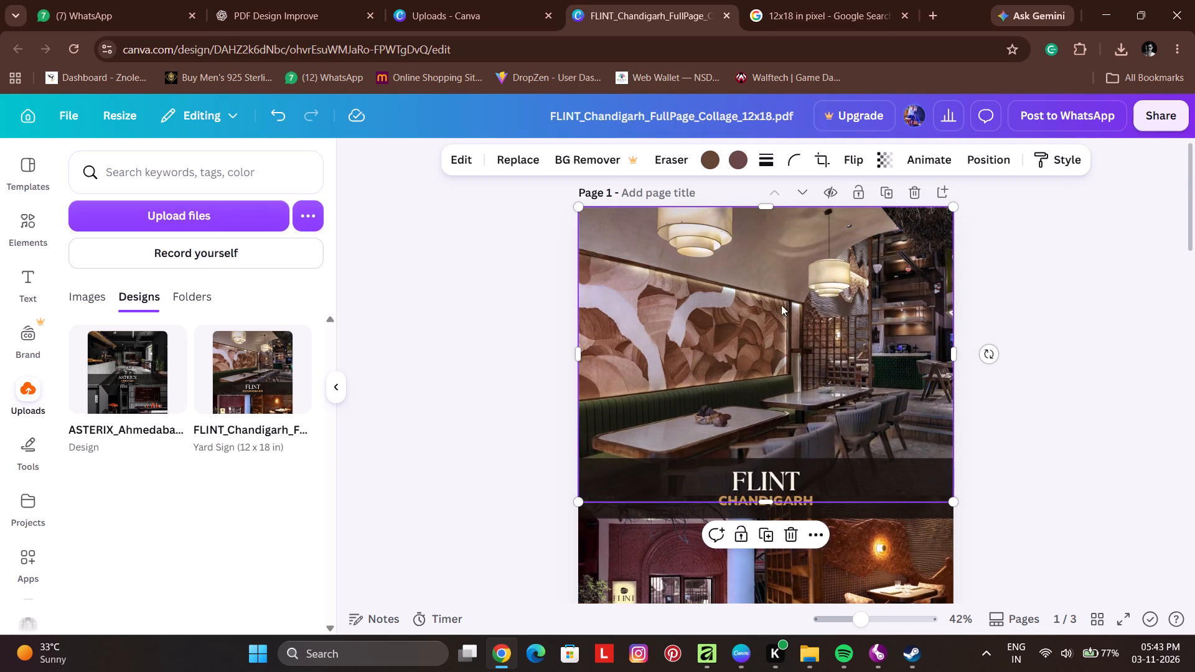
scroll(781, 305, "down", 18)
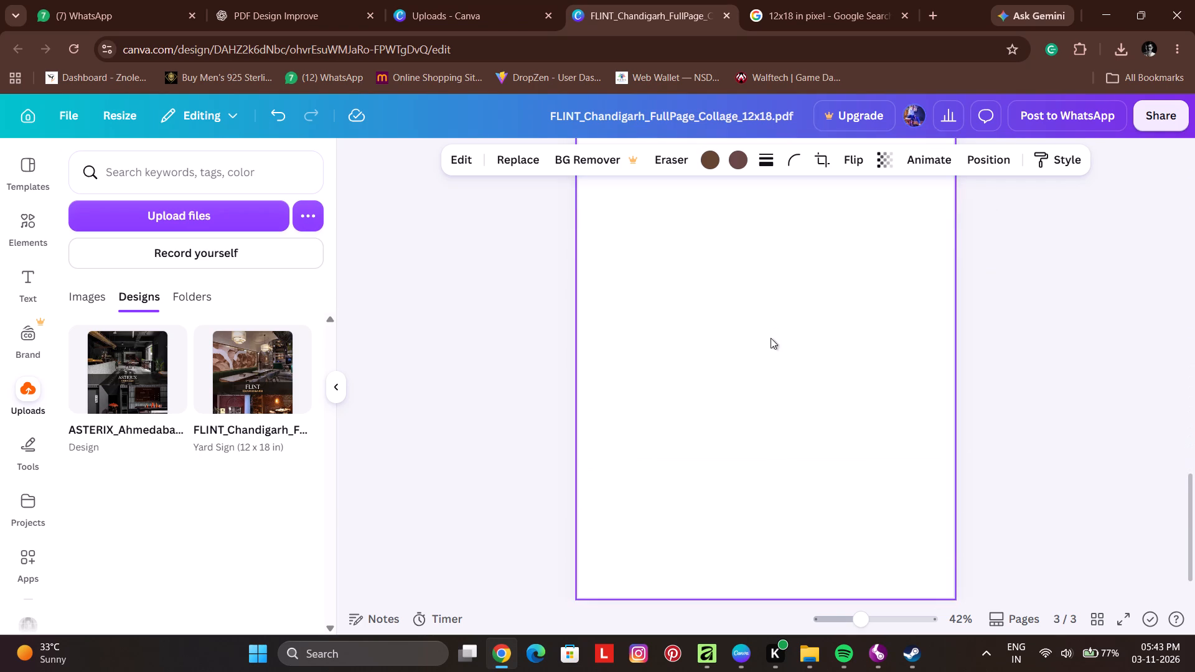
scroll(734, 378, "up", 2)
left_click(734, 380)
scroll(683, 409, "up", 1)
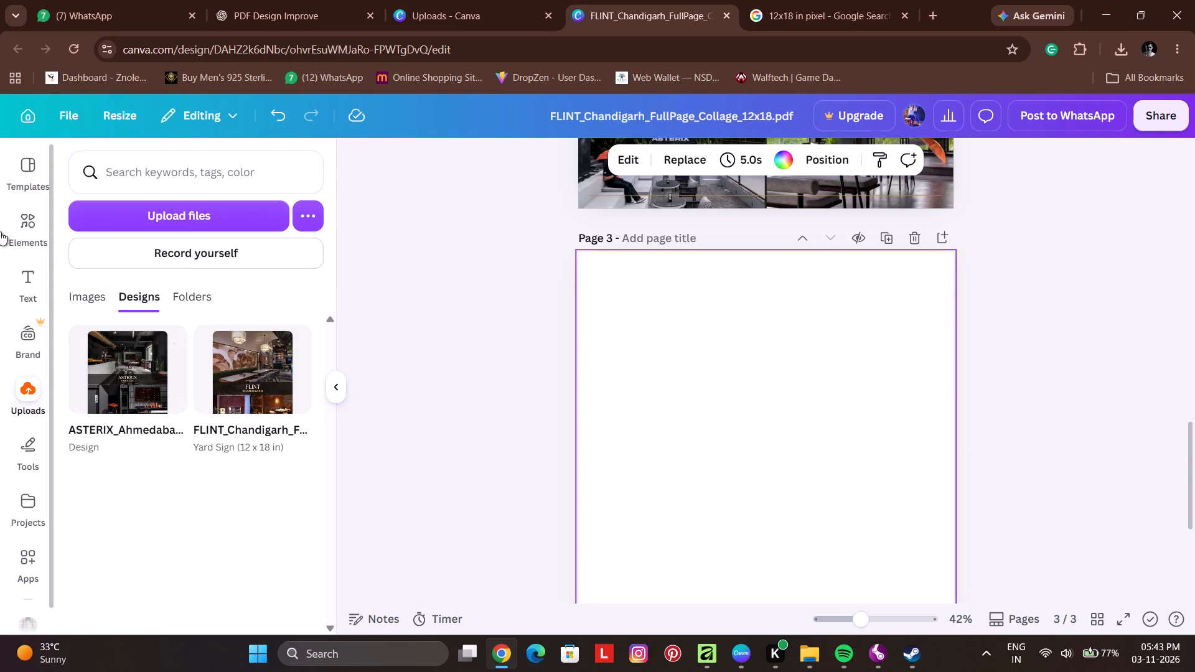
Switch to the Canva desktop app and delete the FLINT collage image from the full-page frame on page 1.
left_click(731, 651)
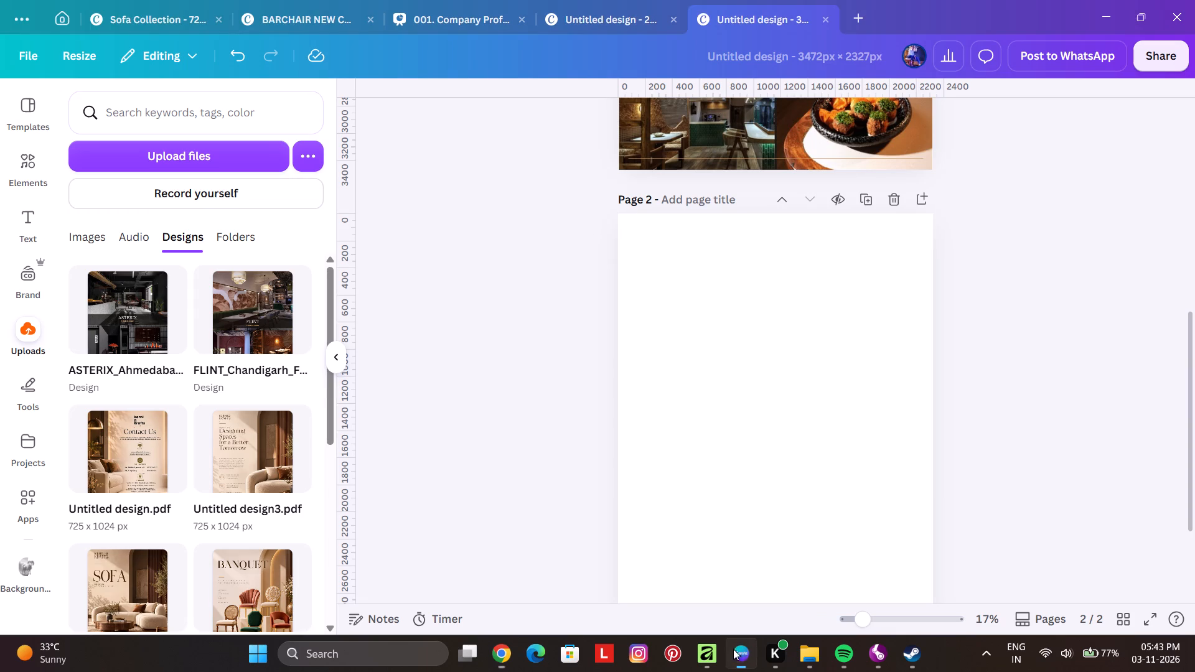
scroll(726, 340, "up", 12)
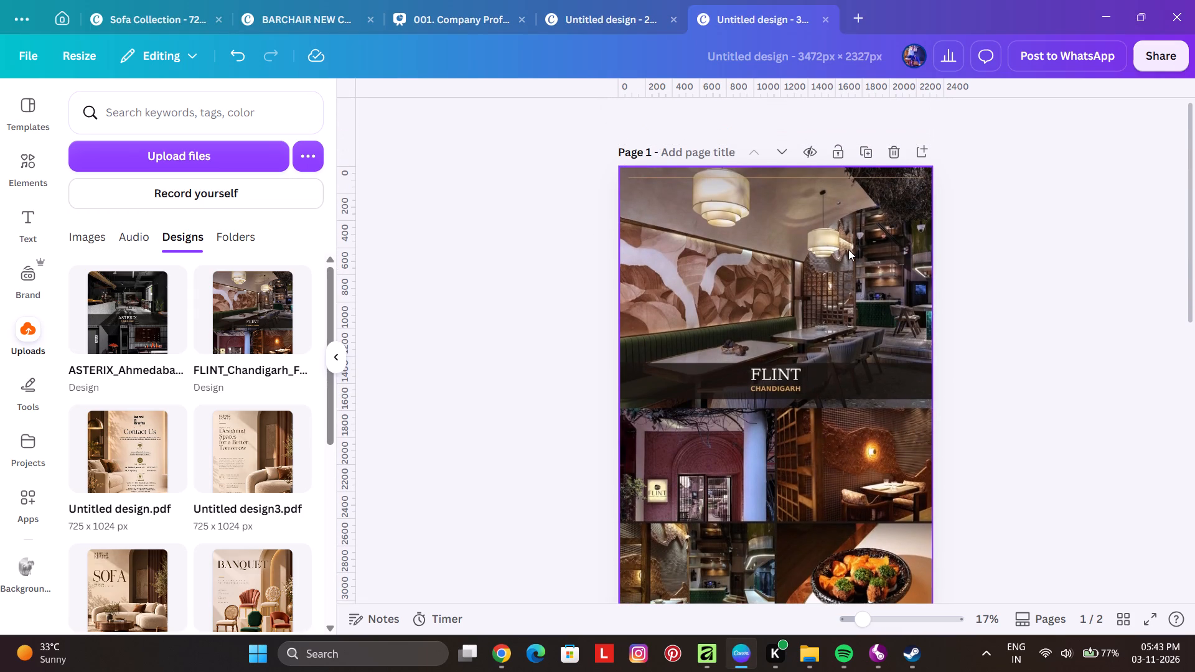
left_click(812, 286)
key("BackSpace")
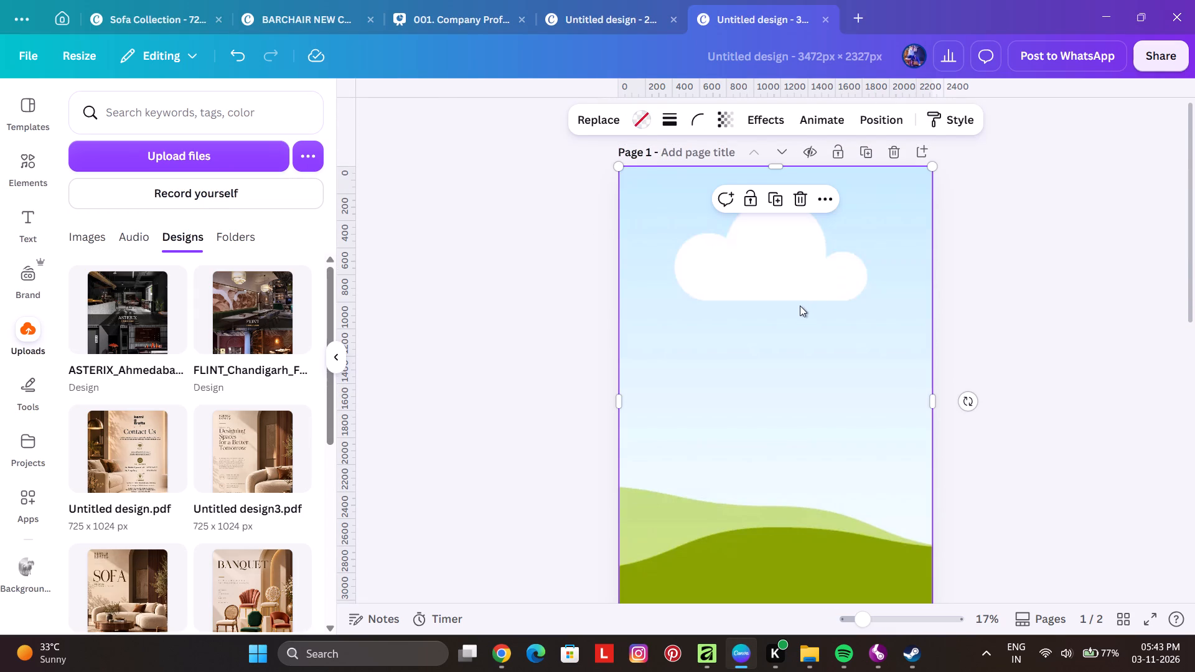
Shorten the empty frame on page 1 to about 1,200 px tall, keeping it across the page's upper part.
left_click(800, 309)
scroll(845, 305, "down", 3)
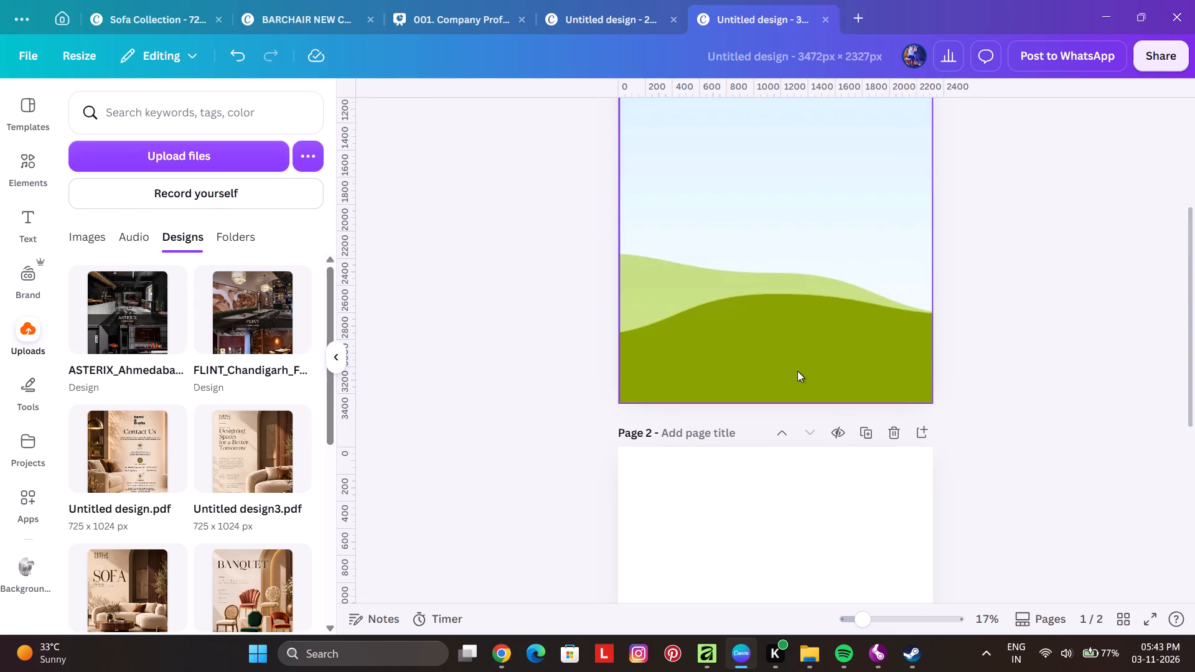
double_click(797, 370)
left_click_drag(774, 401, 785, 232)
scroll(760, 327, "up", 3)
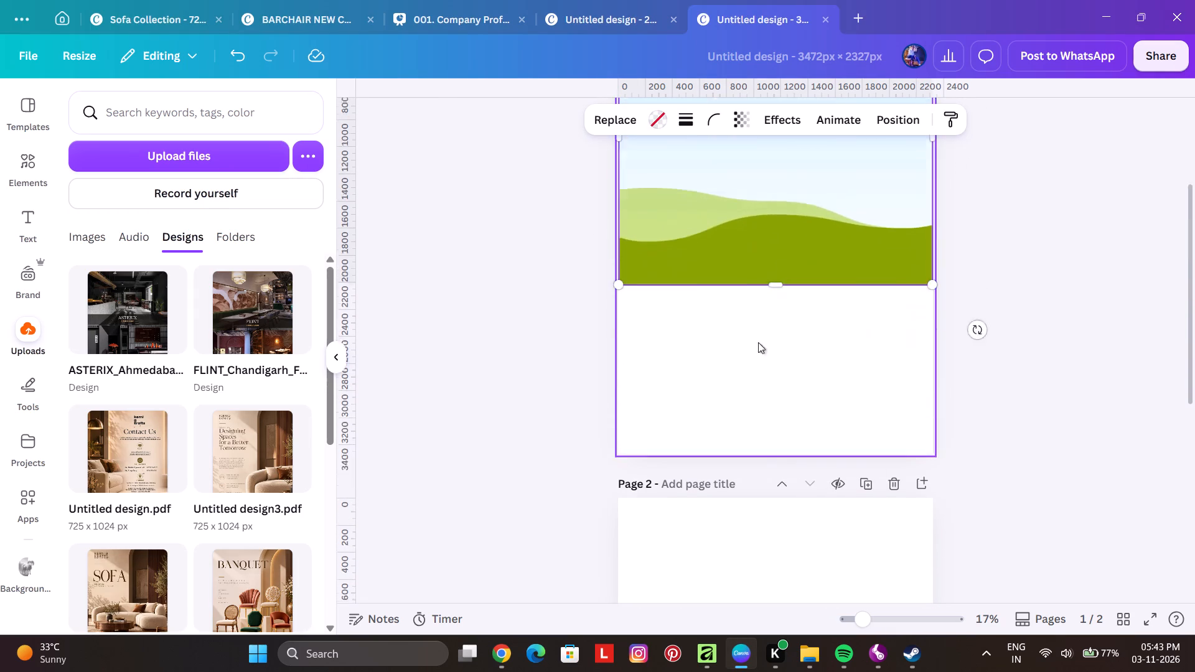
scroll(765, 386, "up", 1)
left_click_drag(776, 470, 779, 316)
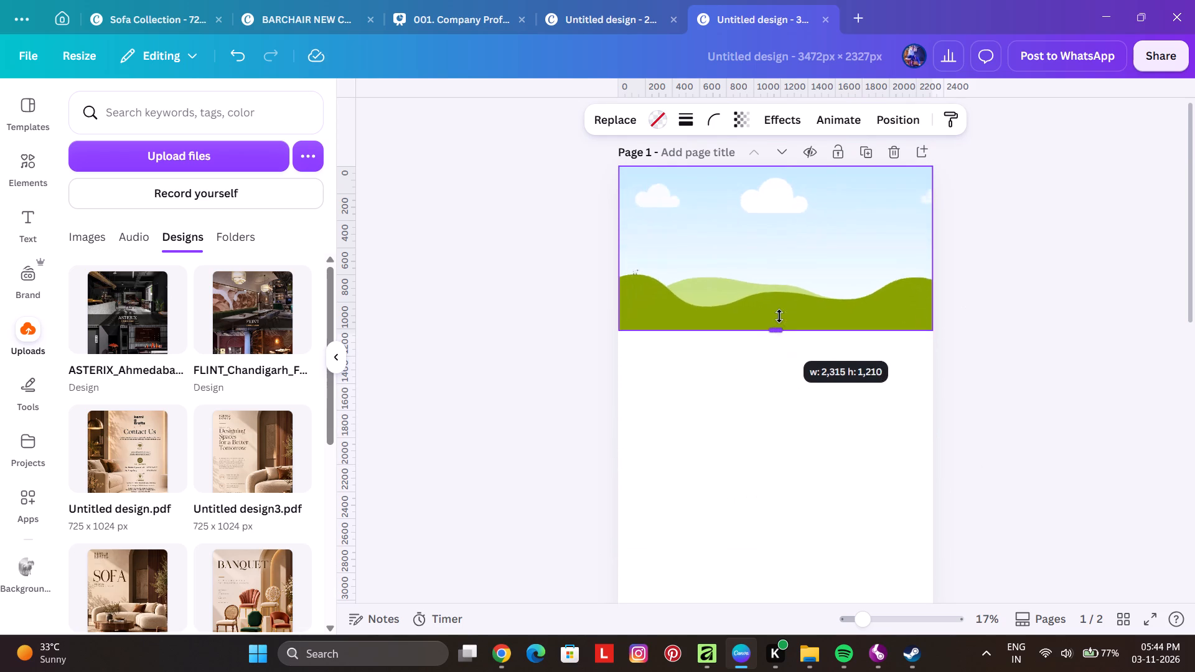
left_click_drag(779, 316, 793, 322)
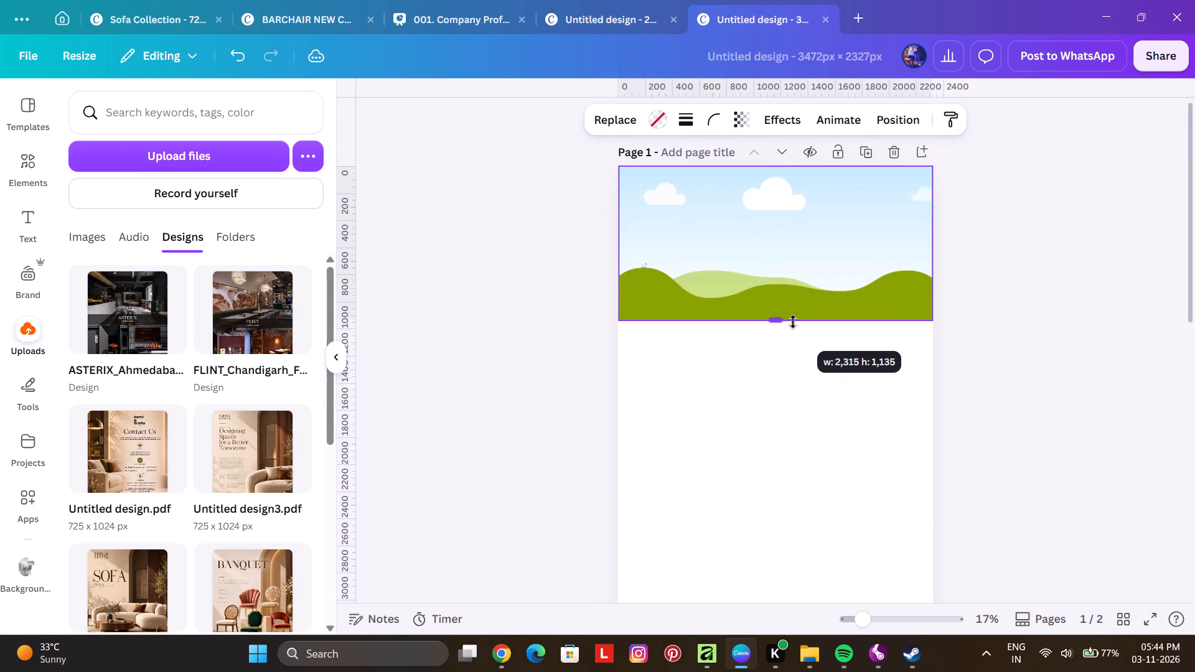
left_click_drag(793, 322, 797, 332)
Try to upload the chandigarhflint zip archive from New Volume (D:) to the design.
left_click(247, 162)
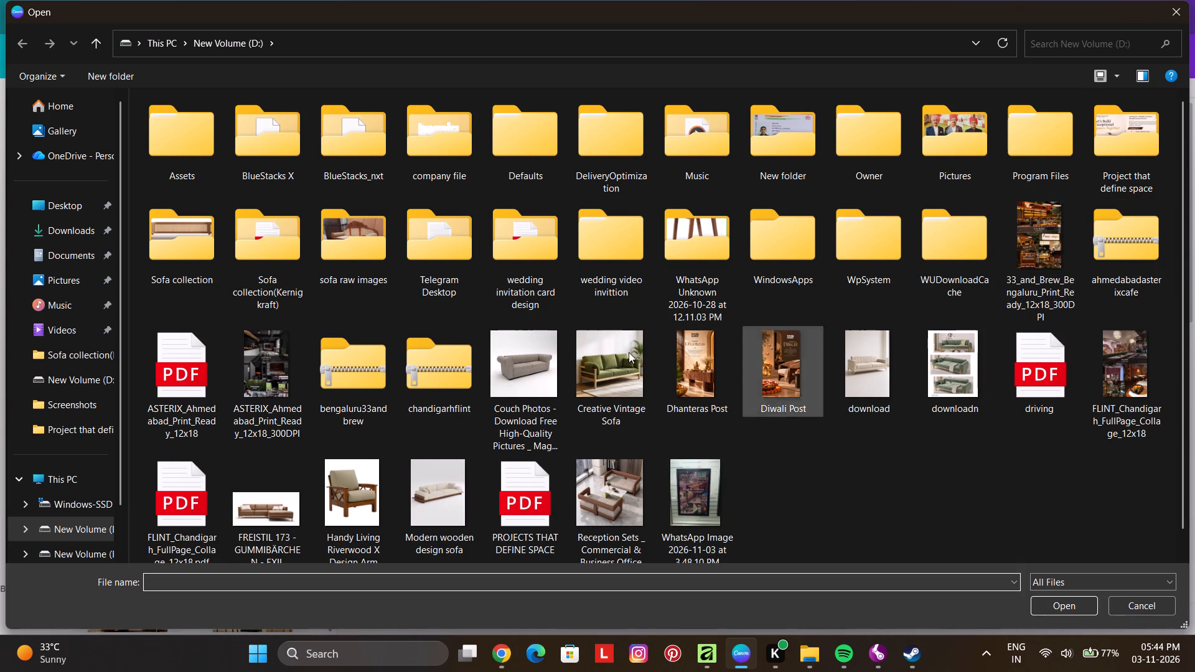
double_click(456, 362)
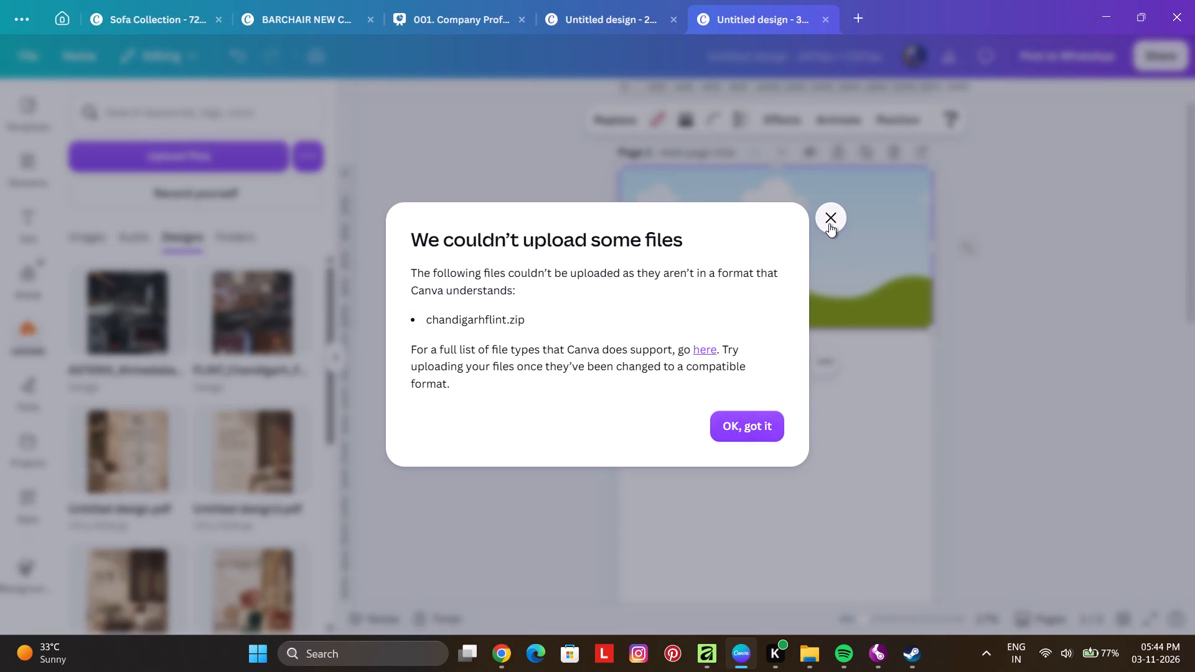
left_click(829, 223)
Switch to File Explorer and extract the chandigarhflint zip archive on New Volume (D:) into its own folder.
left_click(803, 659)
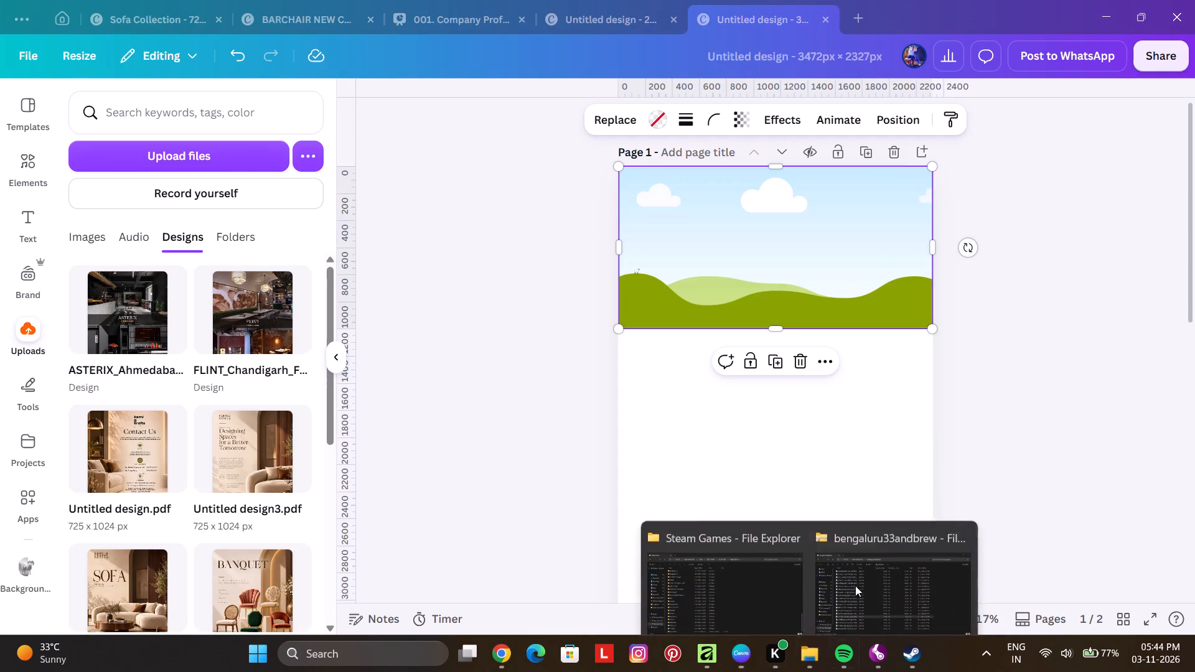
left_click(879, 541)
left_click(27, 52)
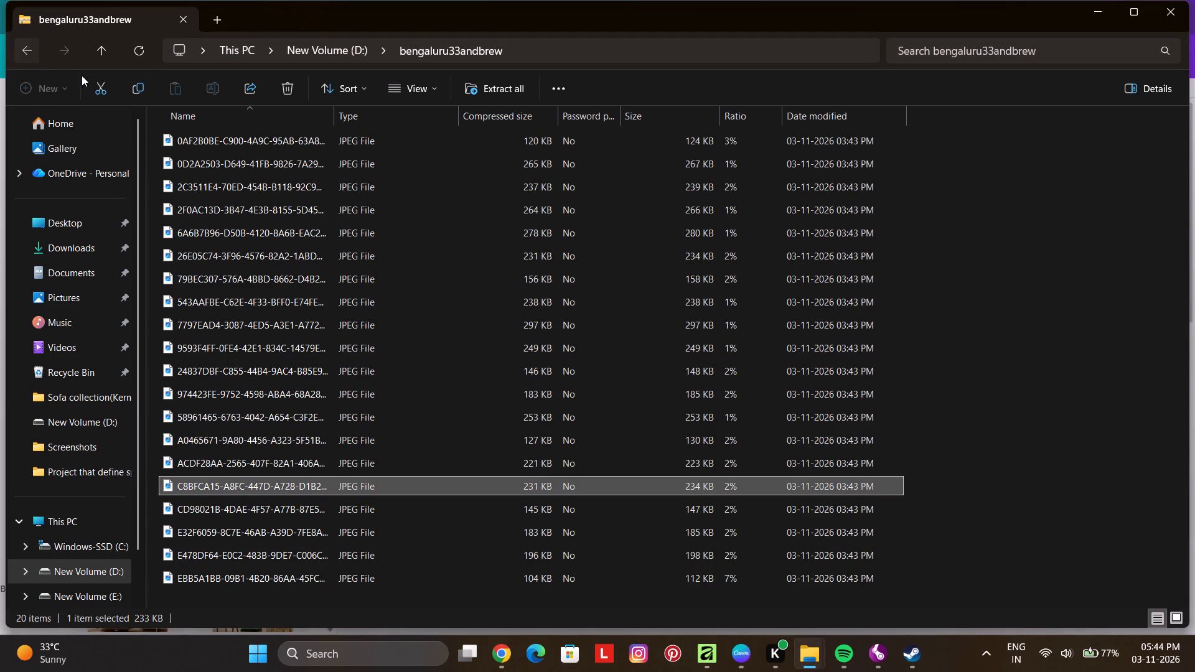
double_click(999, 469)
left_click(1152, 309)
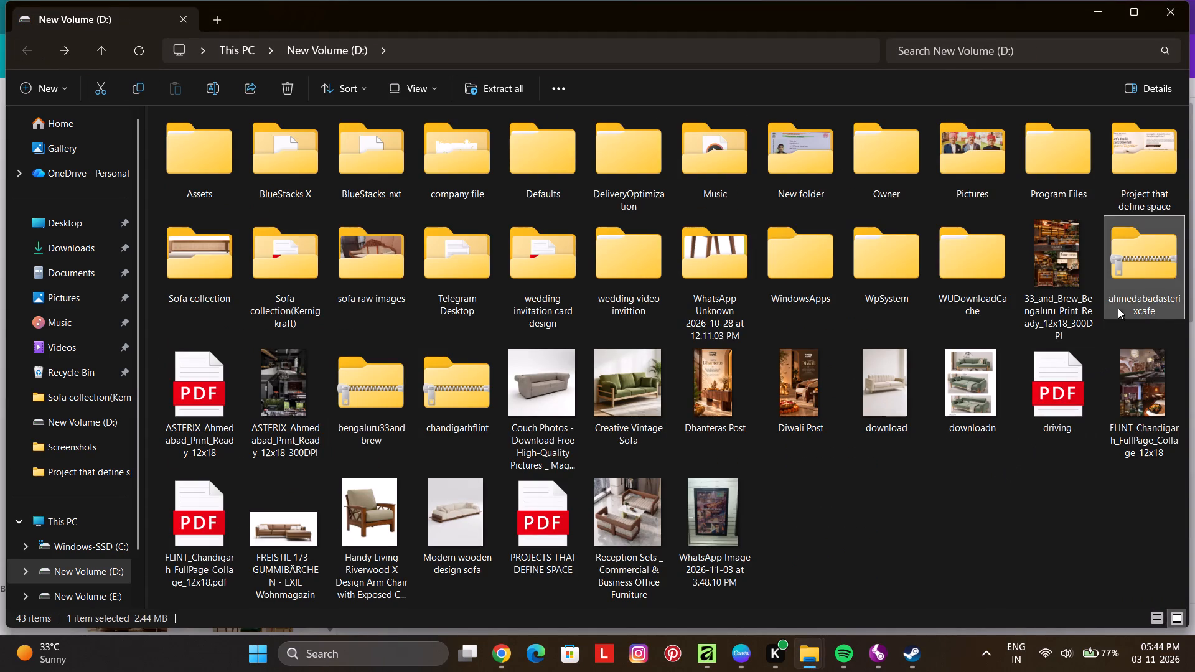
left_click(467, 403)
right_click(467, 401)
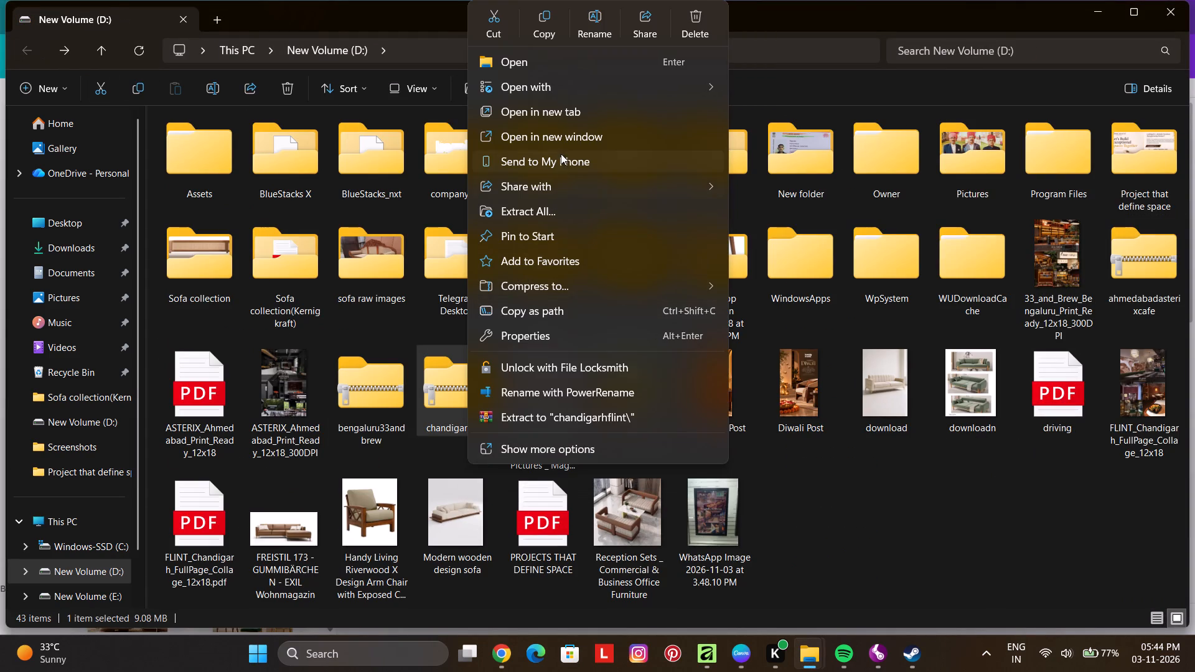
left_click(555, 212)
left_click(735, 477)
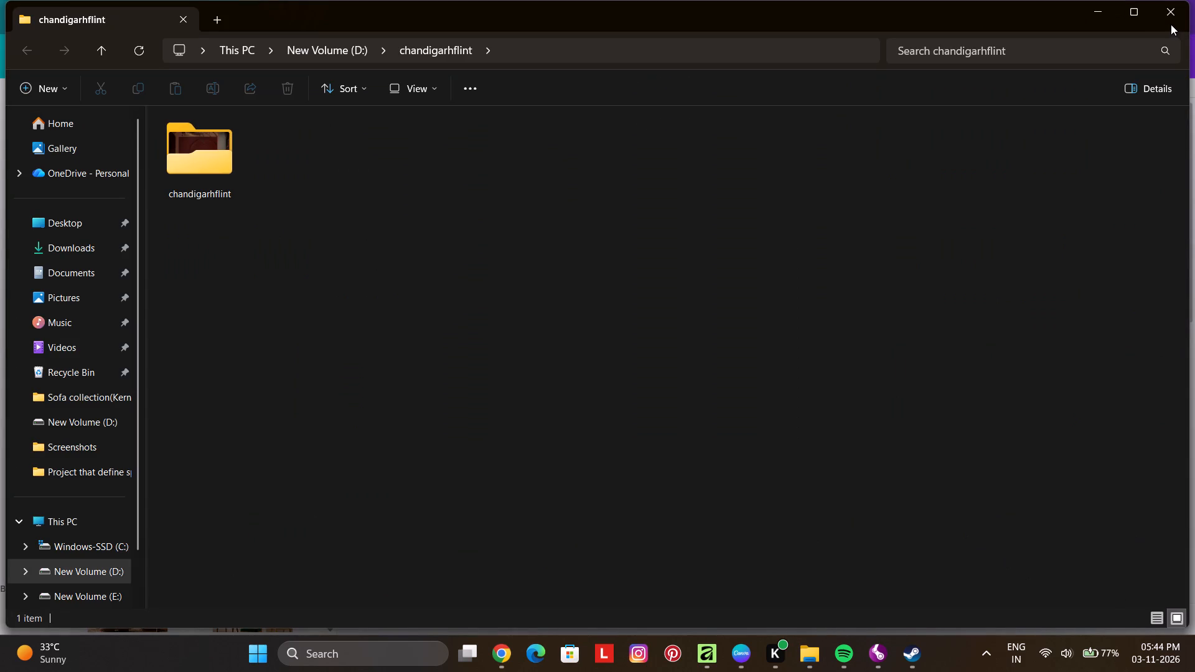
left_click(1171, 22)
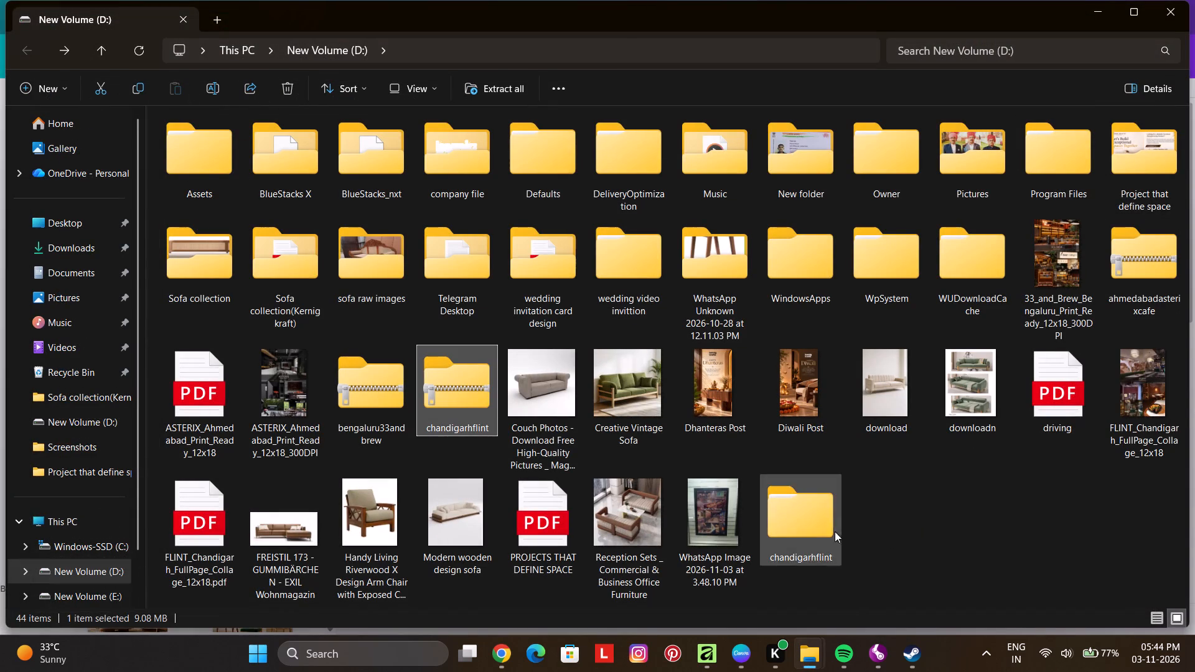
left_click(955, 531)
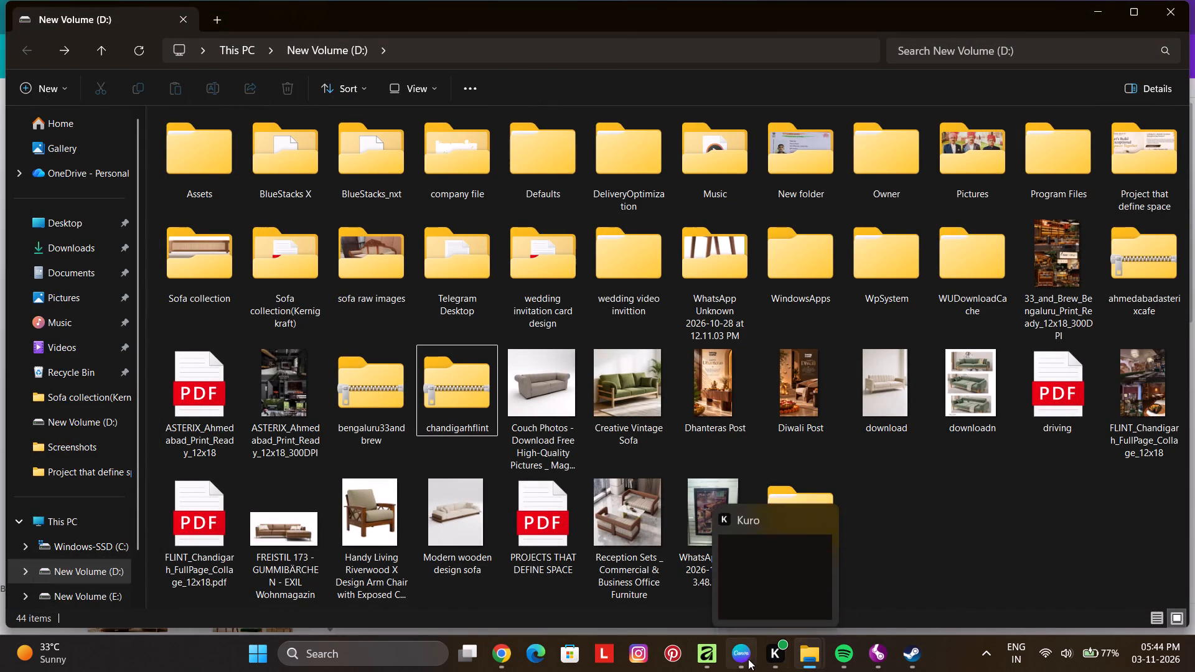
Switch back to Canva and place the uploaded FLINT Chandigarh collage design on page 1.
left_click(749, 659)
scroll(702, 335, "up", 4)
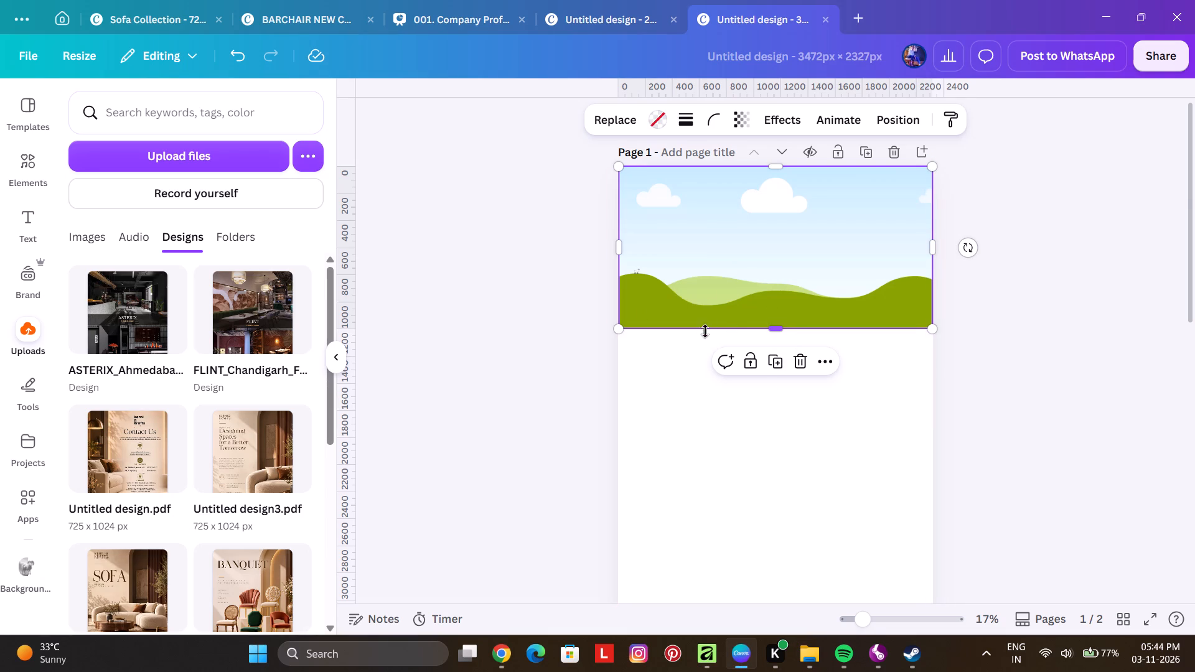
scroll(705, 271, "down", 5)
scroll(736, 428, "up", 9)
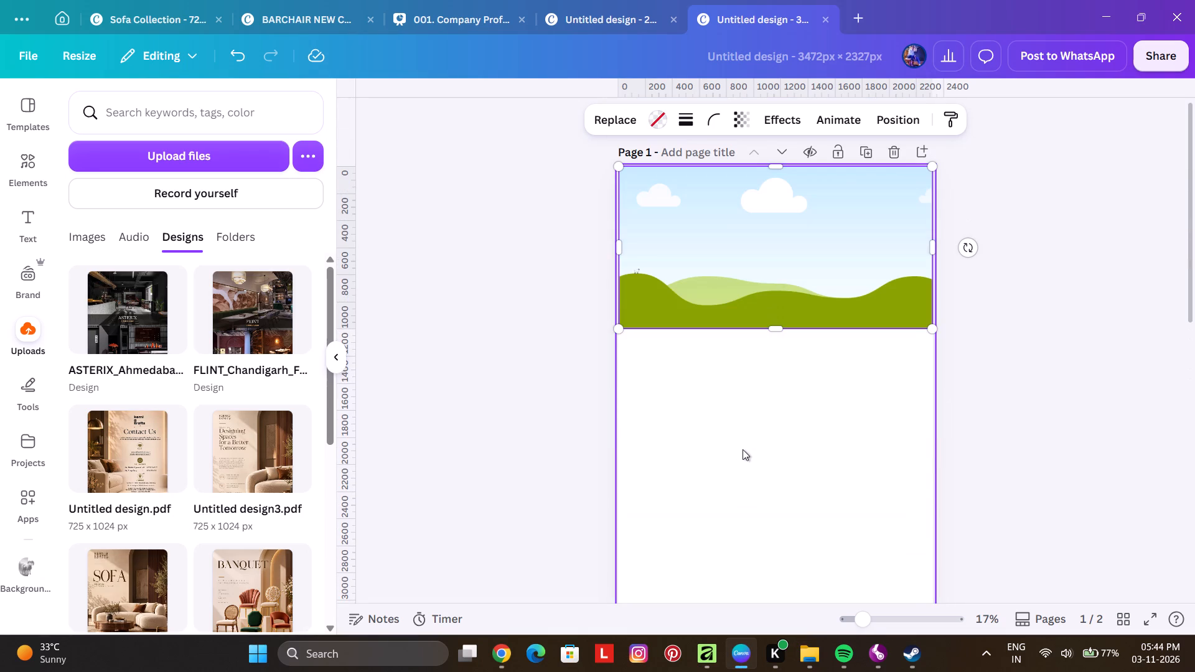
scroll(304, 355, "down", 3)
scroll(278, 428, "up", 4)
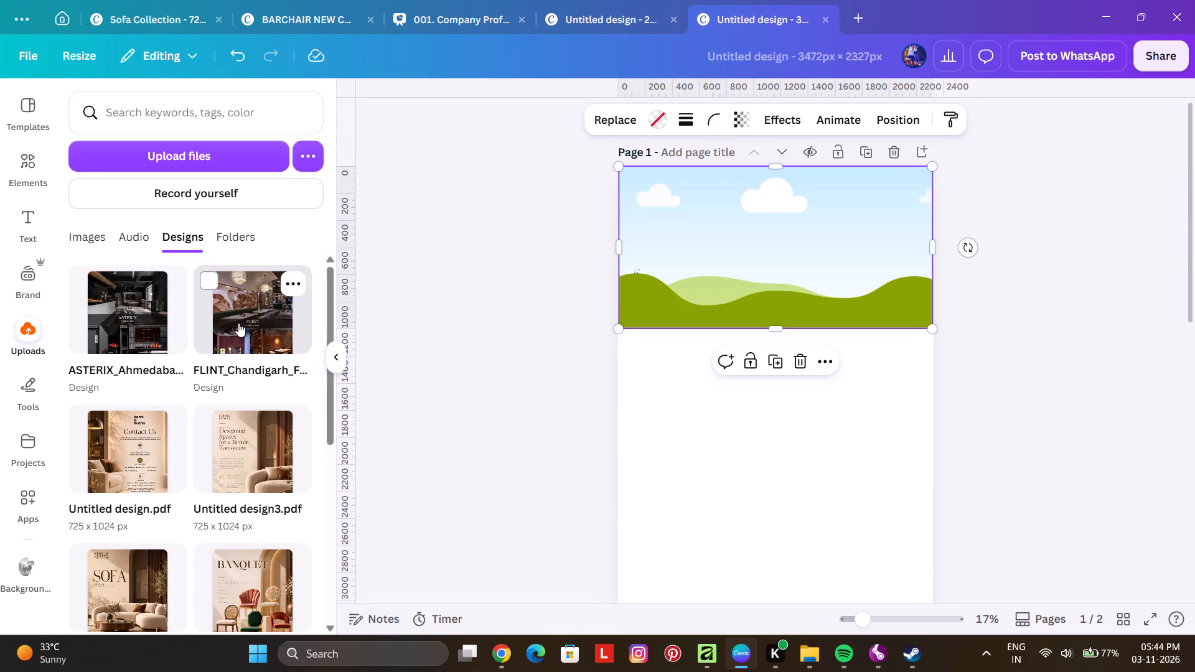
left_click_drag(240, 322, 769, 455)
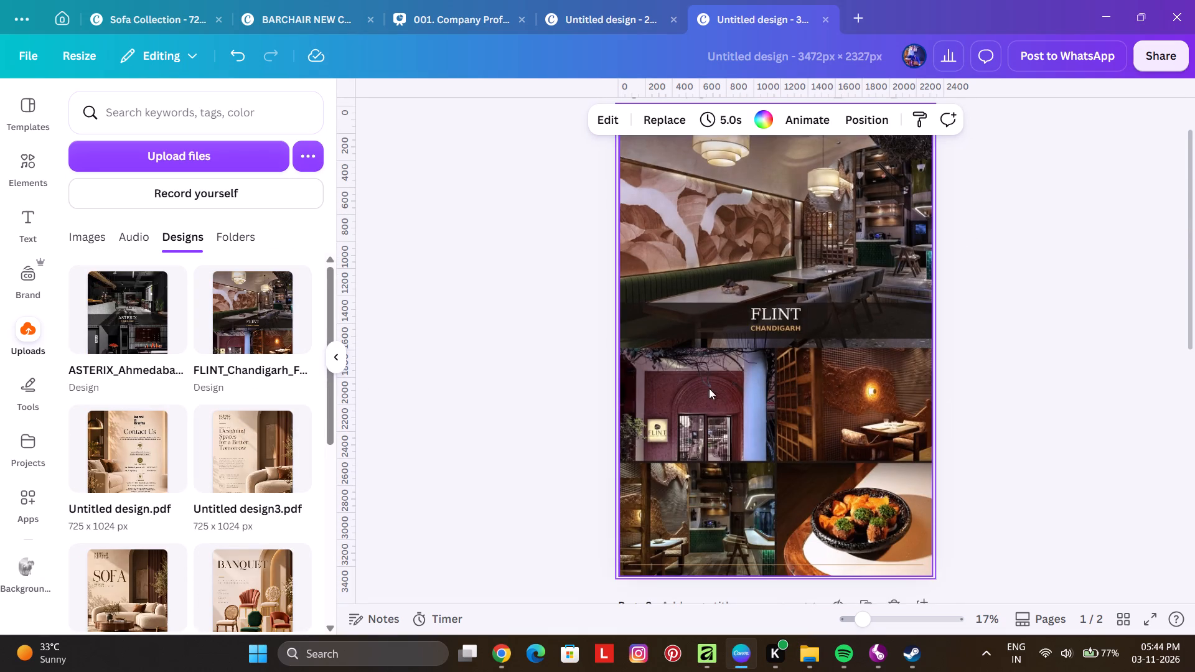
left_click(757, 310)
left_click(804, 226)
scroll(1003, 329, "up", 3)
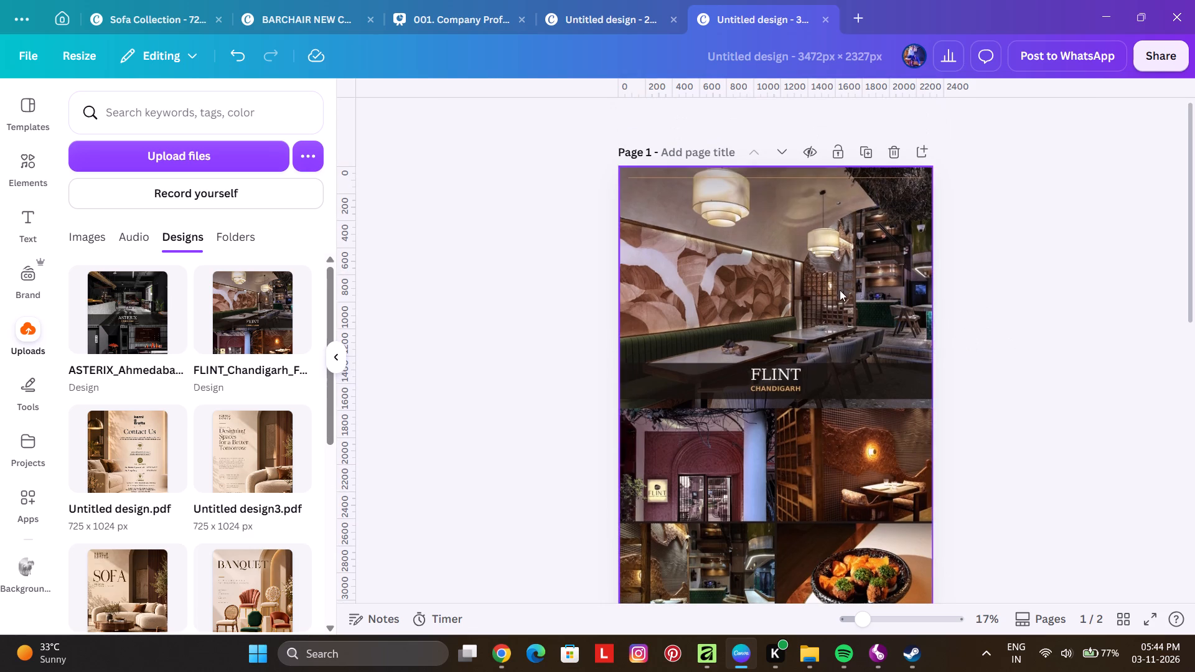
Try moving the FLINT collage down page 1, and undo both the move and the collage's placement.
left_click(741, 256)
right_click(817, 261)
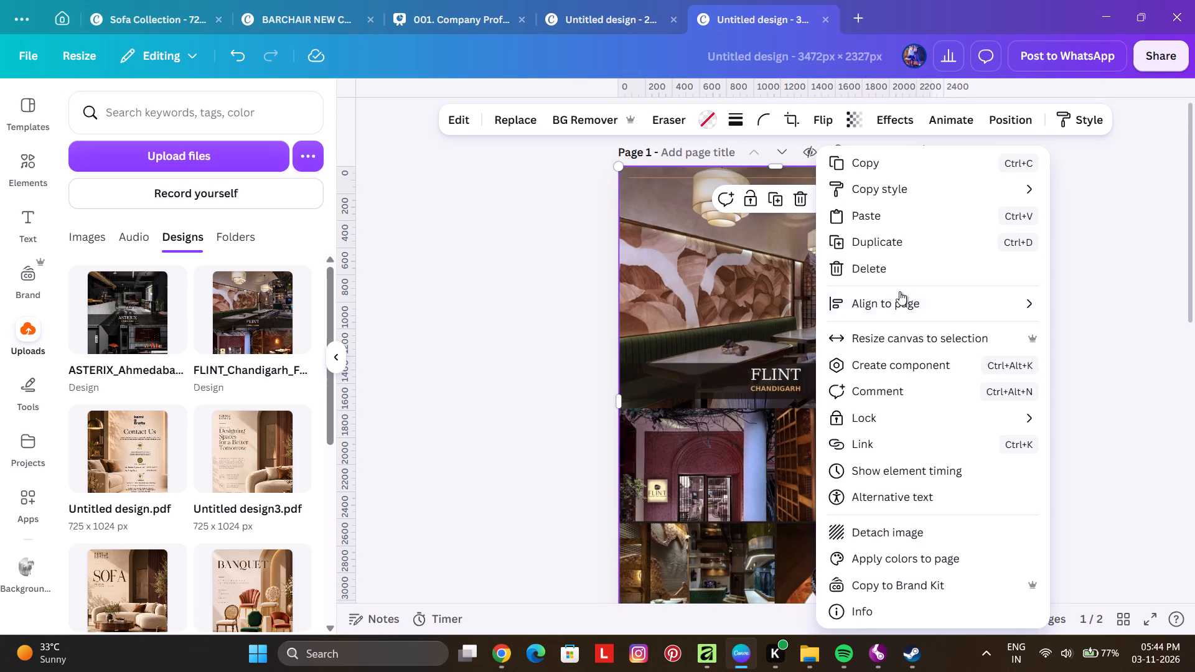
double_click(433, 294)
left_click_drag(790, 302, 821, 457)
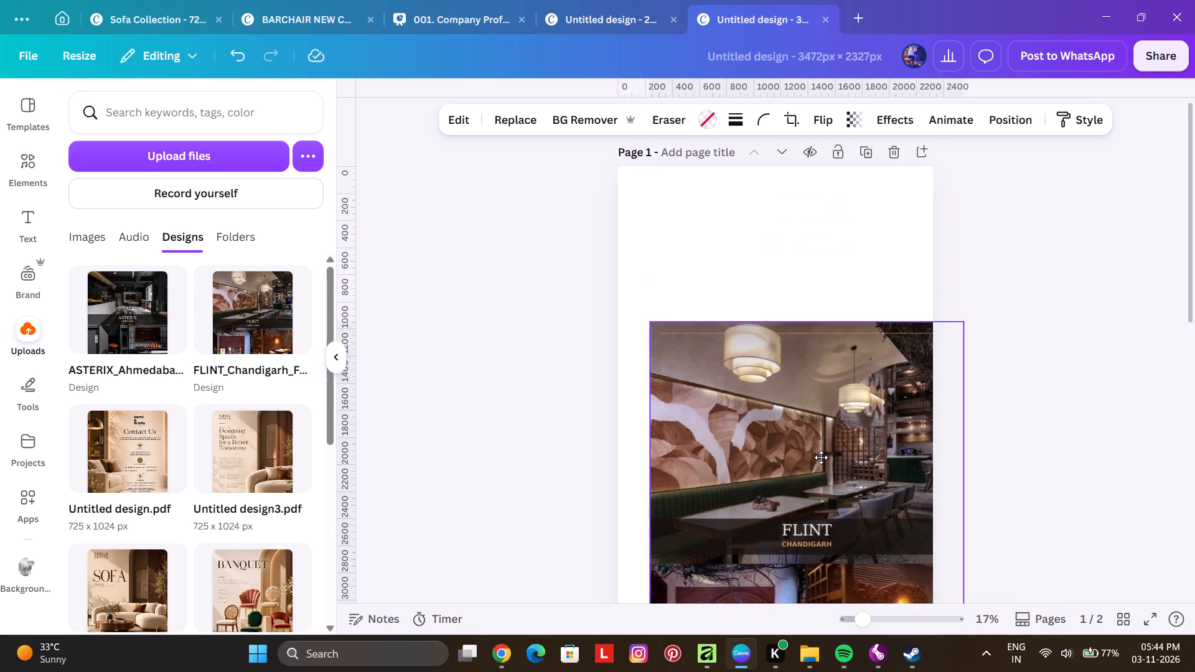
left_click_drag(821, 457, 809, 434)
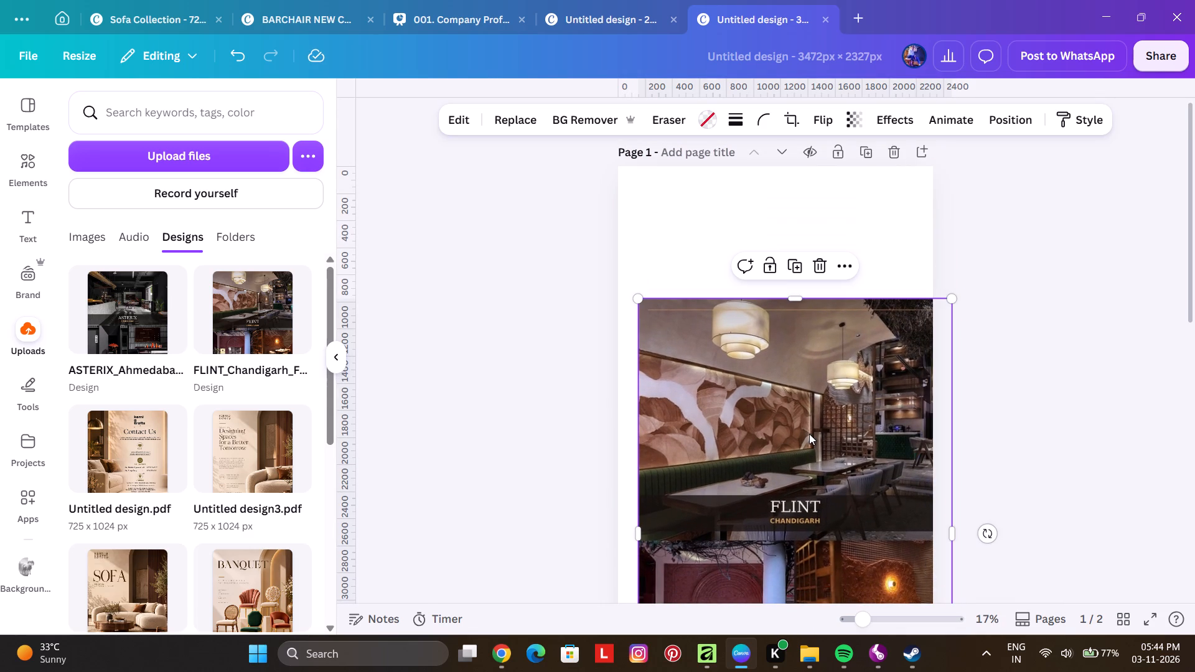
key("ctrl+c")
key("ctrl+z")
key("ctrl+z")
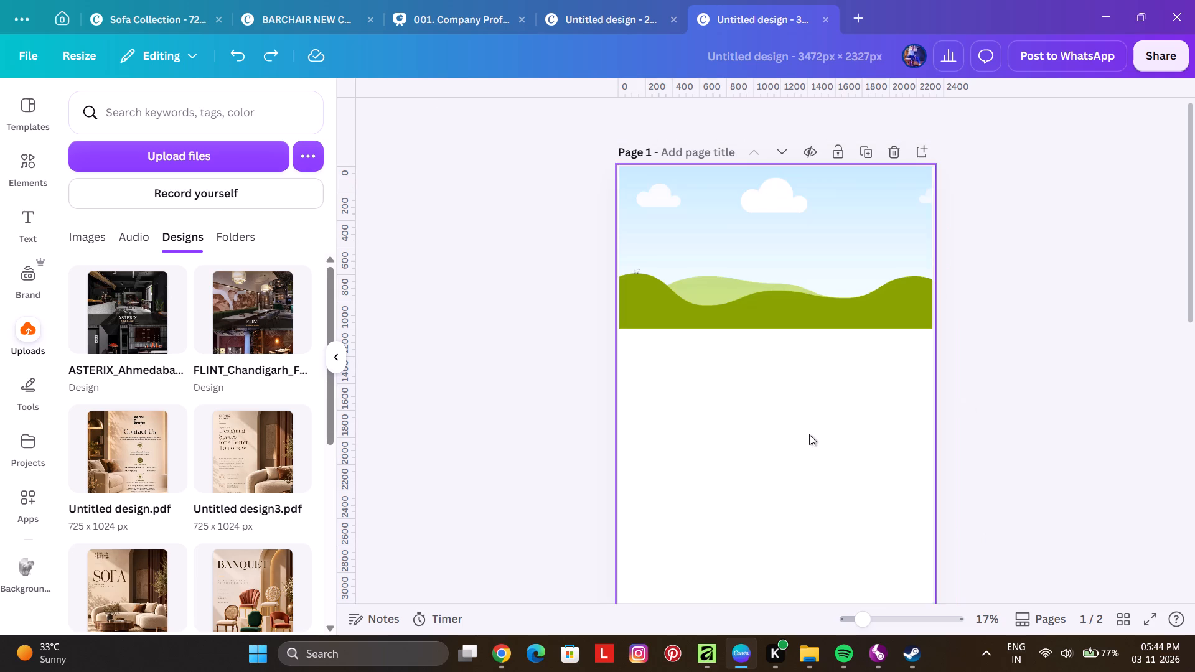
Delete the empty landscape placeholder frame from the upper part of page 1.
left_click(924, 292)
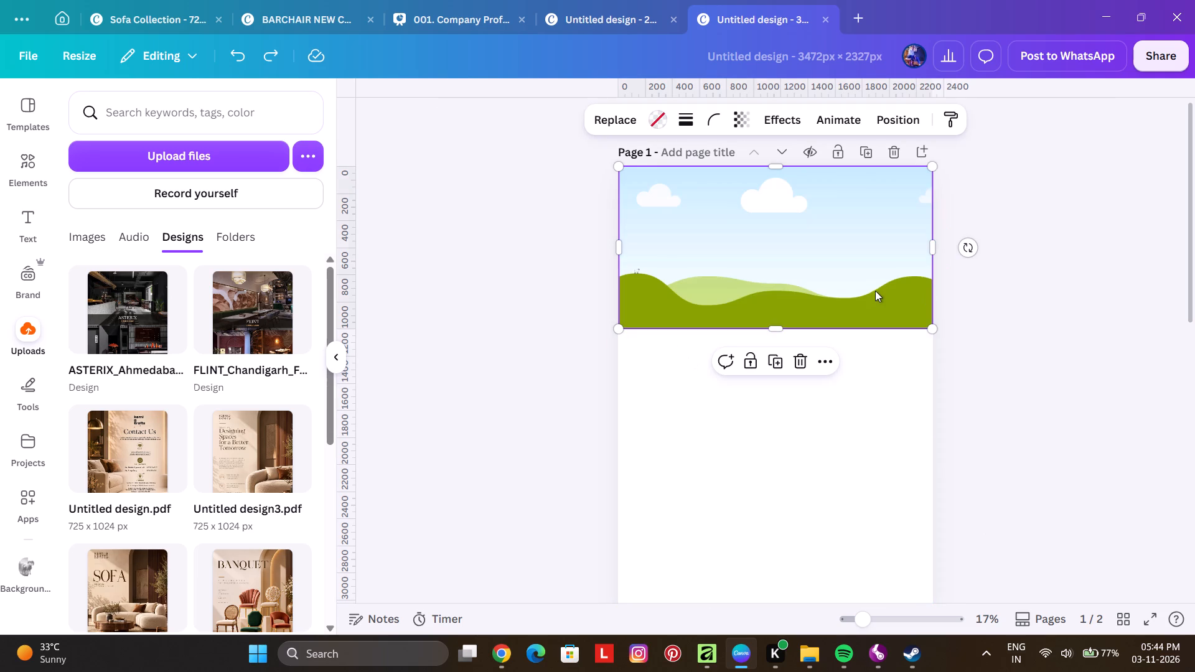
key("Delete")
Place the uploaded FLINT Chandigarh collage design on the blank page 1.
left_click_drag(217, 328, 219, 327)
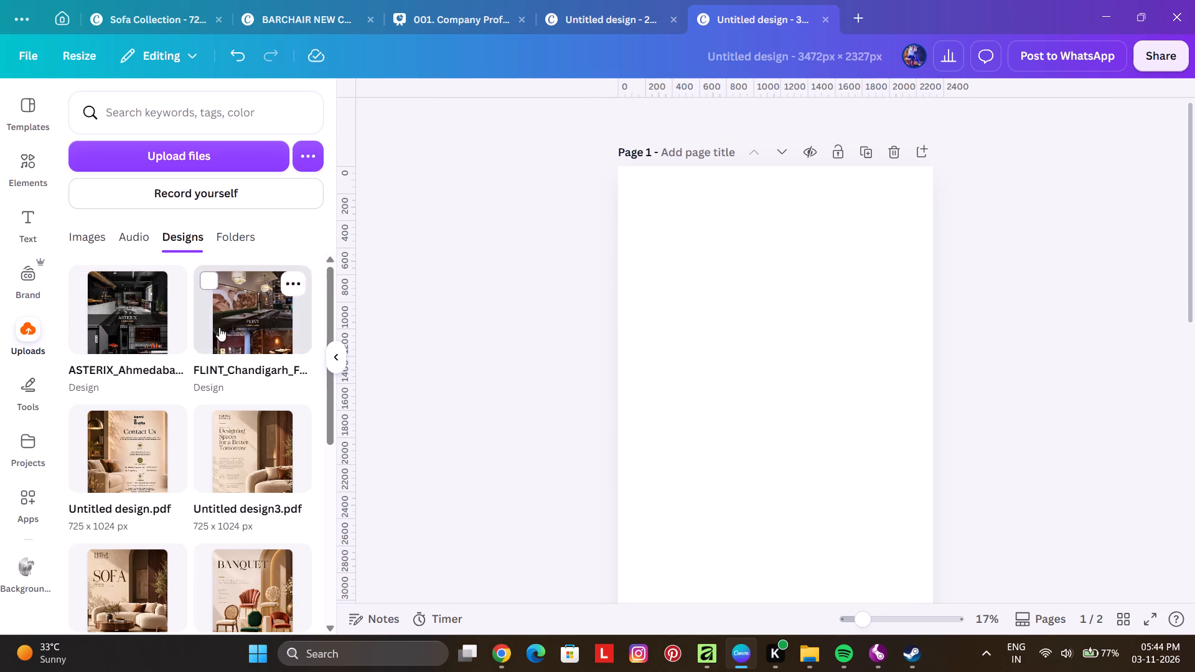
left_click_drag(219, 327, 705, 232)
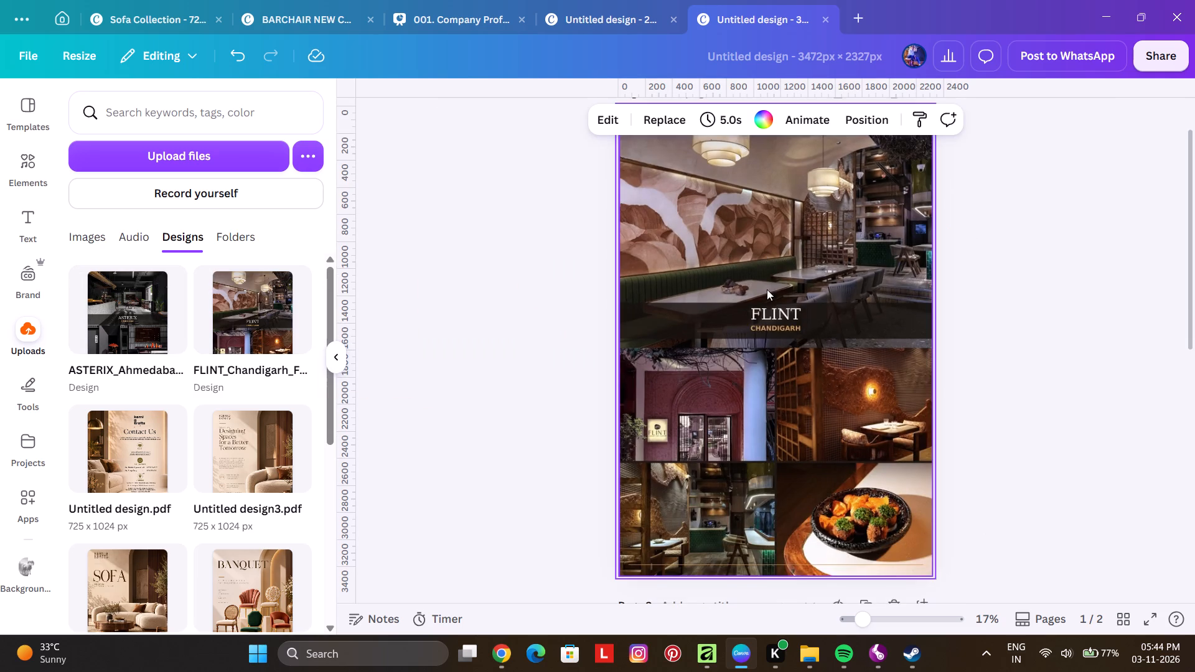
scroll(772, 331, "up", 2)
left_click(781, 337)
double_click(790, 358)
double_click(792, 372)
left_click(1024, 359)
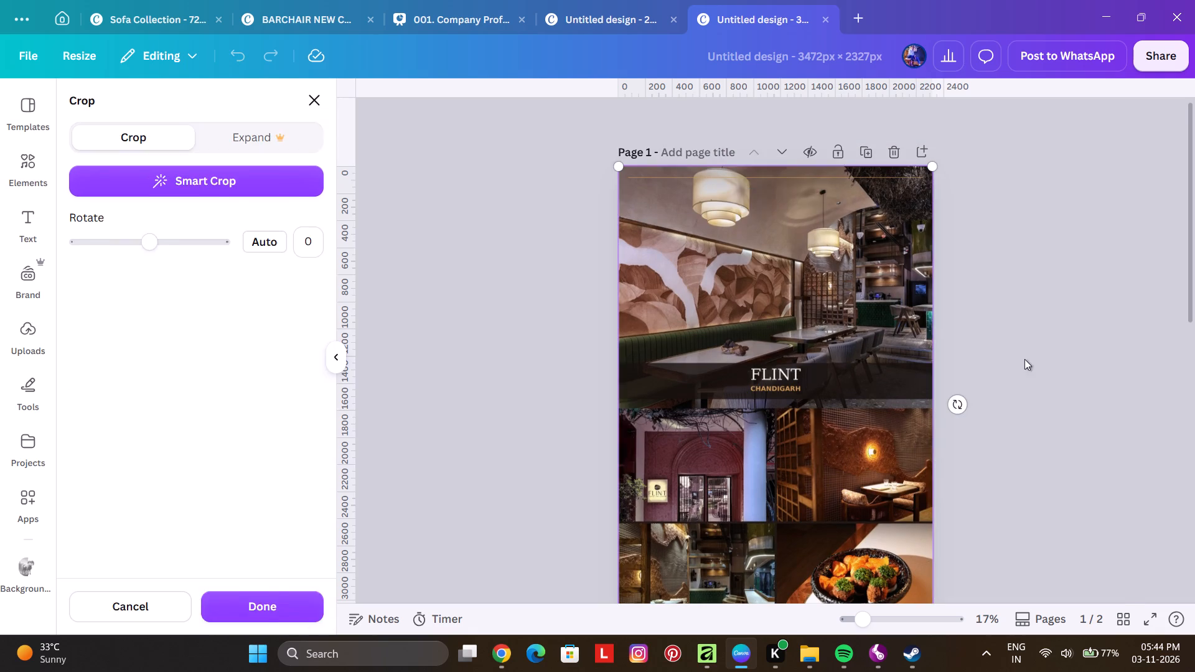
Add a single-cell grid from the Grids elements over the FLINT collage on page 1.
scroll(724, 363, "up", 2)
scroll(779, 410, "up", 3, "ctrl")
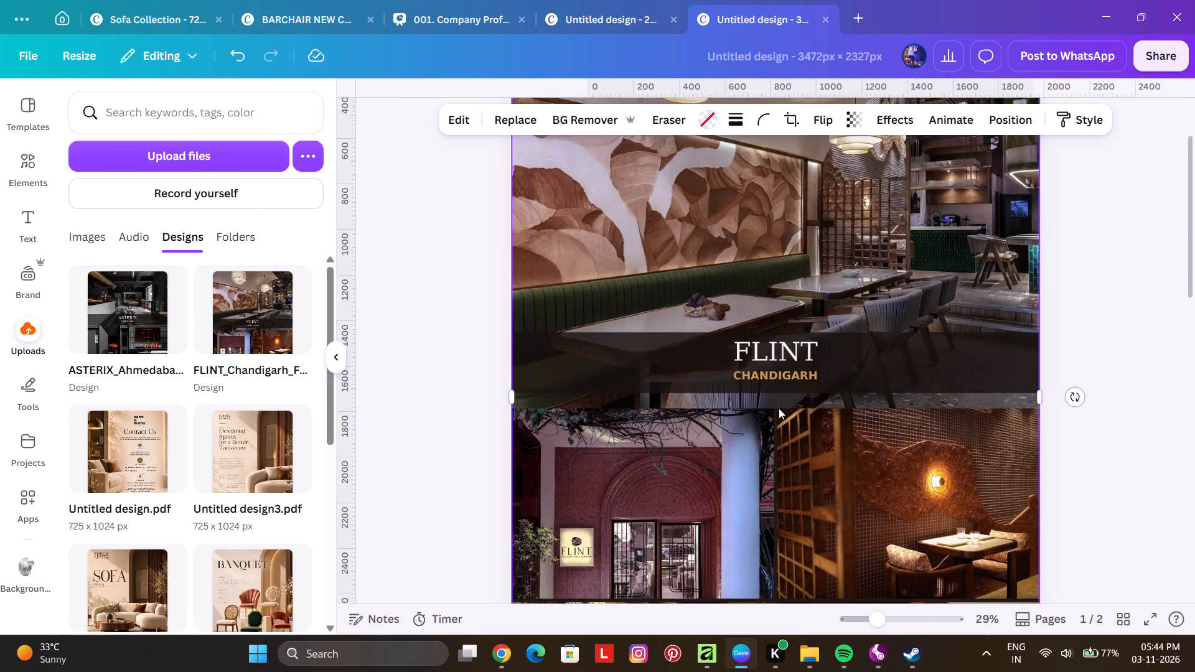
scroll(779, 408, "up", 1, "ctrl")
scroll(778, 412, "down", 3, "ctrl")
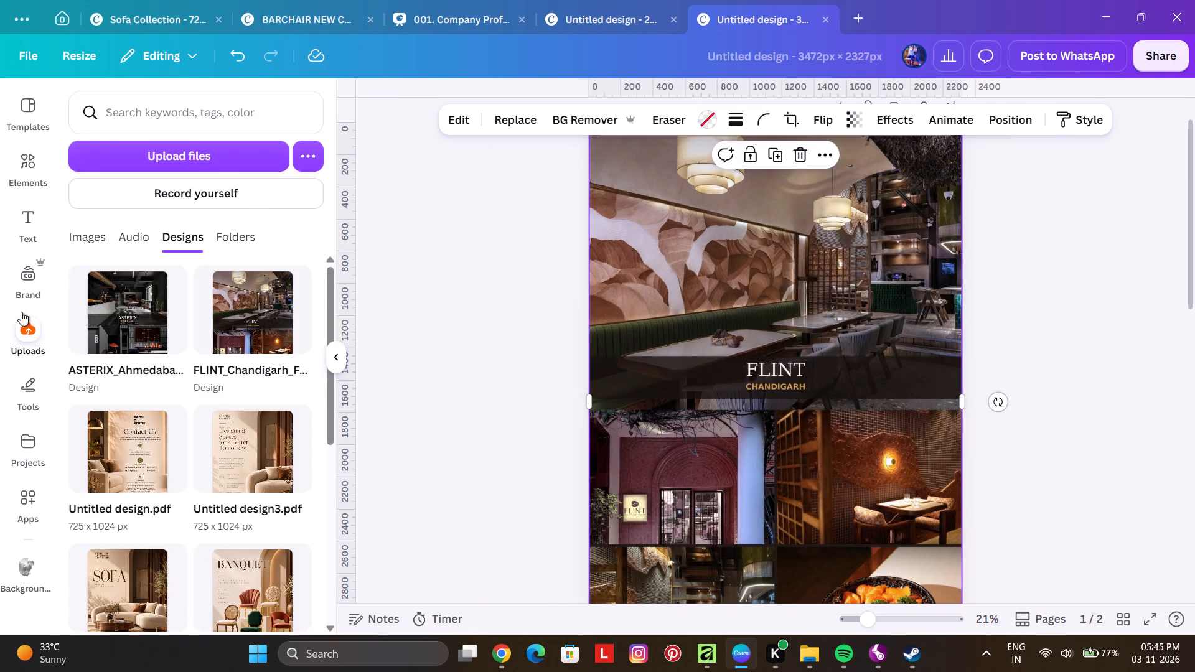
left_click(25, 176)
scroll(205, 408, "up", 7)
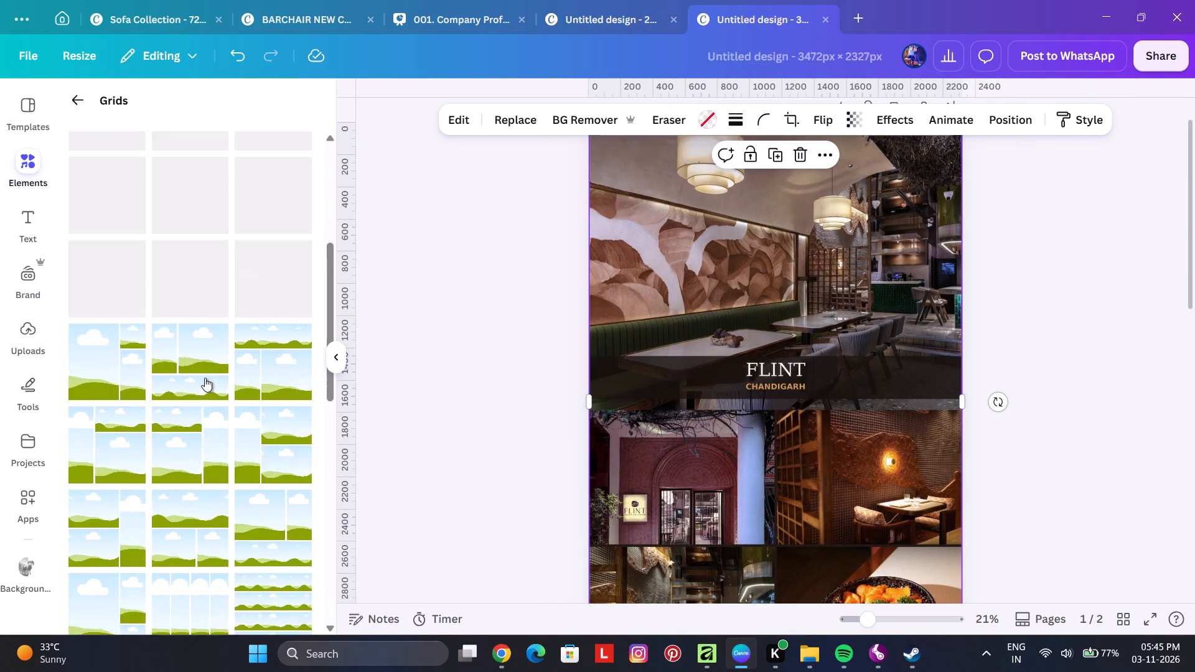
scroll(205, 378, "up", 10)
left_click(98, 157)
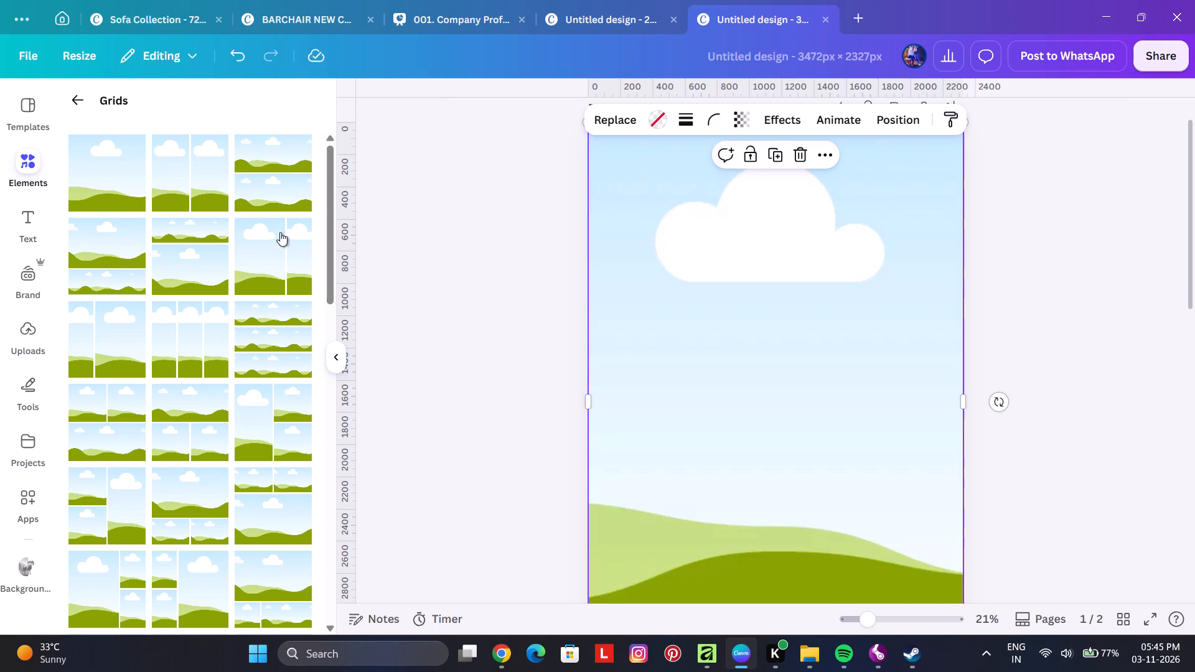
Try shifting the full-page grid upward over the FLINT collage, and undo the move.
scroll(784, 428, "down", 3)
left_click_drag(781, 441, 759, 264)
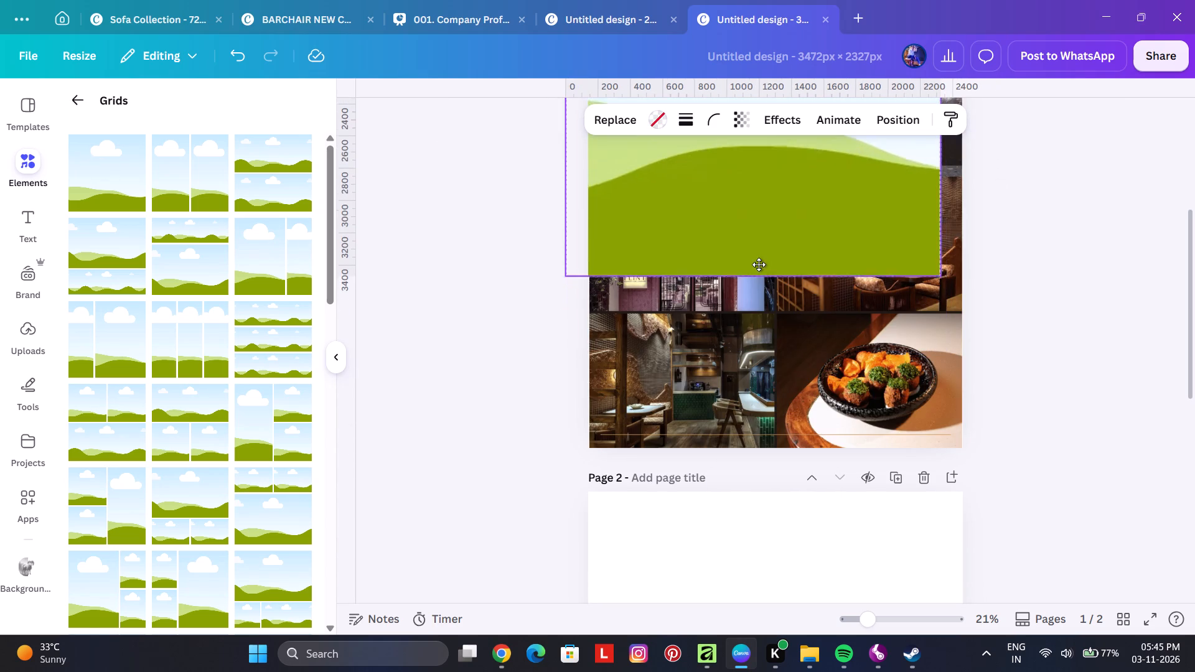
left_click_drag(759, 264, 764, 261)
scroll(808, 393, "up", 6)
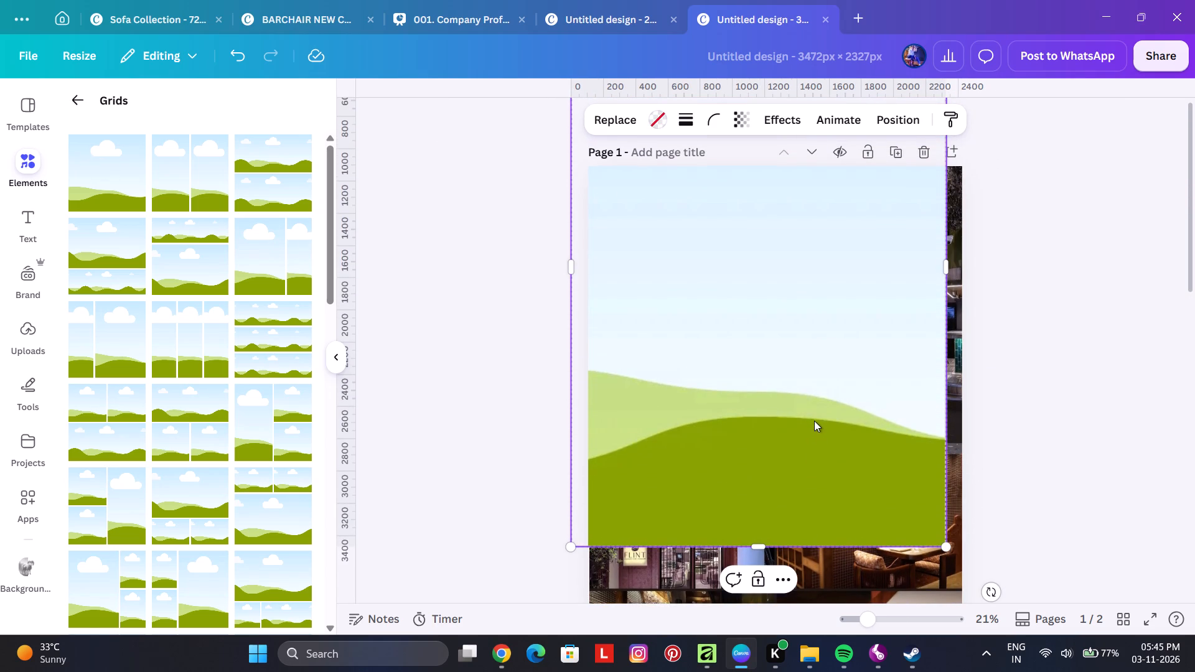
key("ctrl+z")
Shorten the grid from its lower edge to about 1,200 px tall, covering the collage's main photo above the FLINT title.
scroll(819, 450, "down", 2)
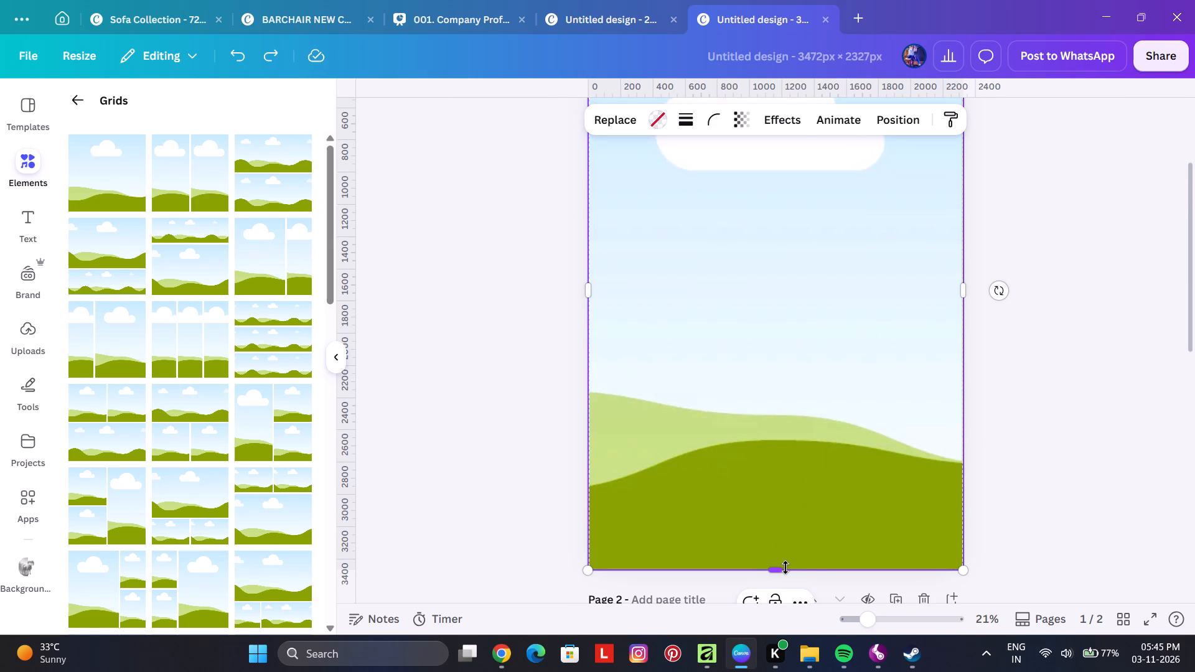
left_click_drag(780, 569, 766, 314)
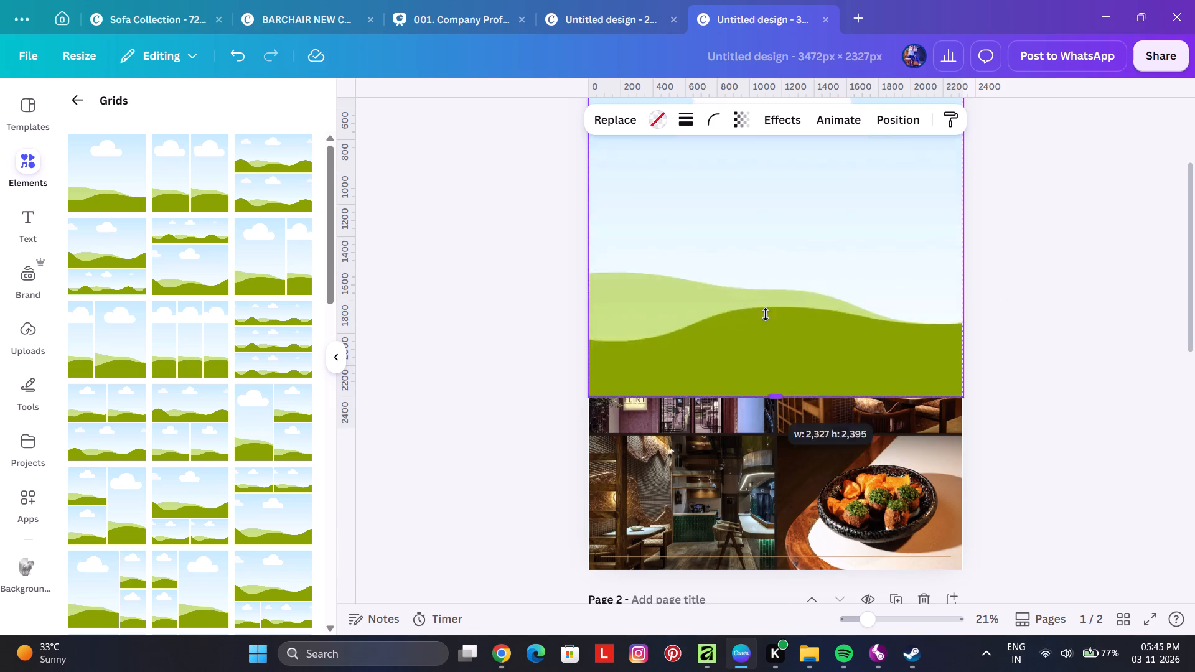
left_click_drag(766, 314, 780, 202)
scroll(771, 301, "up", 4, "ctrl")
scroll(774, 357, "up", 3)
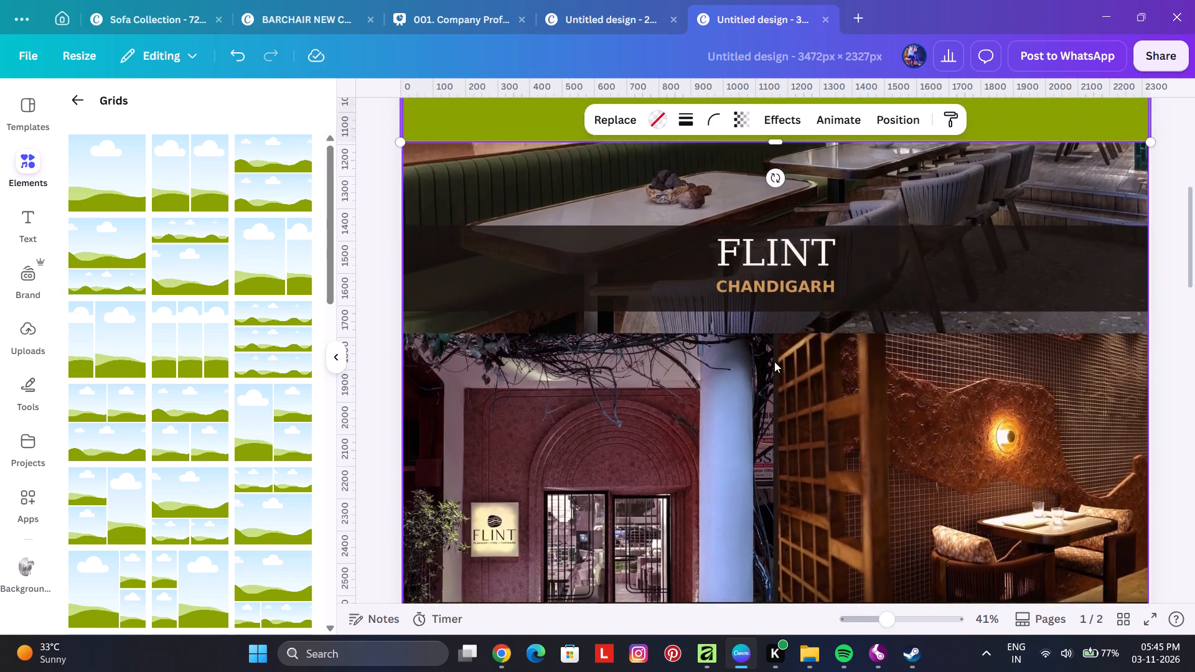
Extend the grid's lower edge down to the top of the FLINT title band, making it about 1,400 px tall.
scroll(779, 378, "up", 1)
scroll(779, 372, "down", 3)
scroll(780, 371, "up", 2)
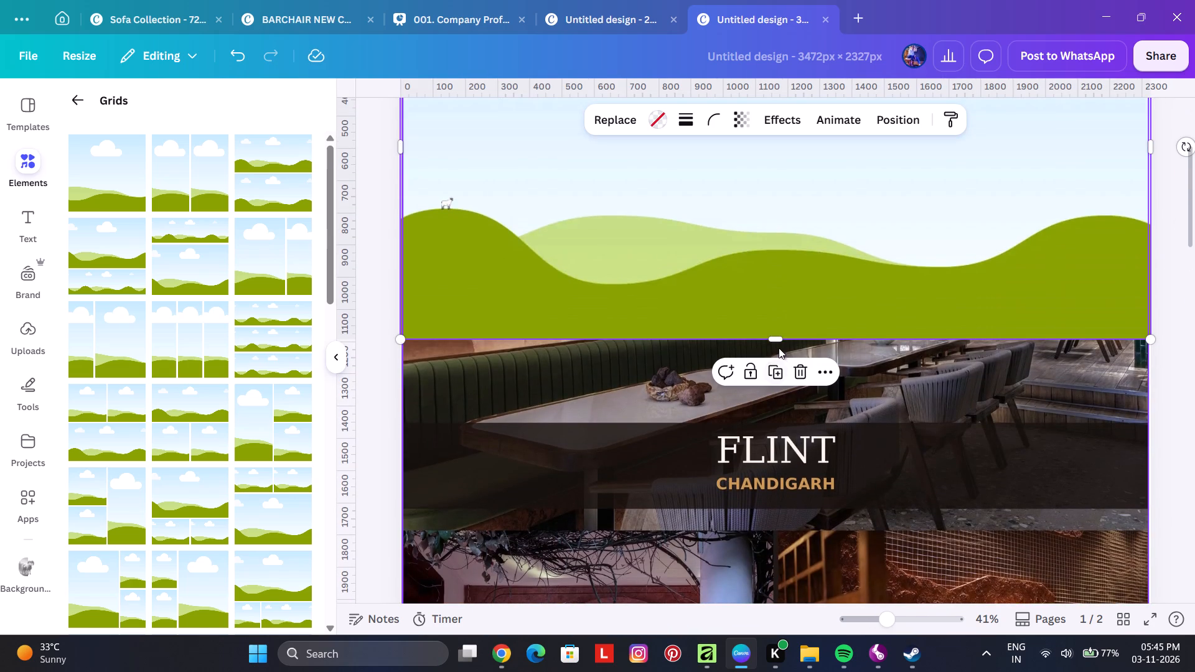
left_click_drag(779, 340, 799, 424)
scroll(768, 416, "up", 3)
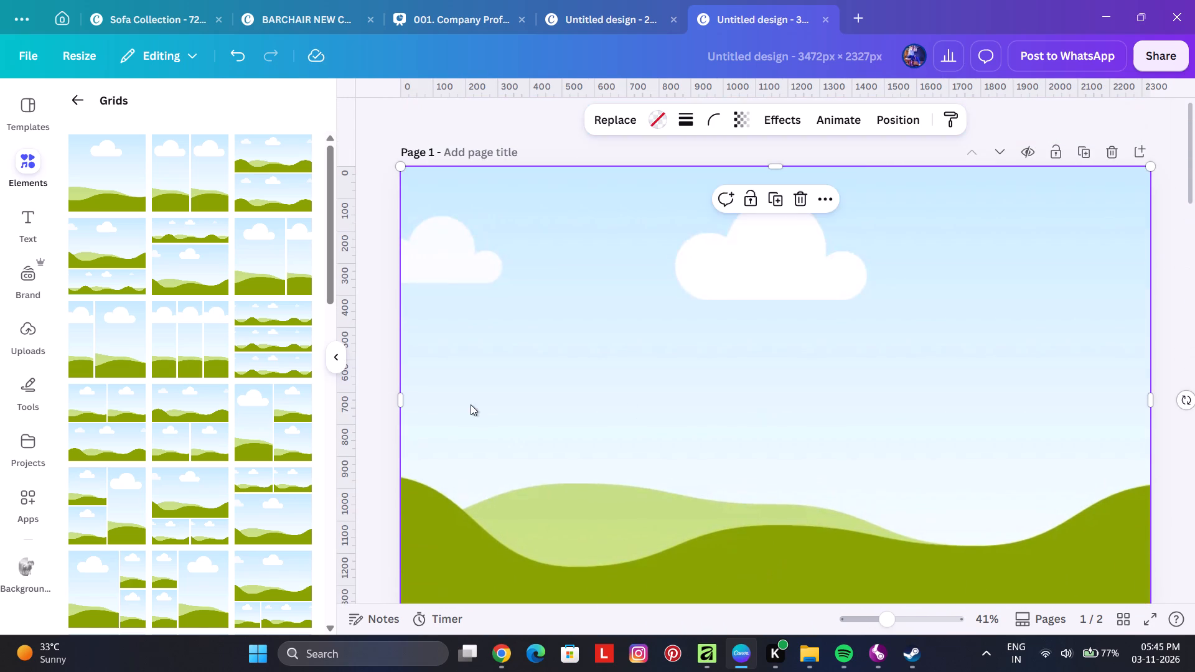
Trim the grid's side edges slightly to match the width of the FLINT collage beneath it.
scroll(443, 407, "down", 1)
left_click(396, 324)
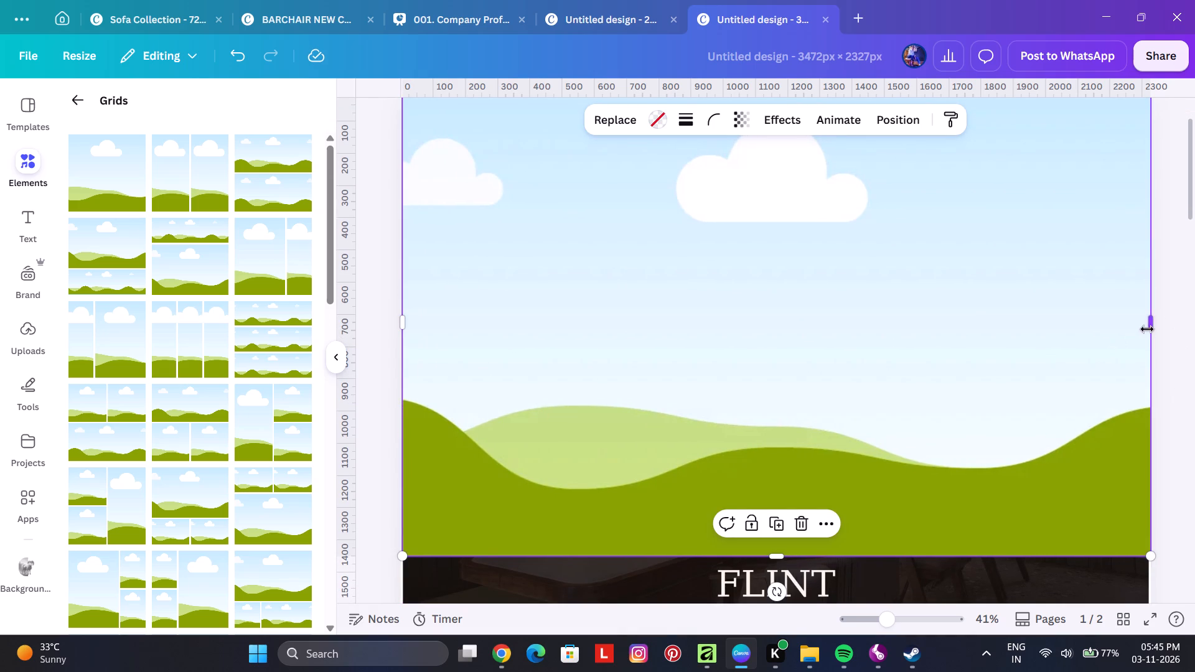
left_click_drag(1147, 329, 1141, 331)
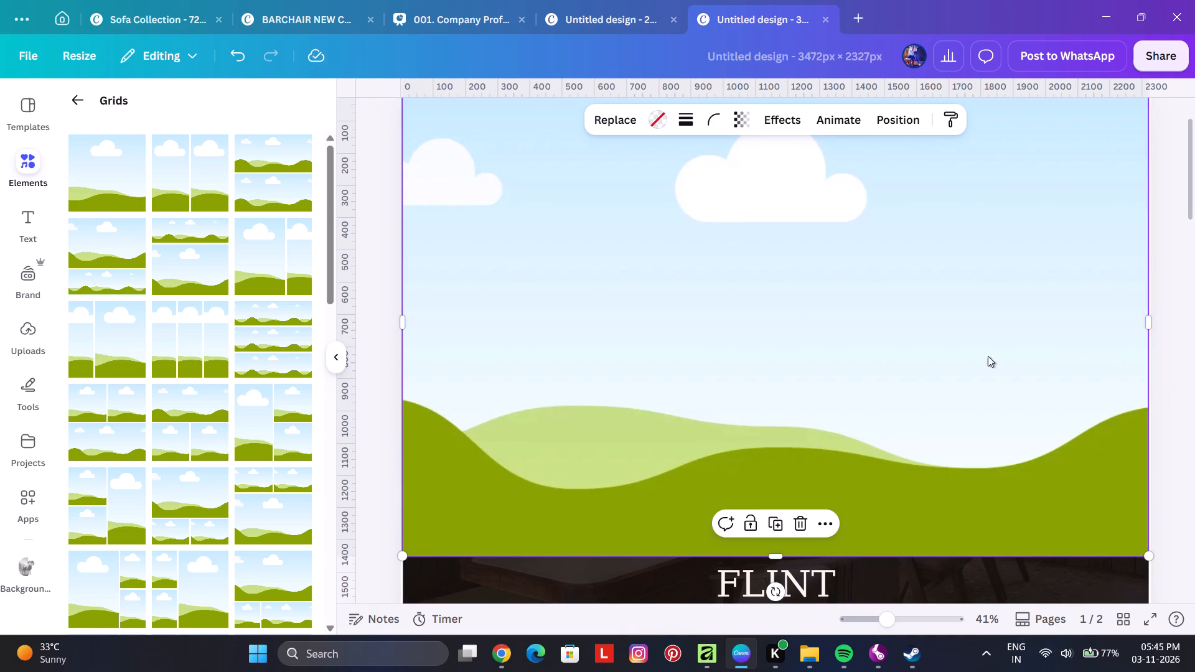
left_click(406, 318)
left_click(381, 334)
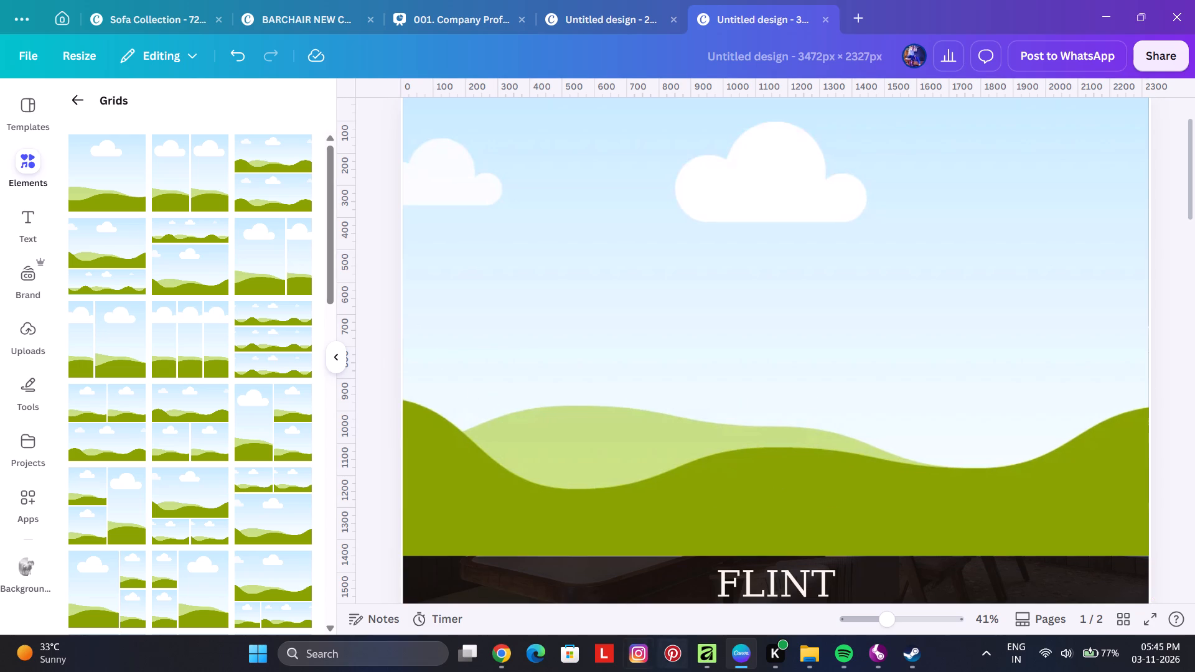
Extend the grid's left edge slightly outward to meet the edge of page 1.
scroll(671, 421, "down", 3)
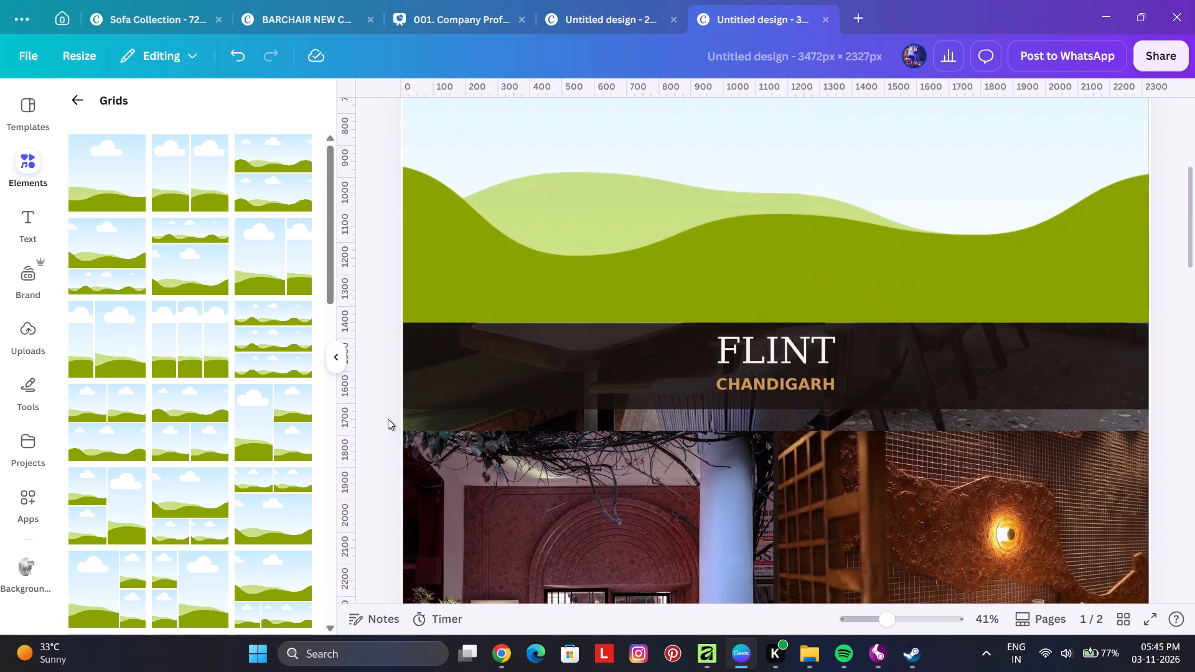
scroll(387, 416, "up", 3)
scroll(385, 411, "up", 8, "ctrl")
scroll(403, 408, "up", 3)
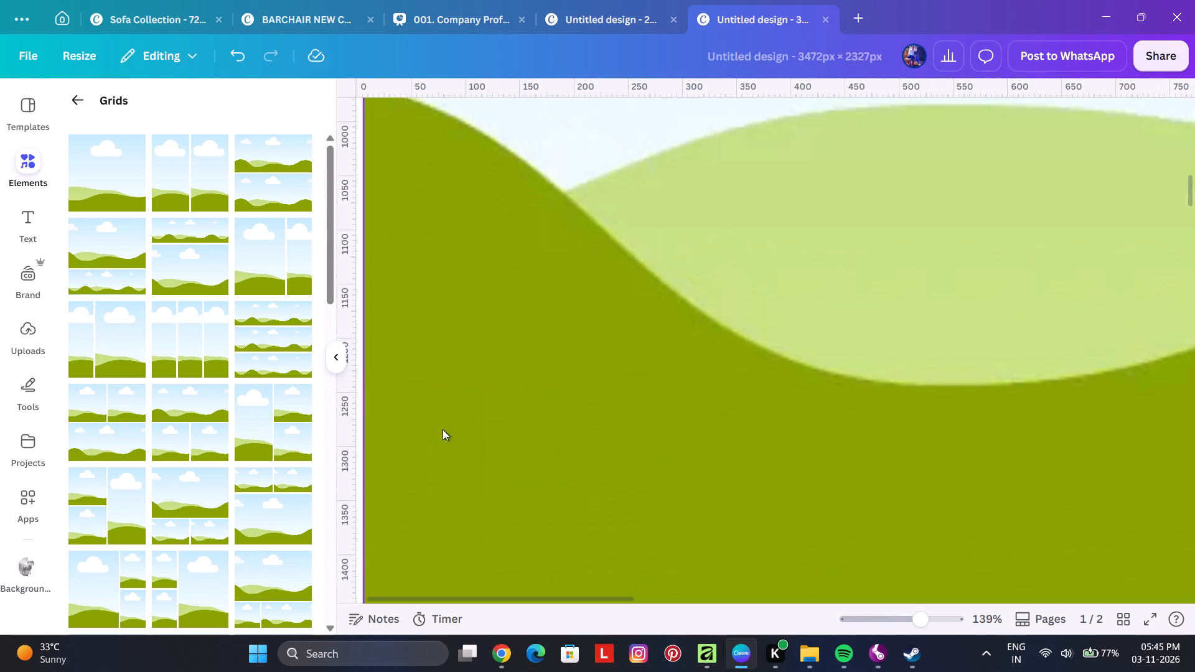
scroll(476, 442, "down", 2, "ctrl")
left_click(454, 366)
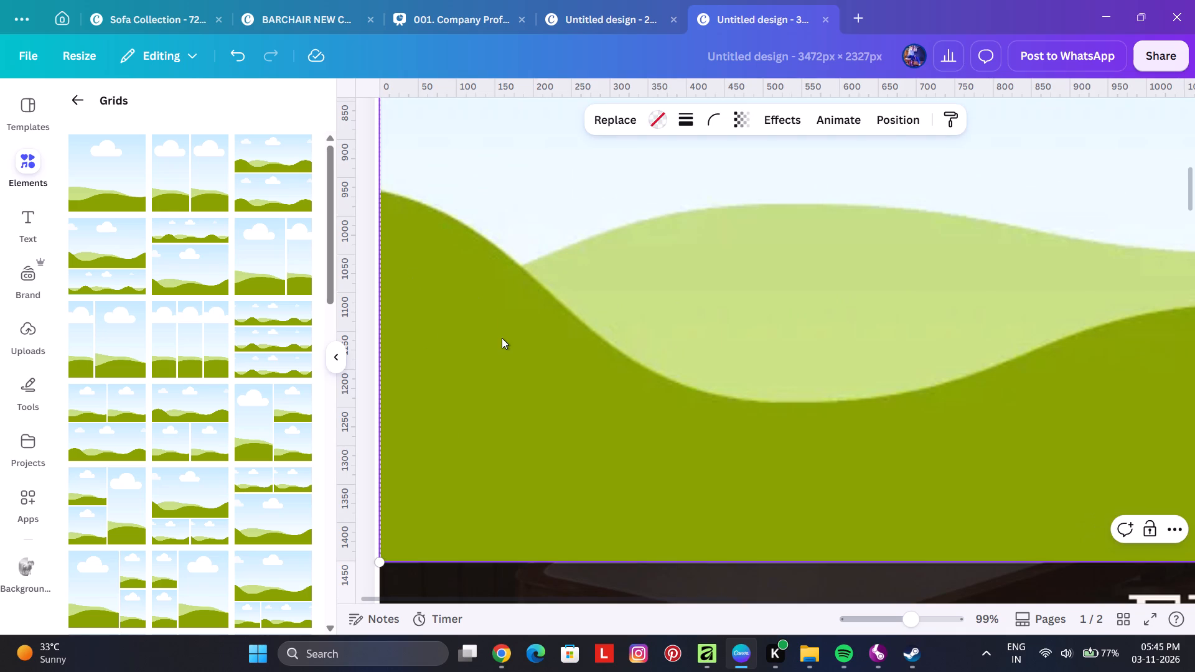
scroll(502, 338, "up", 2)
left_click_drag(378, 156, 376, 156)
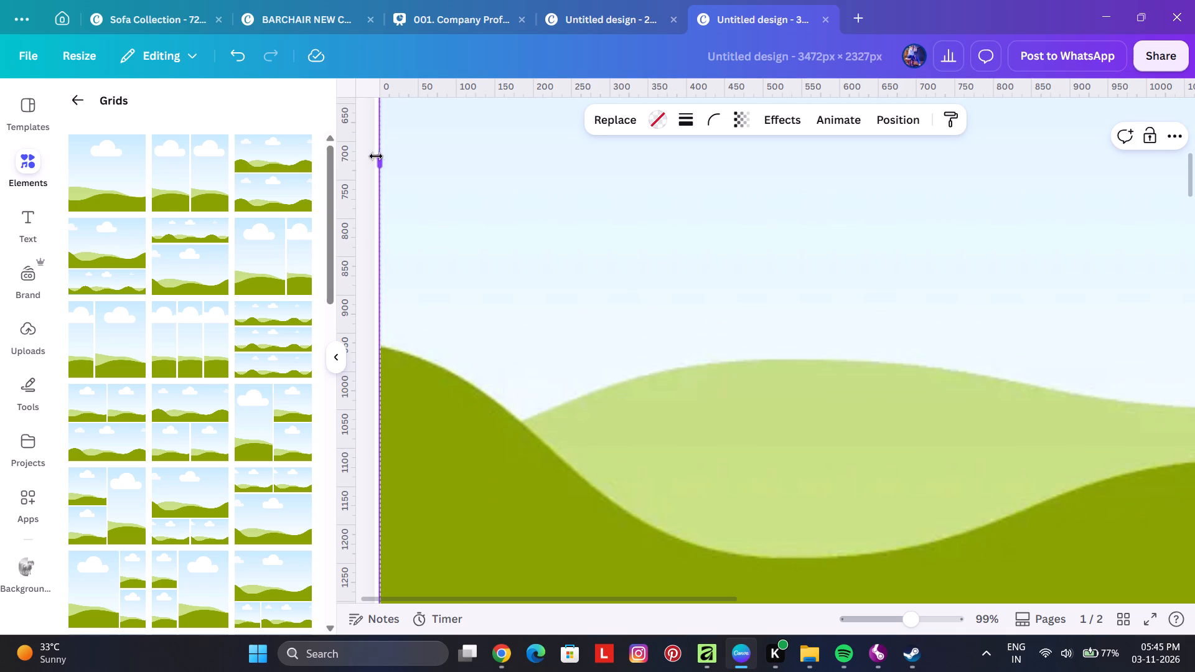
left_click_drag(376, 156, 372, 156)
scroll(494, 268, "down", 3, "ctrl")
scroll(438, 355, "down", 2, "ctrl")
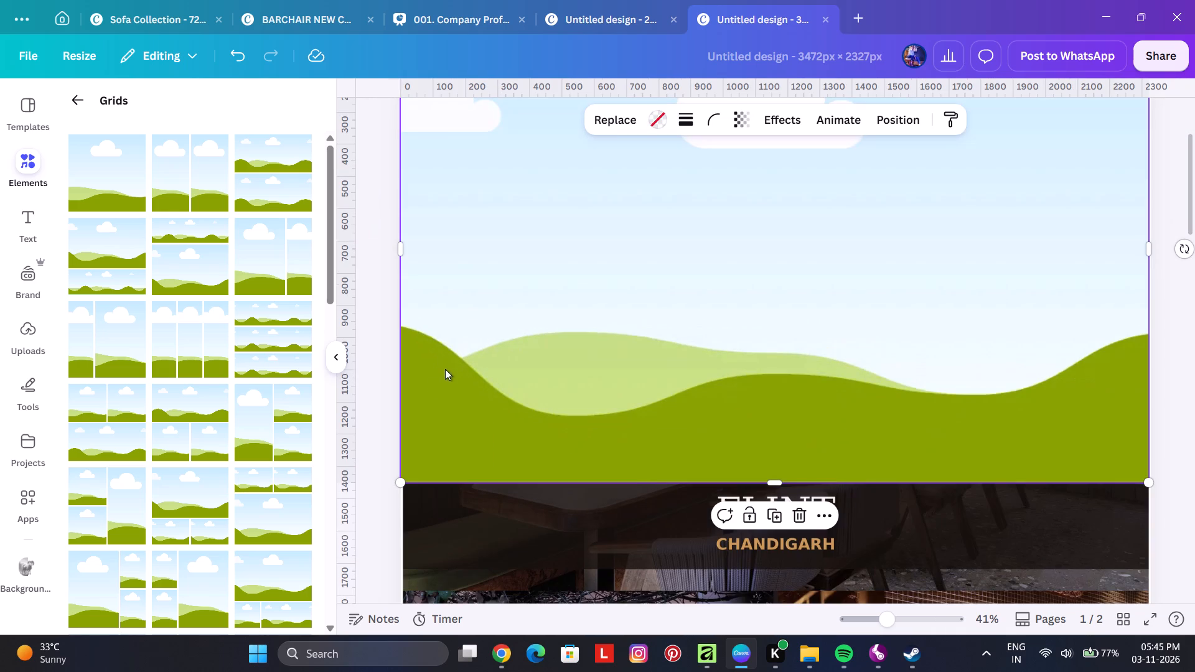
left_click(380, 419)
Add a second single-cell grid over the FLINT collage on page 1.
scroll(596, 418, "down", 3)
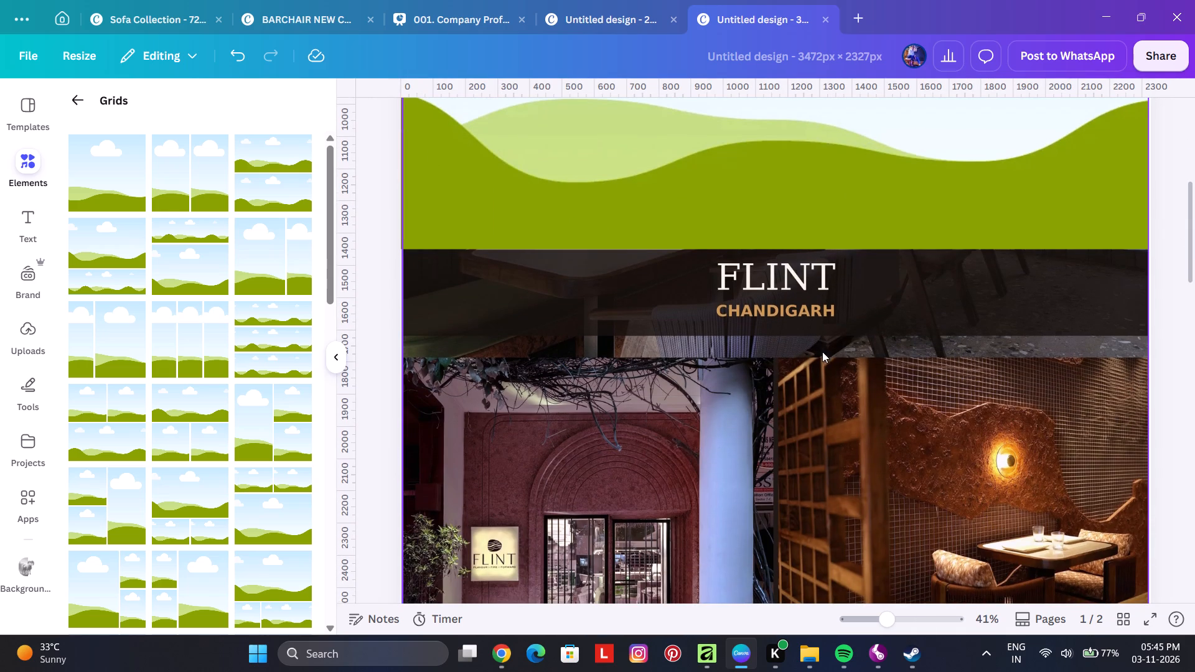
scroll(827, 350, "up", 1)
scroll(812, 310, "down", 3)
scroll(785, 384, "up", 1)
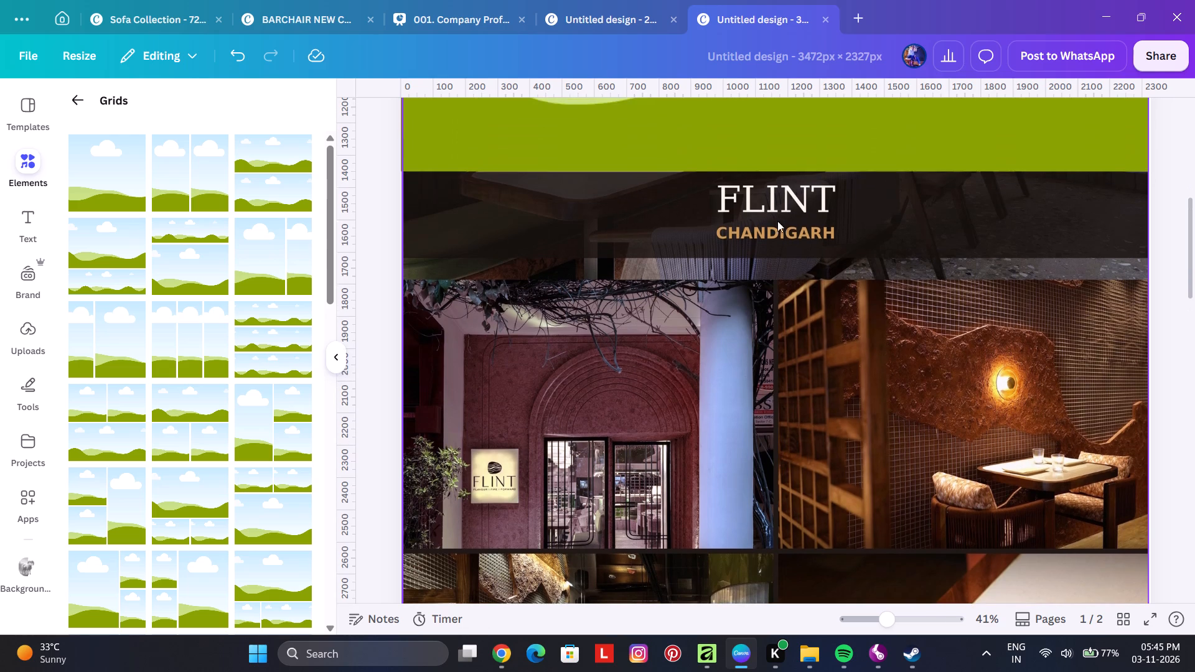
scroll(783, 224, "down", 3, "ctrl")
scroll(802, 264, "up", 2, "ctrl")
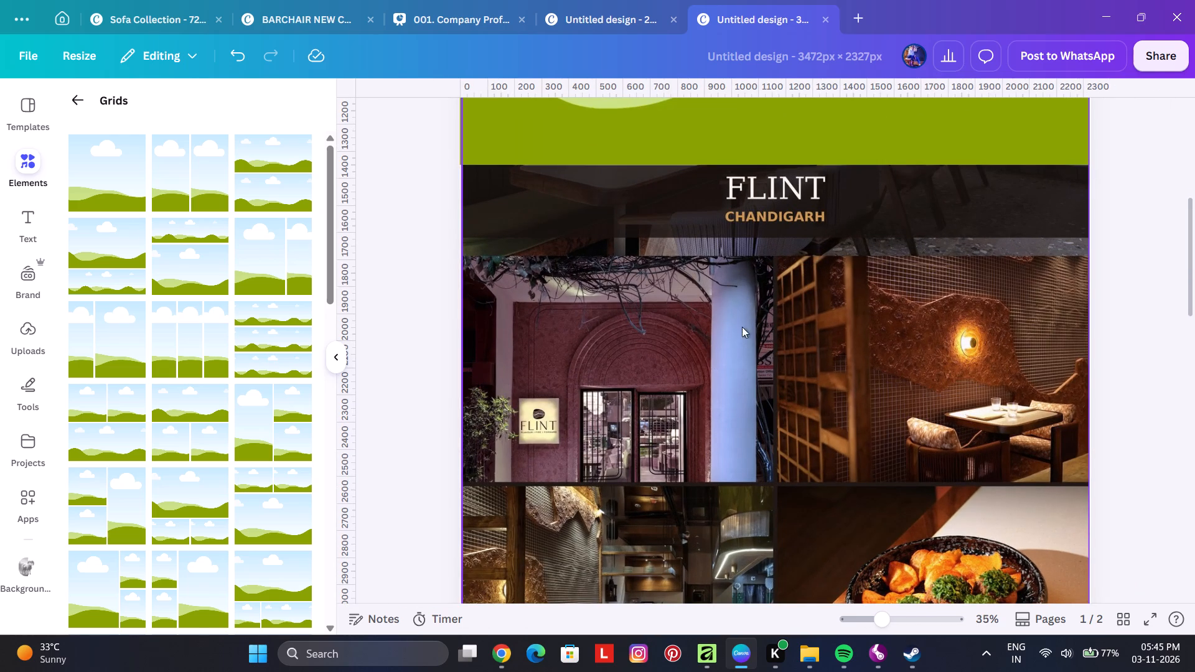
left_click(122, 178)
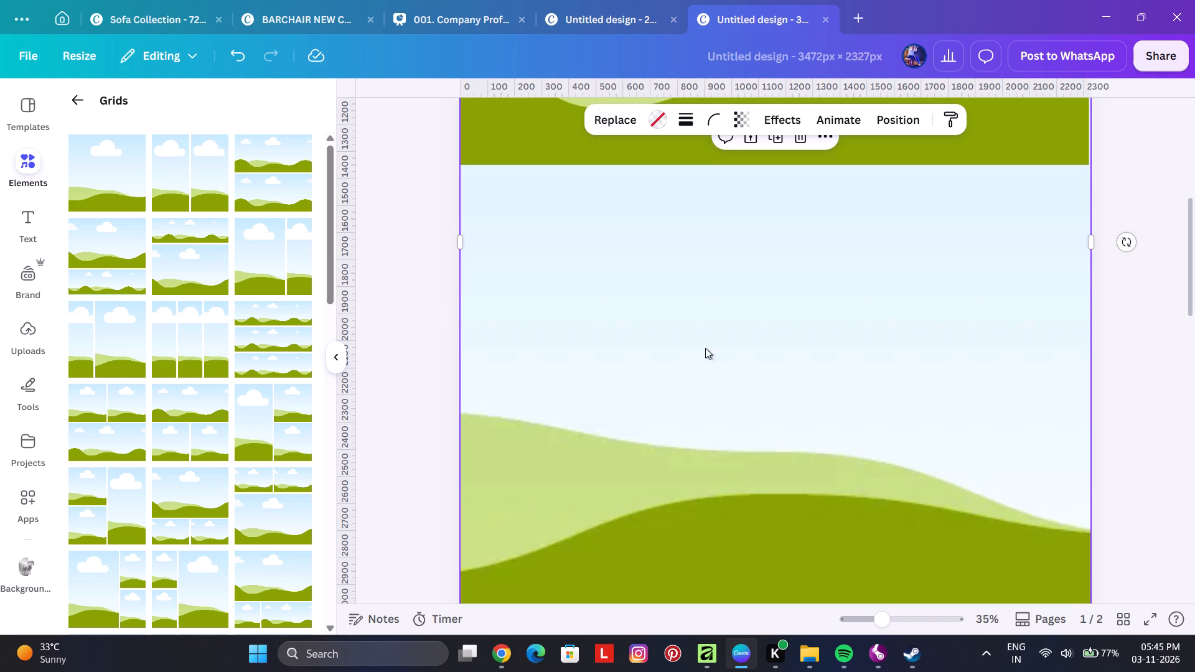
Shorten the second grid from its upper edge so it starts just below the FLINT title section, at the entrance photo's top.
scroll(818, 403, "up", 3)
left_click(776, 463)
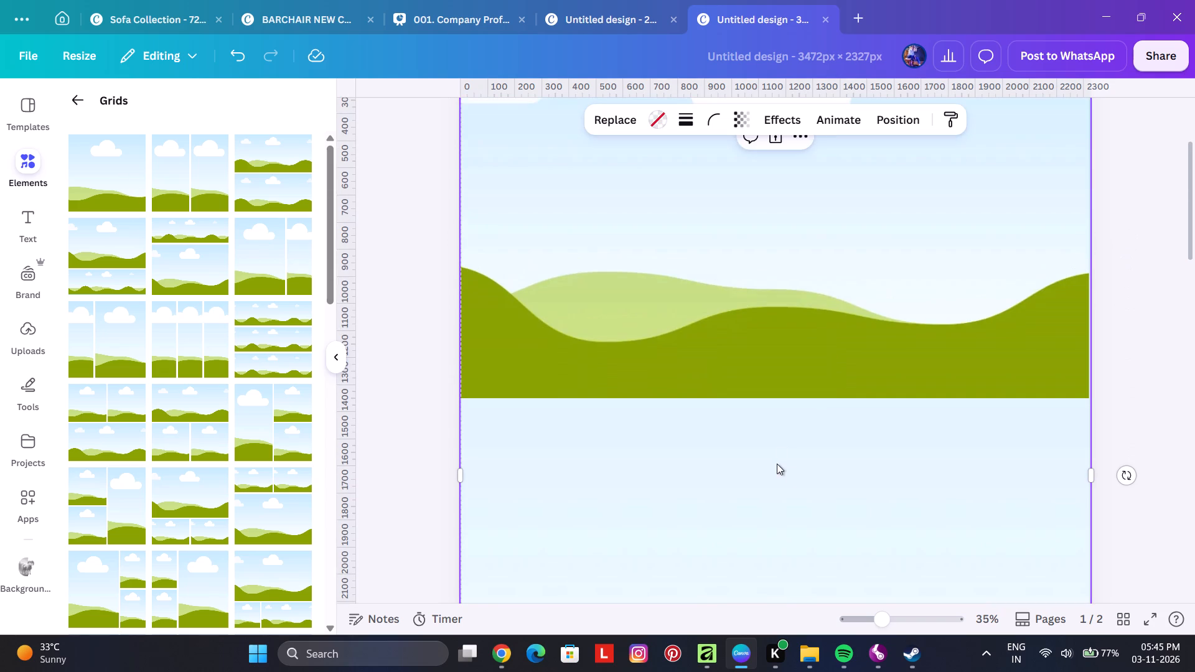
scroll(836, 453, "down", 2)
scroll(837, 451, "up", 6)
left_click_drag(779, 167, 784, 268)
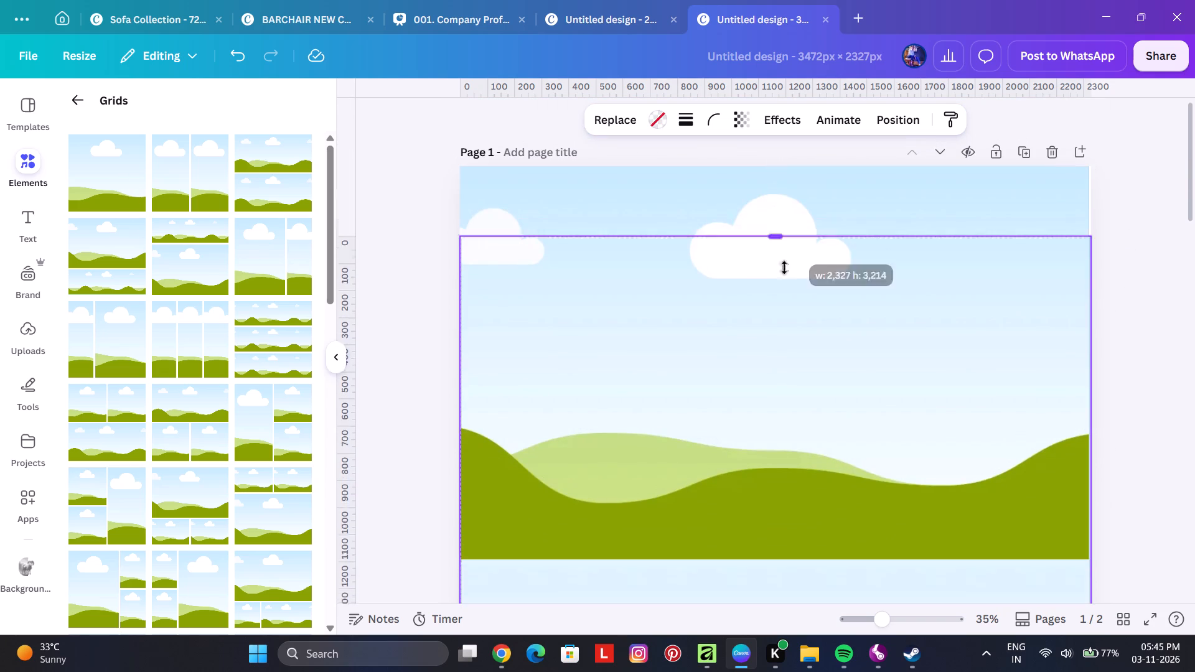
left_click_drag(784, 268, 800, 459)
scroll(831, 423, "down", 2)
left_click_drag(779, 223, 781, 243)
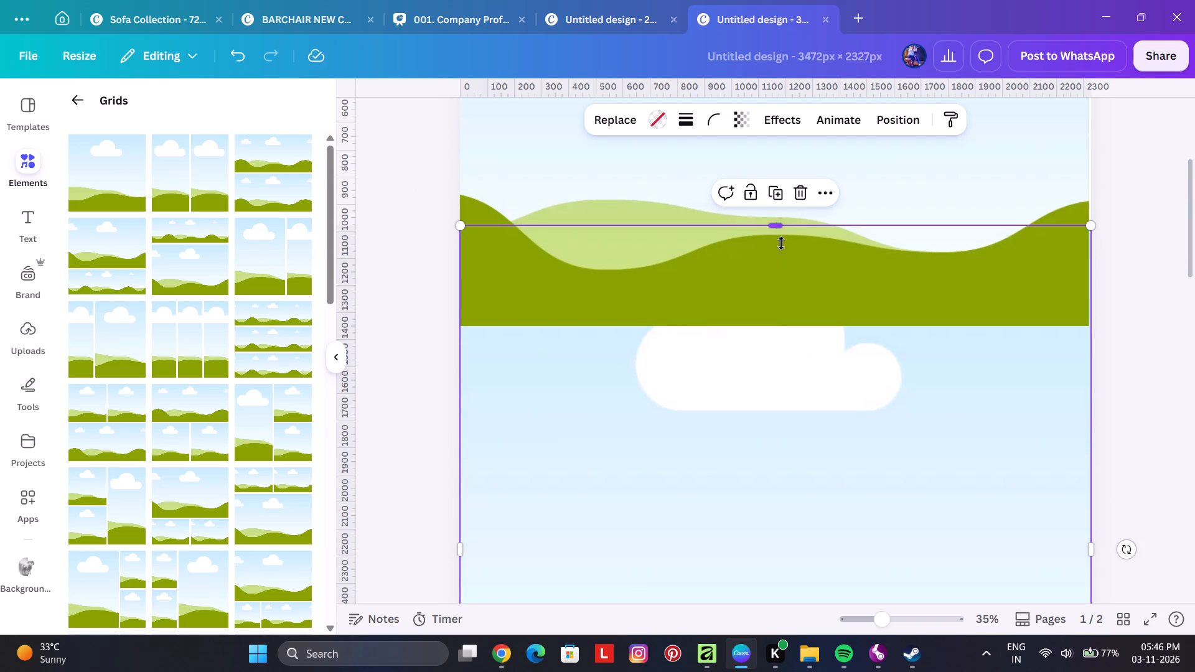
left_click_drag(781, 243, 787, 418)
scroll(880, 419, "down", 2)
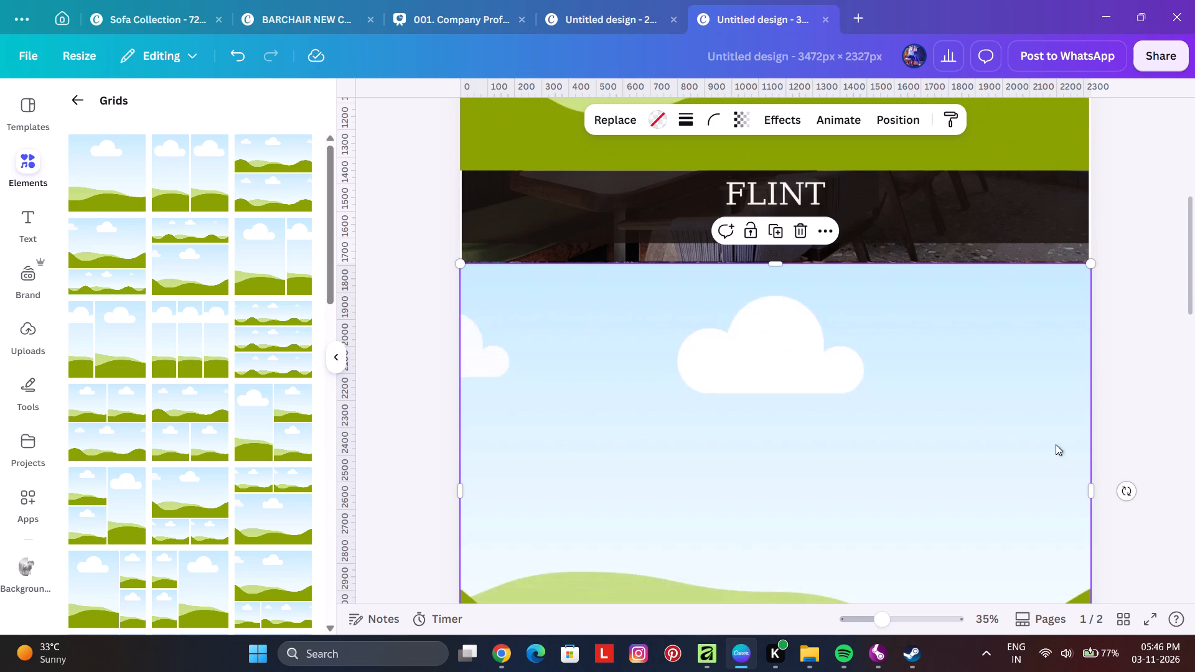
Narrow the second grid from its right edge to about 1,388 px wide, undoing any accidental shift of the collage.
left_click_drag(1090, 487, 835, 484)
left_click_drag(578, 239, 617, 306)
key("ctrl+z")
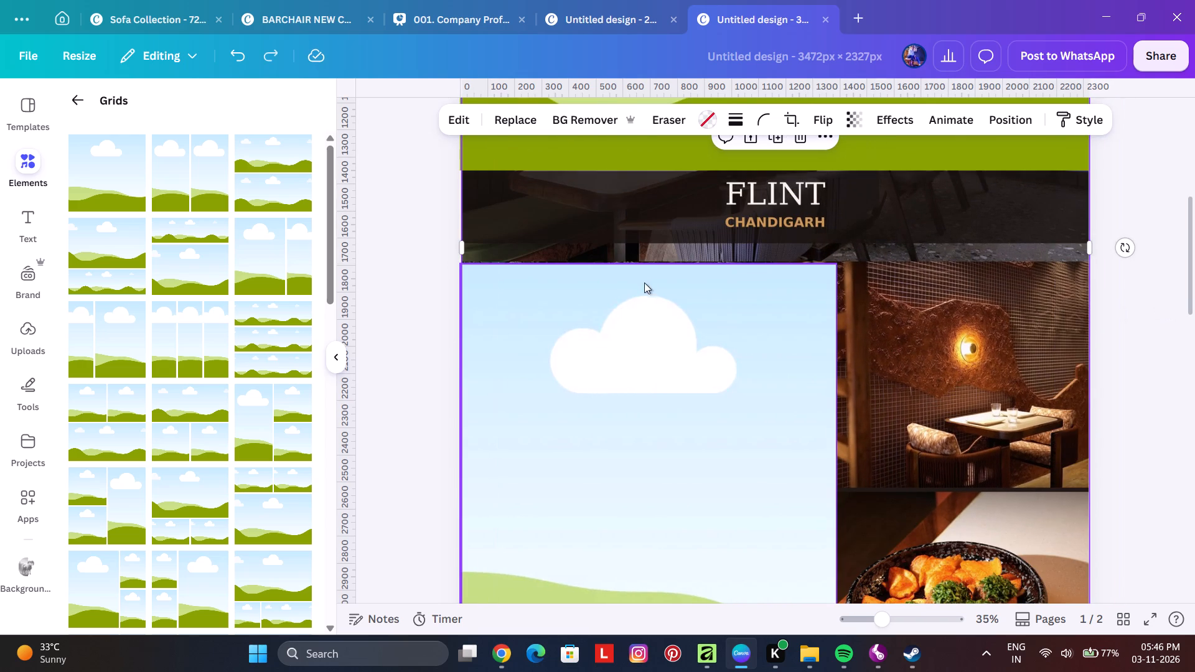
Move the second grid up against the first grid's lower edge, flush with the left side of the page.
left_click_drag(646, 343, 651, 269)
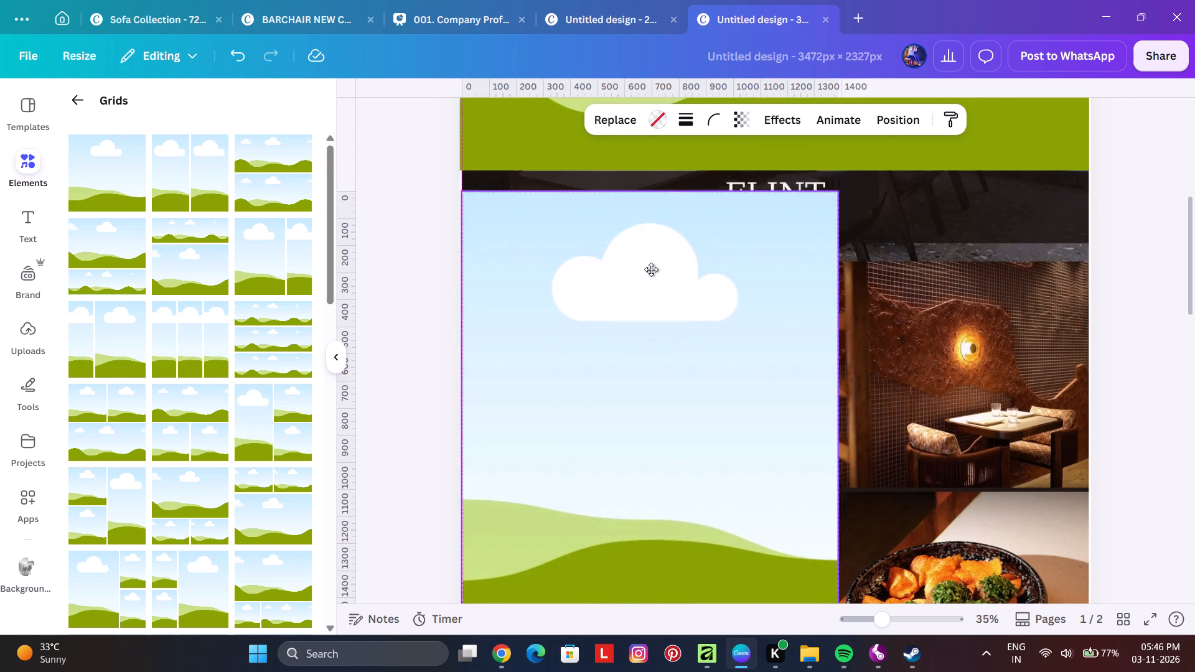
left_click_drag(651, 269, 644, 251)
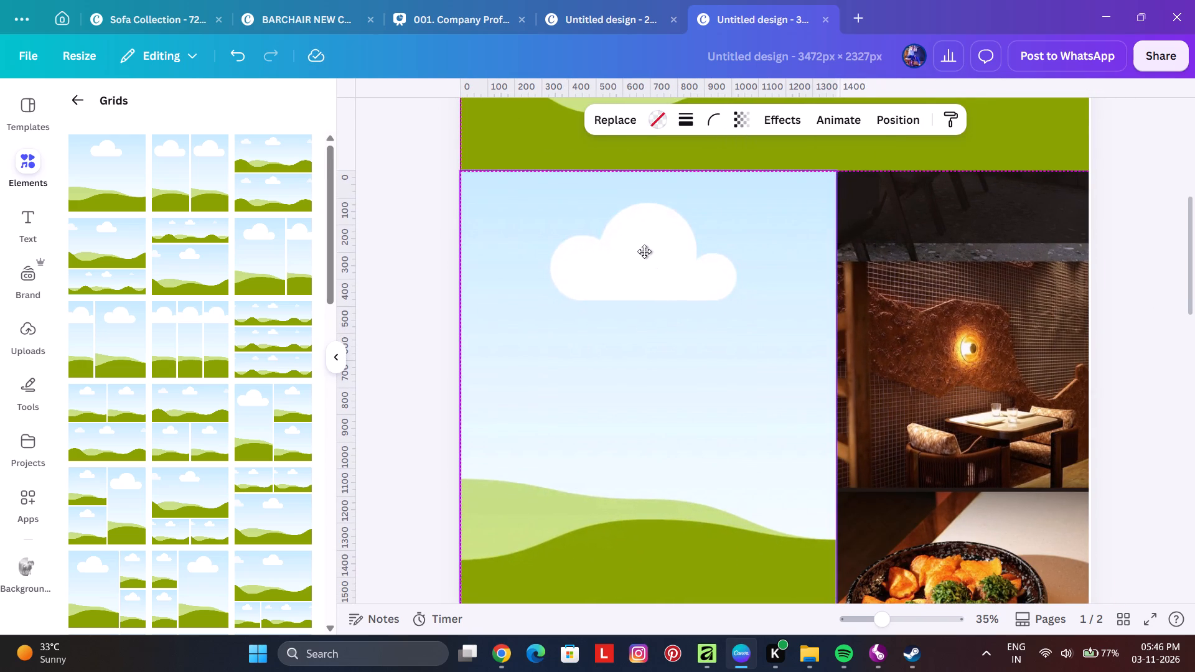
left_click_drag(644, 251, 643, 251)
Shorten the second grid from its lower edge to about 1,185 px tall, ending at the top of the lower photo row.
scroll(687, 378, "down", 2)
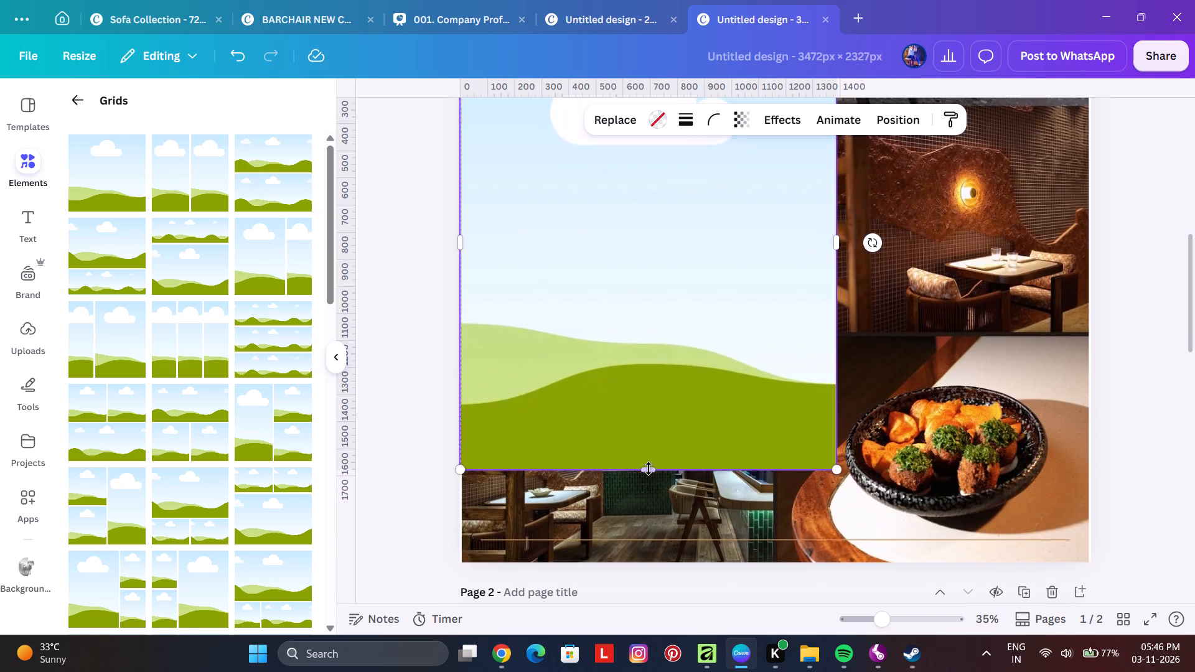
left_click_drag(649, 469, 661, 324)
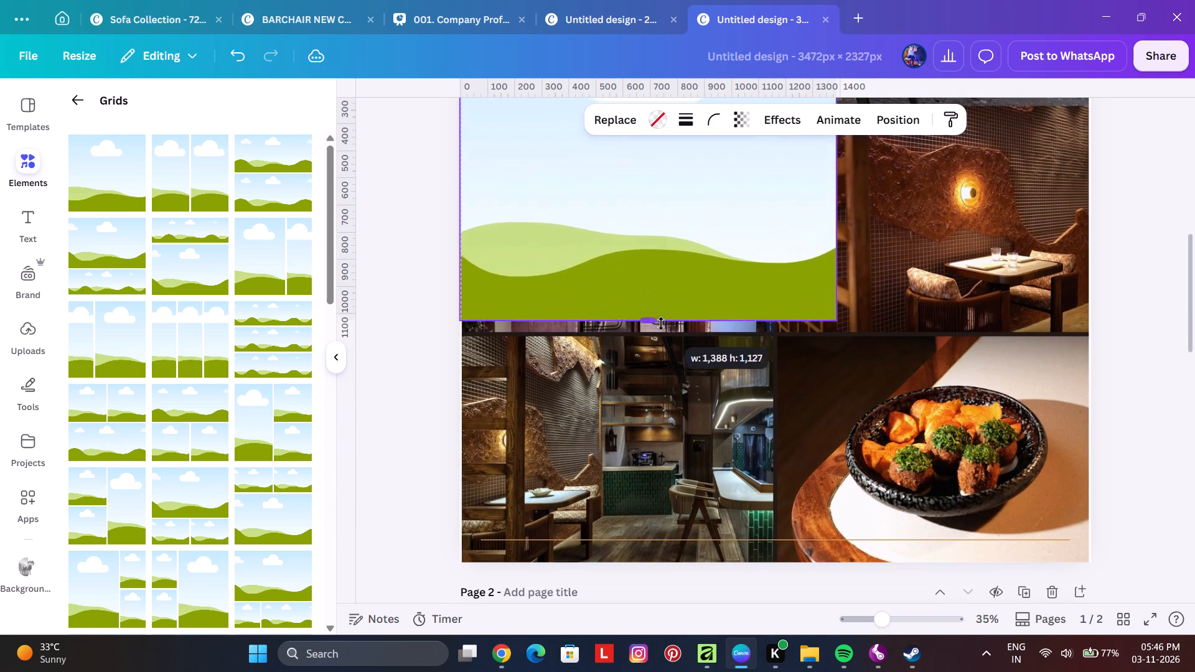
left_click_drag(661, 324, 662, 334)
scroll(661, 334, "up", 13, "ctrl")
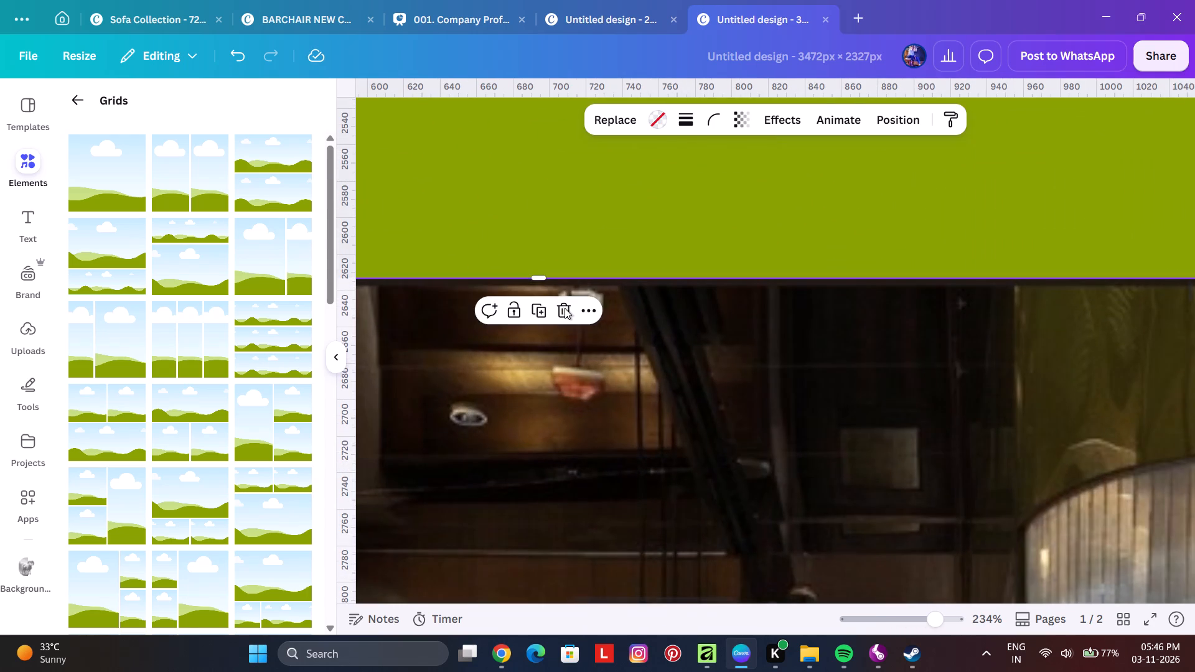
left_click_drag(535, 276, 568, 255)
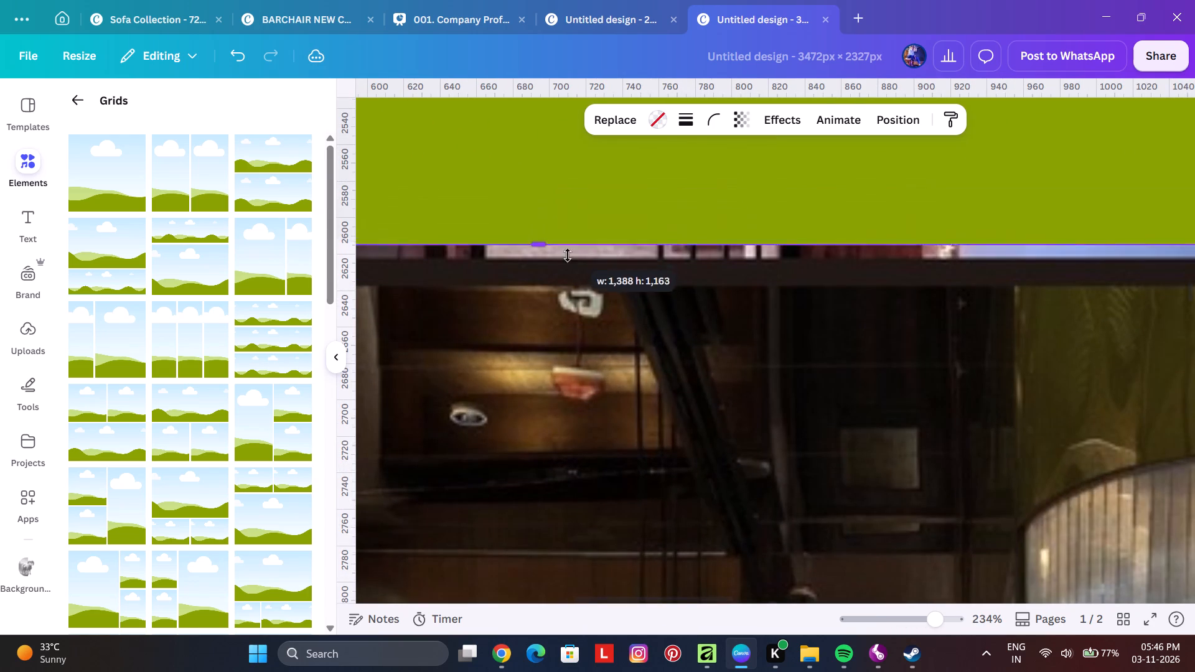
left_click_drag(568, 255, 574, 282)
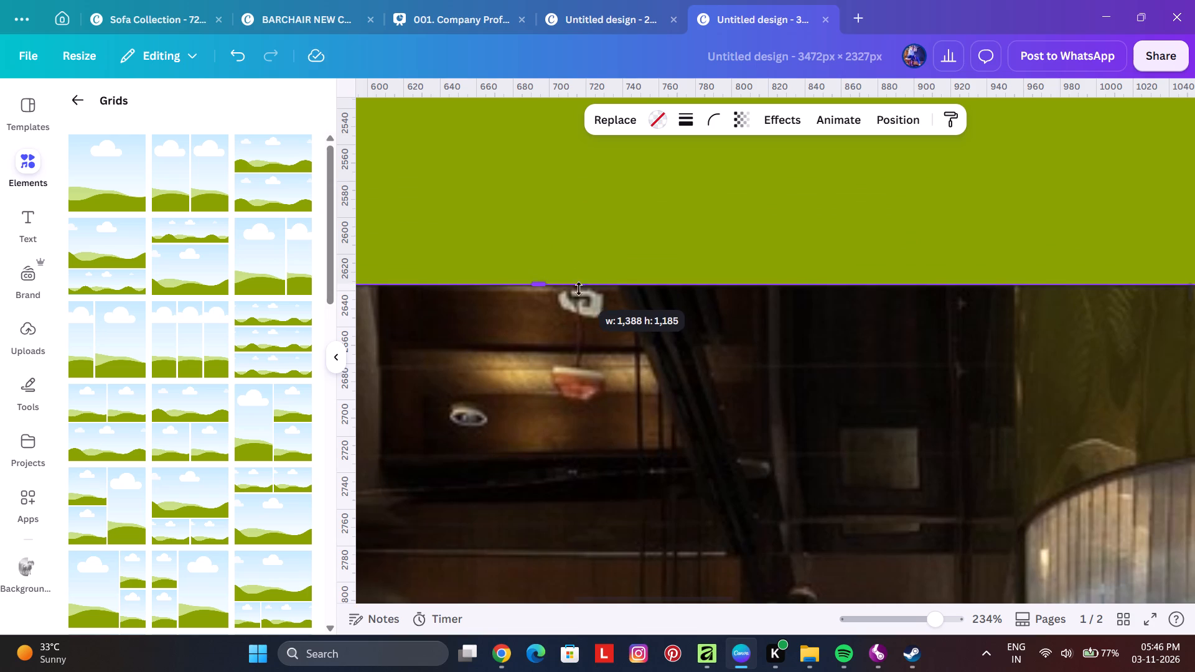
scroll(685, 314, "down", 10, "ctrl")
scroll(802, 395, "up", 3)
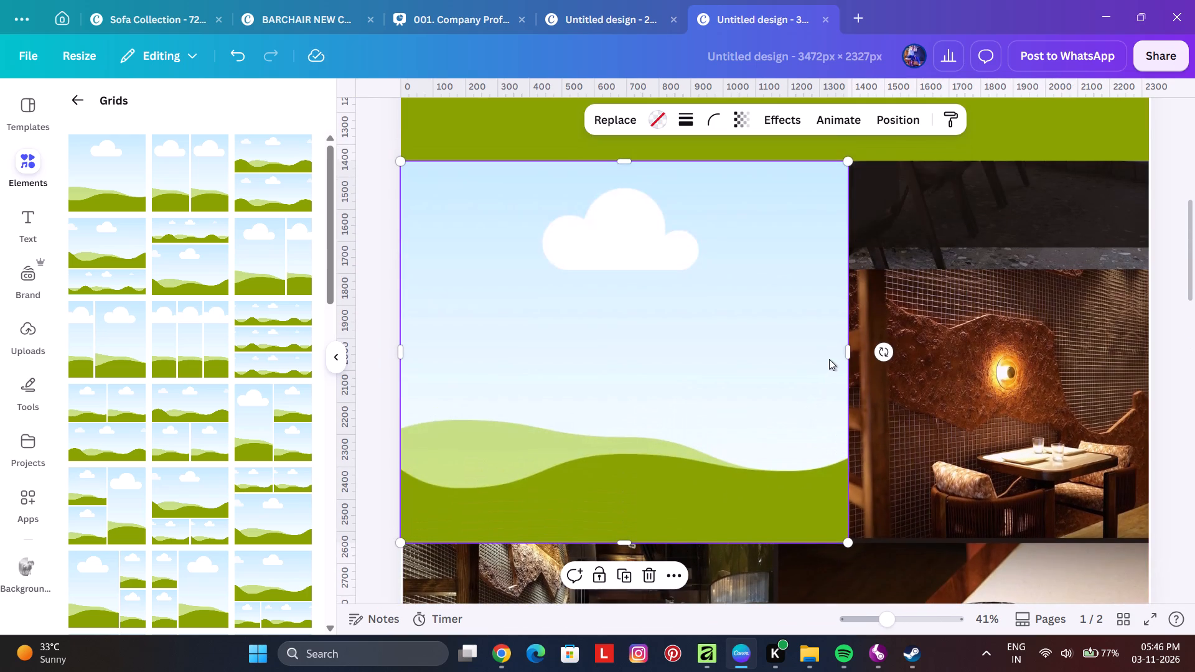
Narrow the second grid from its right edge to about 1,154 px wide, aligning it with the entrance photo's right edge.
left_click_drag(850, 357, 658, 368)
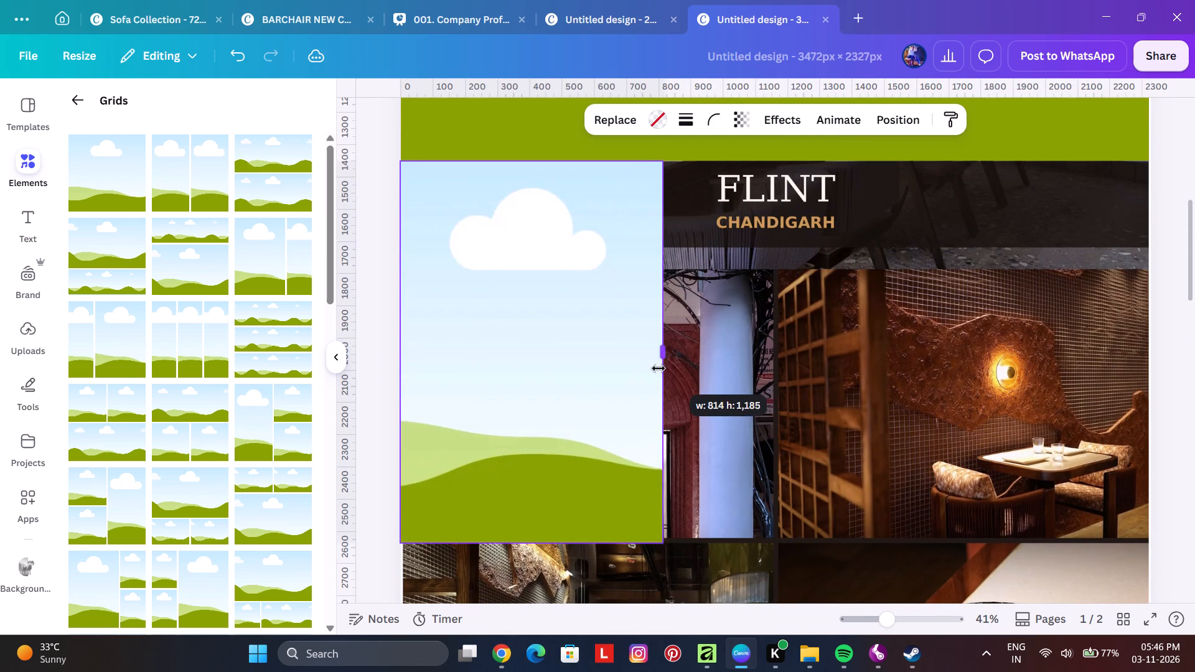
left_click_drag(658, 368, 738, 379)
scroll(745, 386, "up", 8, "ctrl")
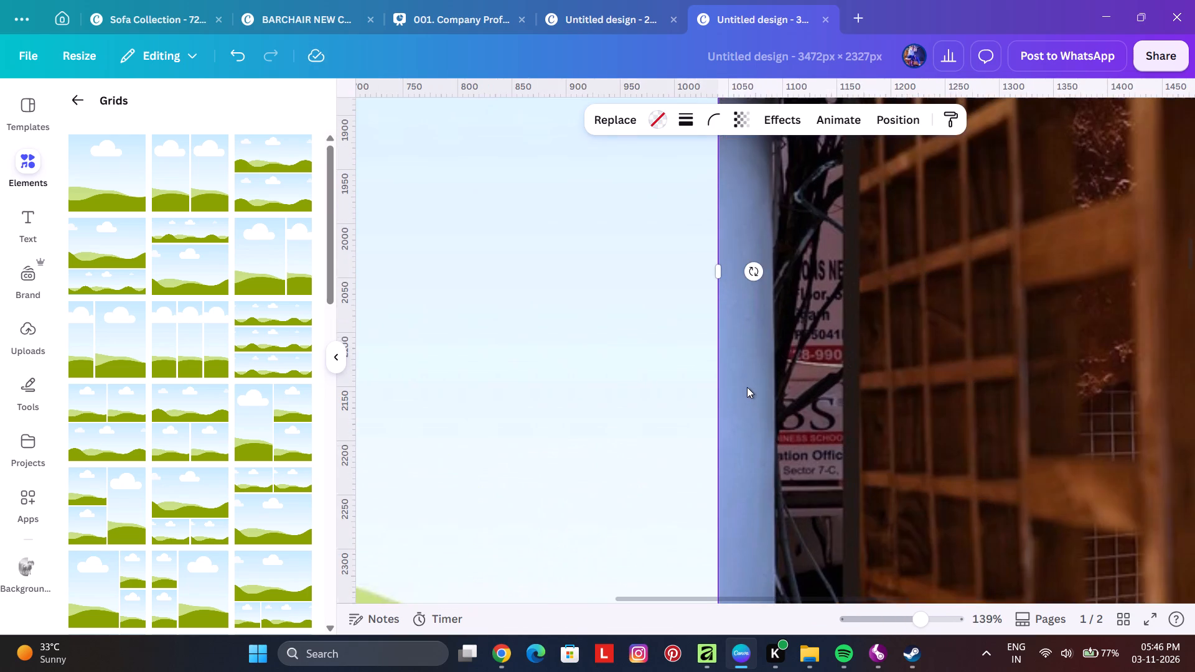
scroll(747, 387, "up", 2, "ctrl")
left_click_drag(703, 228, 794, 245)
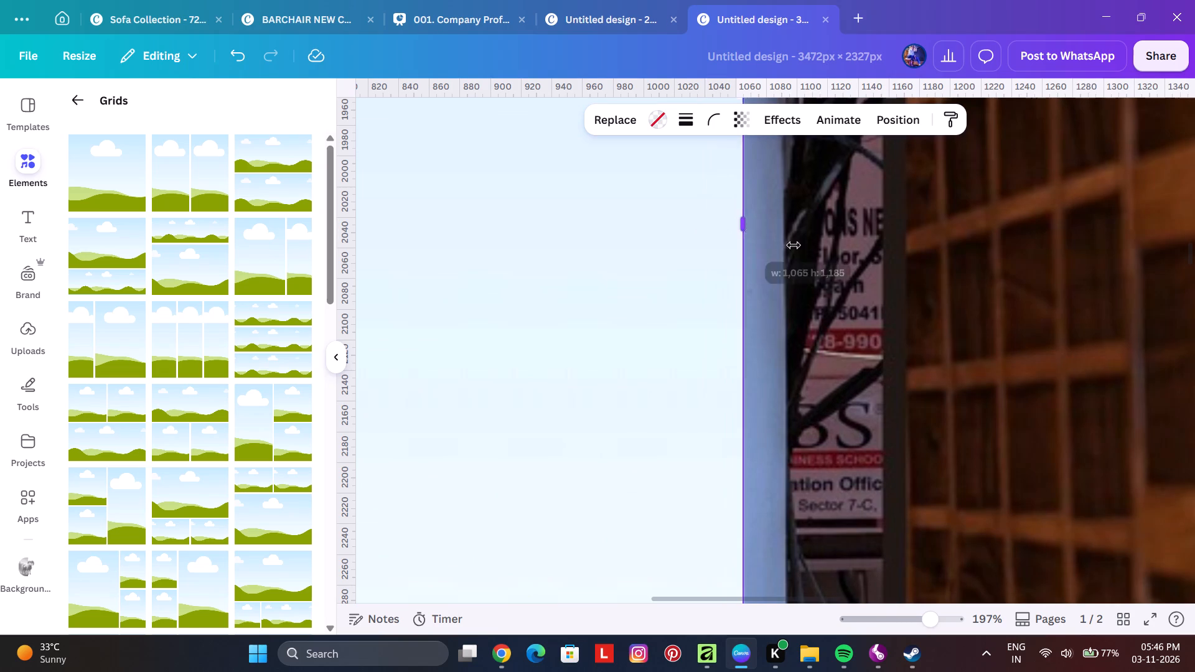
left_click_drag(794, 245, 878, 264)
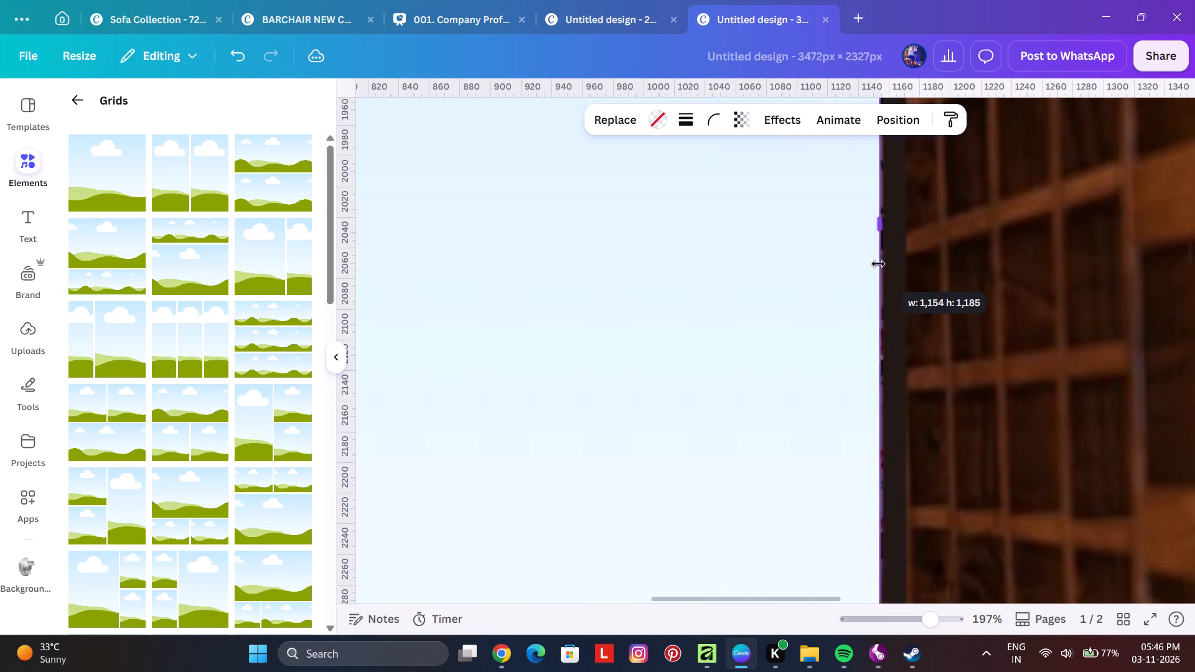
left_click_drag(878, 264, 878, 266)
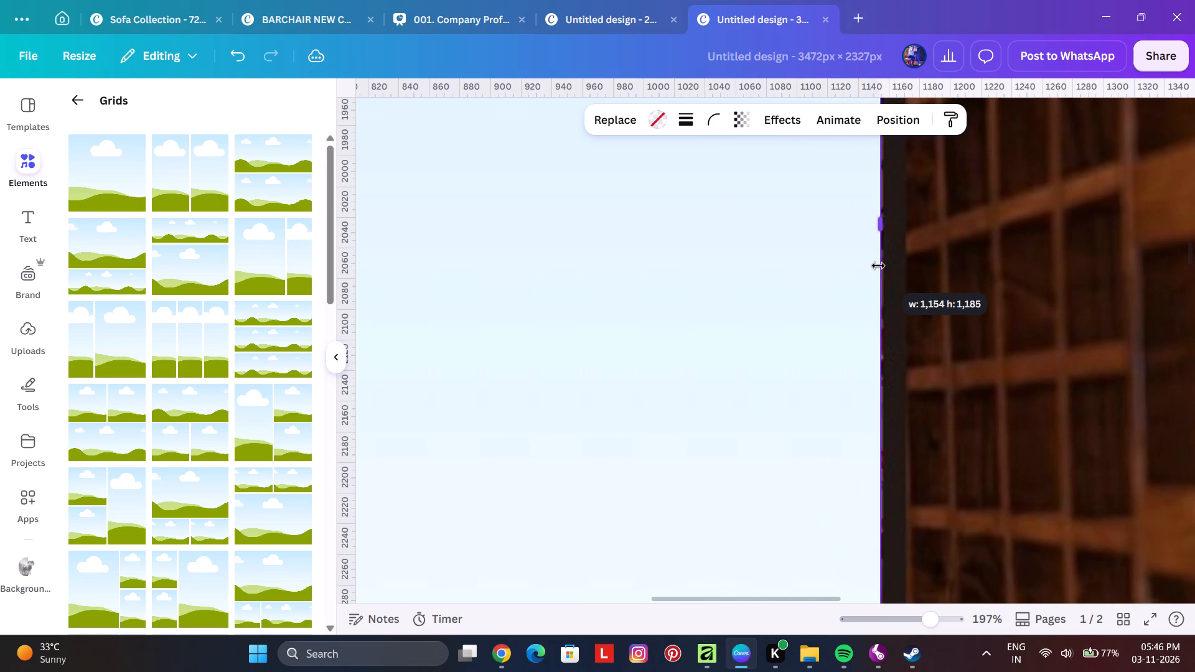
left_click_drag(878, 266, 880, 266)
scroll(745, 312, "down", 11, "ctrl")
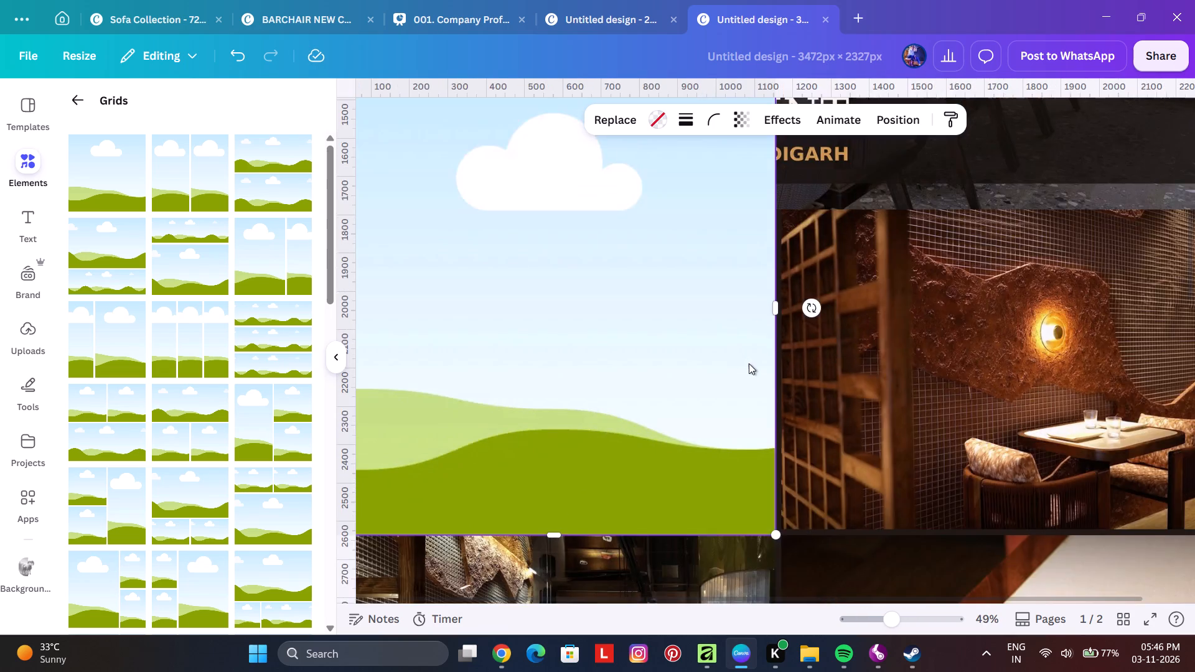
scroll(749, 363, "down", 4, "ctrl")
left_click(476, 356)
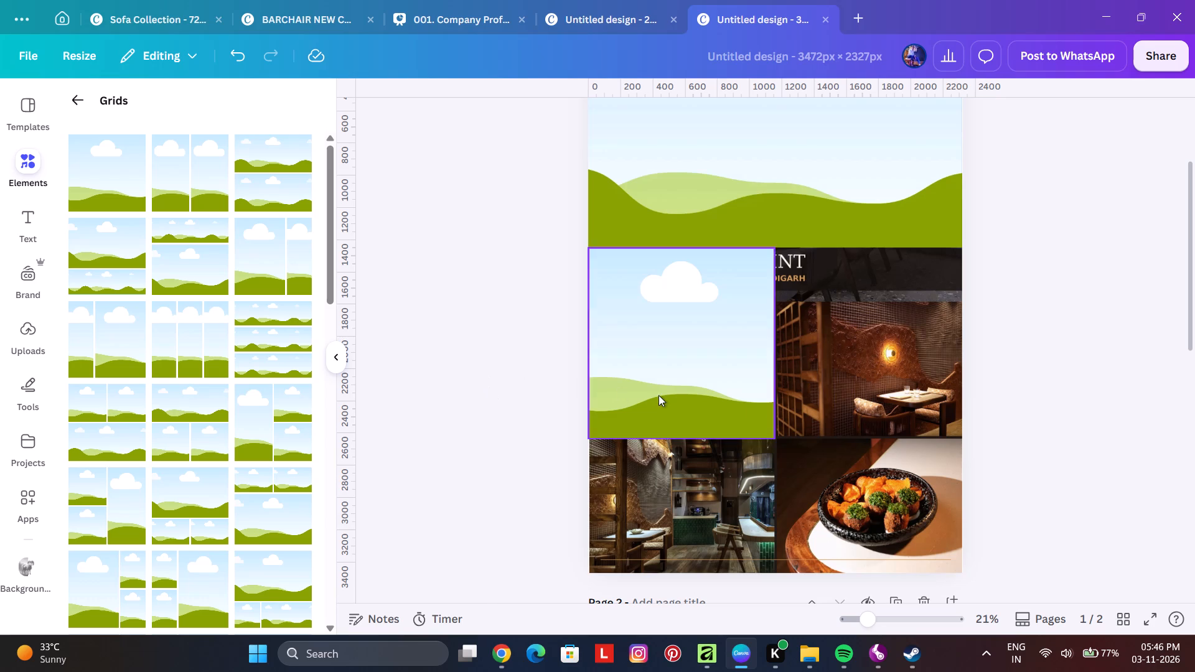
Duplicate the second grid and place the copy beside it over the middle row's dining-table photo.
left_click(636, 348)
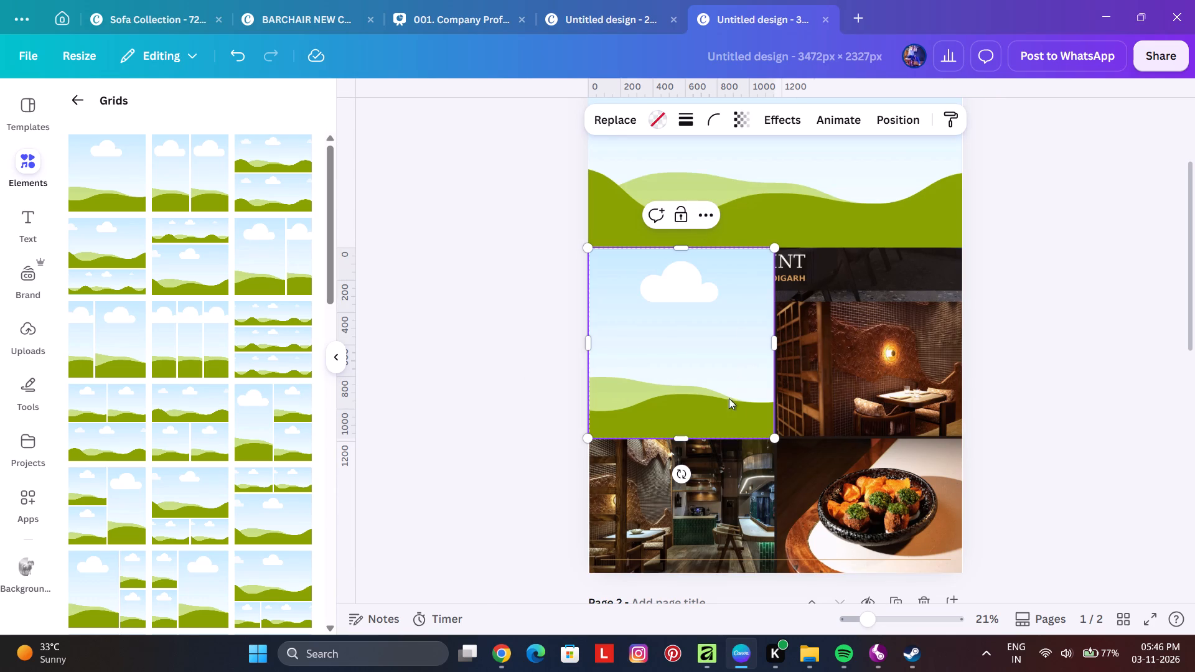
right_click(722, 341)
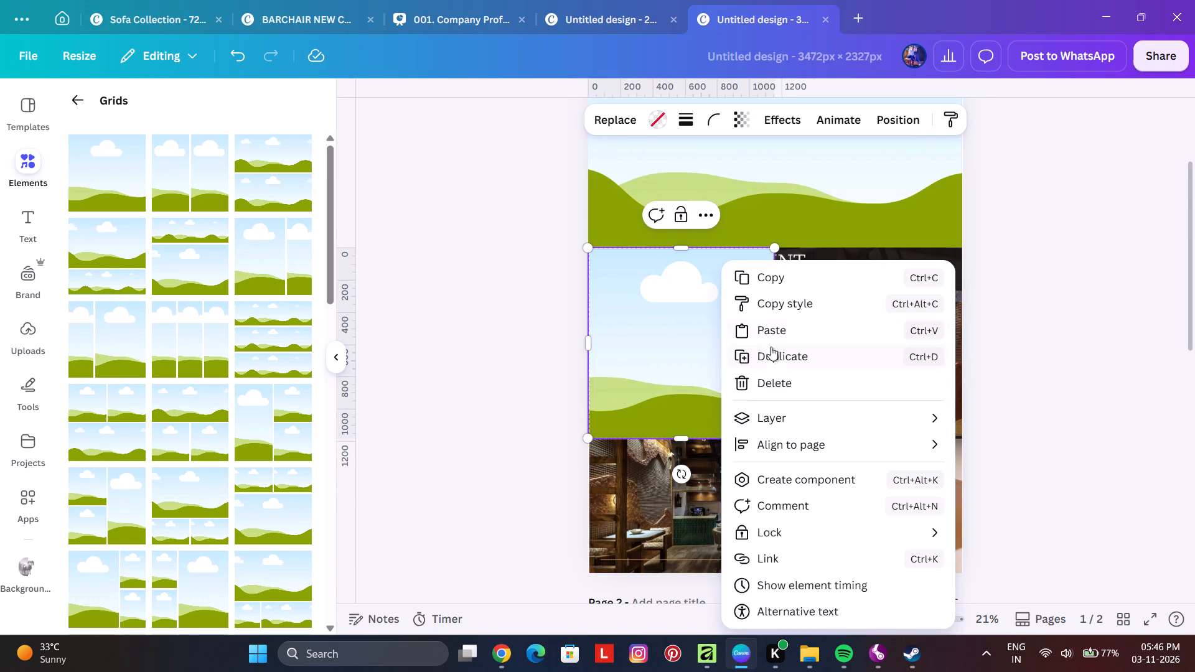
left_click(776, 363)
left_click_drag(691, 354, 872, 353)
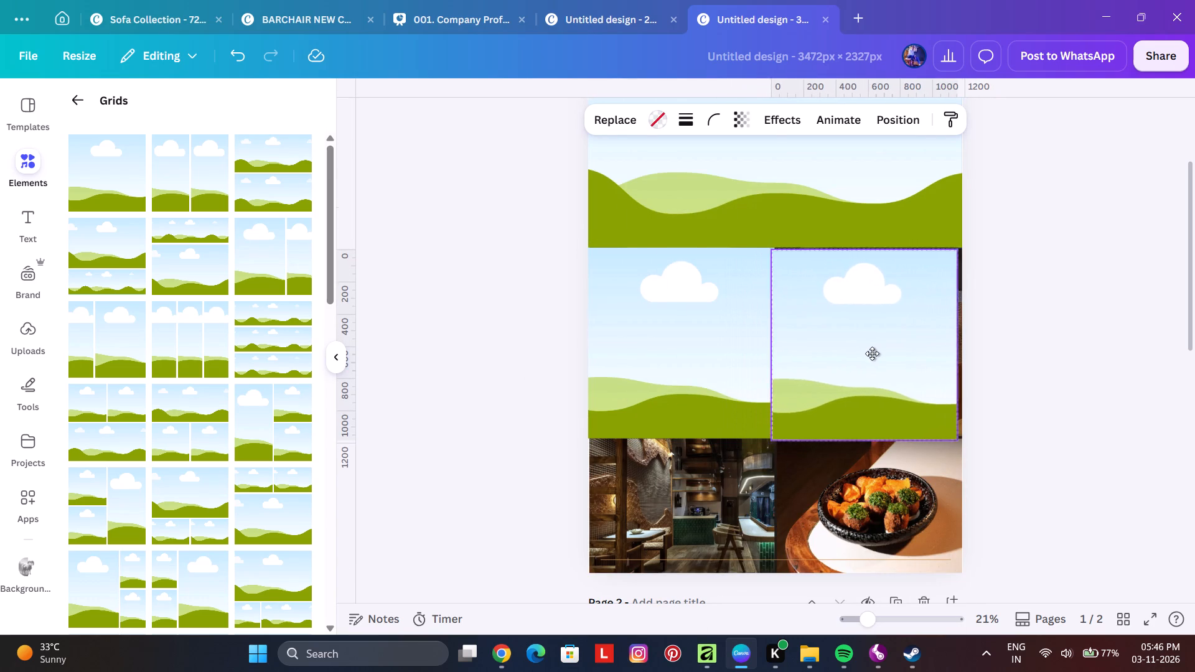
left_click_drag(872, 353, 876, 353)
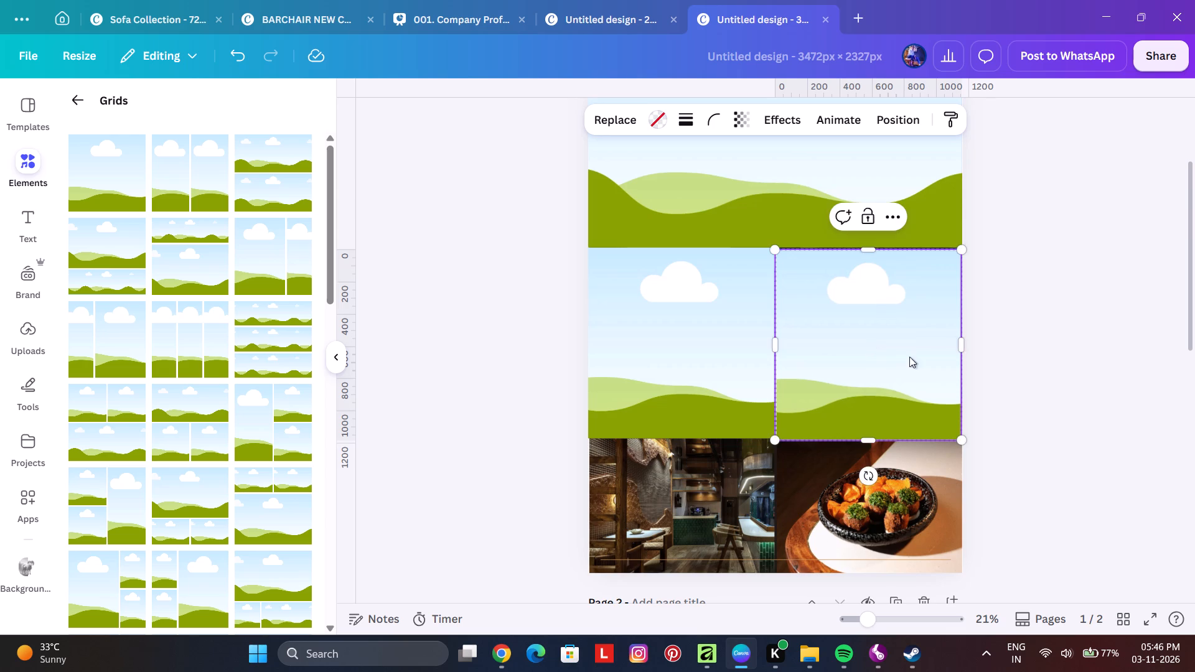
Move the duplicated grid up until its upper edge sits flush against the large top grid's lower edge.
scroll(1024, 325, "up", 6, "ctrl")
scroll(601, 365, "down", 4)
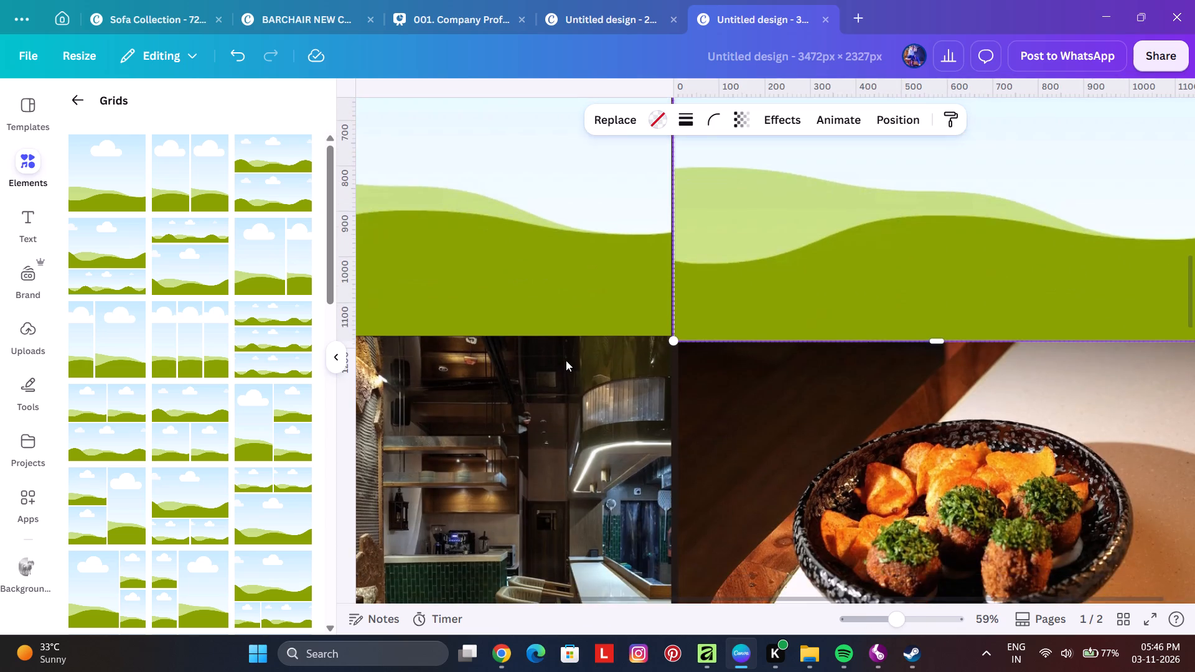
scroll(566, 360, "up", 2, "ctrl")
scroll(566, 360, "down", 7, "ctrl")
scroll(1047, 215, "up", 3)
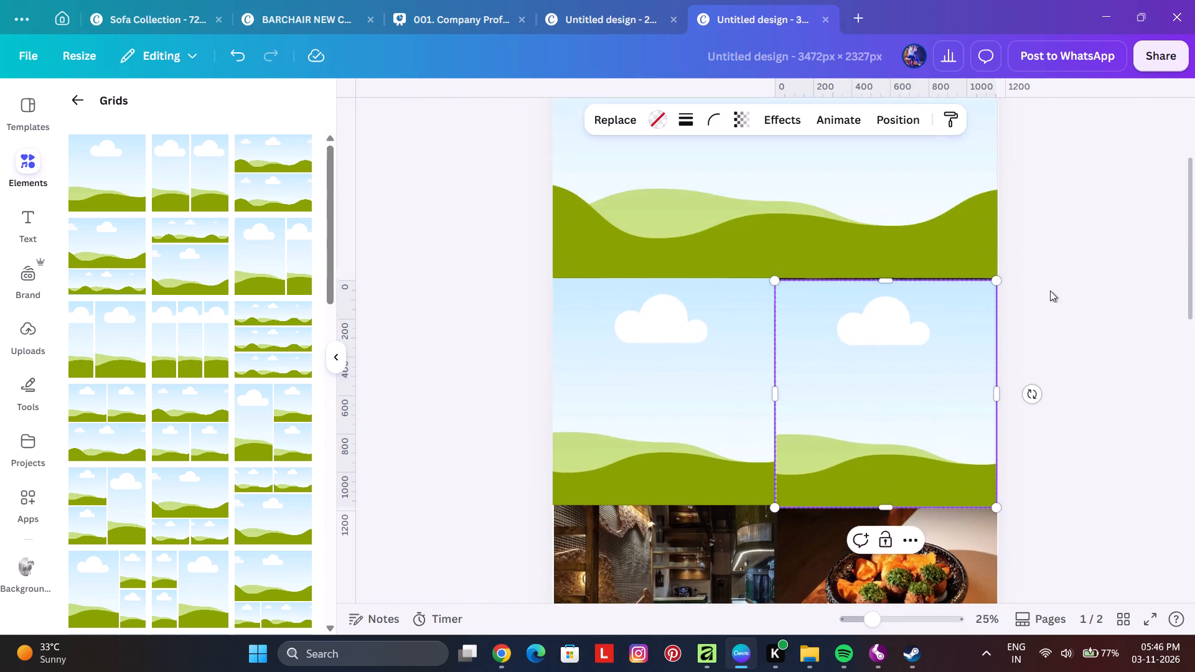
scroll(1050, 291, "up", 7, "ctrl")
left_click_drag(846, 362, 846, 355)
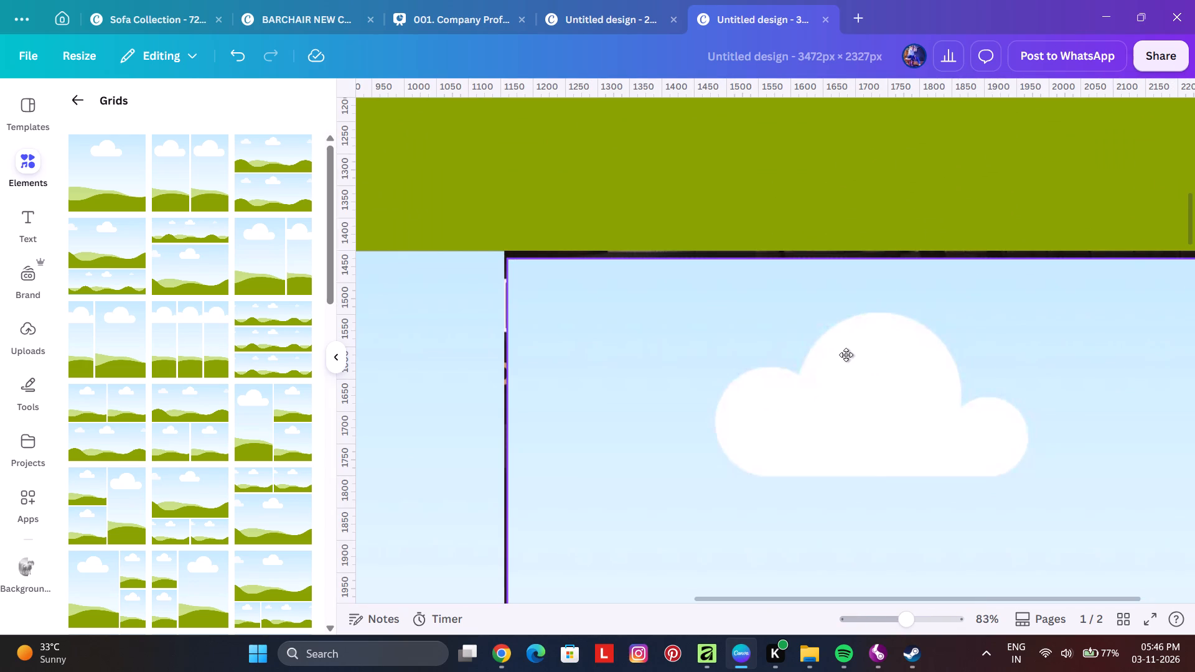
left_click_drag(846, 355, 846, 343)
left_click(857, 390)
left_click_drag(869, 391, 870, 381)
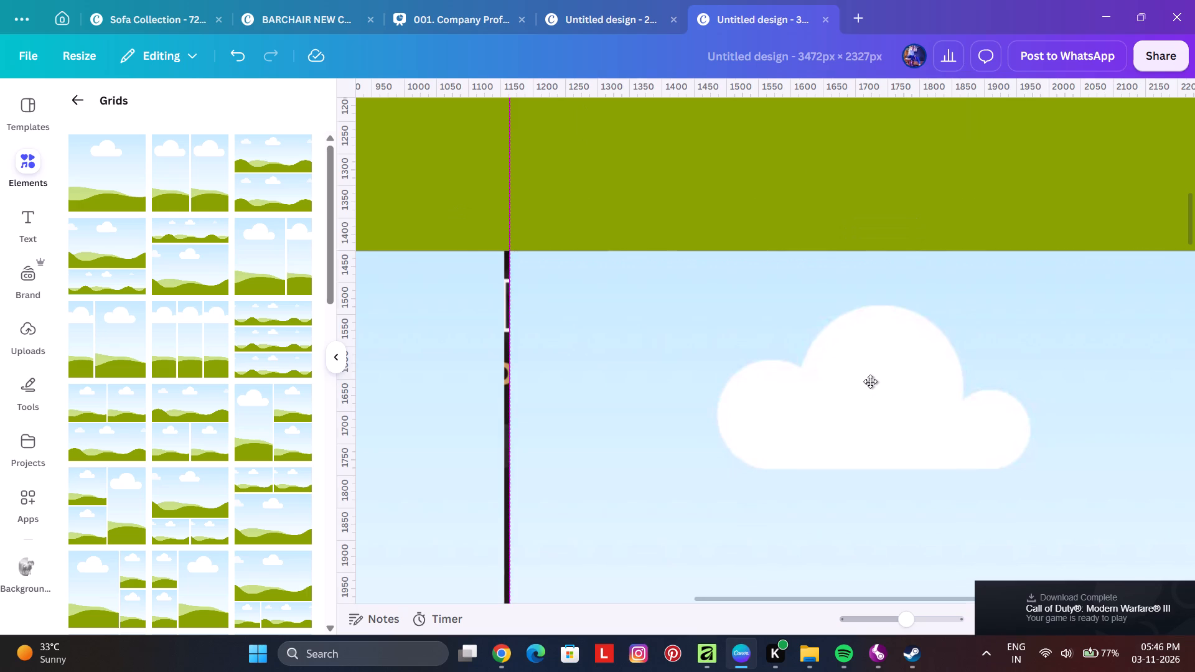
left_click_drag(870, 381, 873, 380)
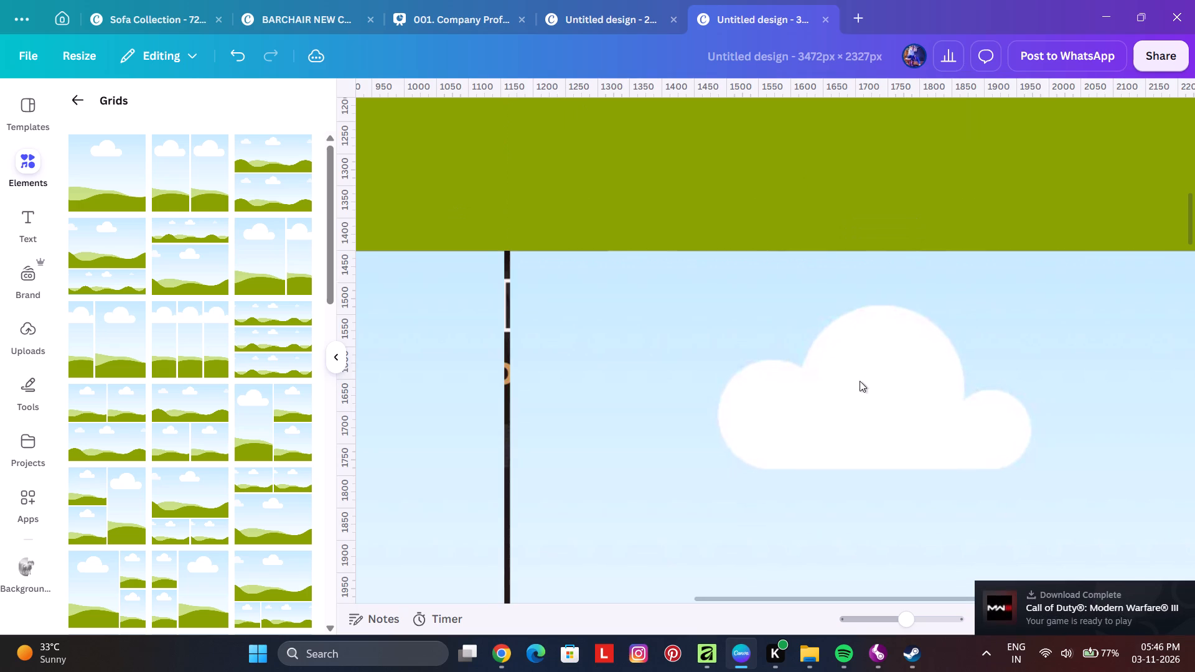
Nudge the duplicated grid in small increments until its outer edge meets the right side of the page.
scroll(759, 383, "down", 6, "ctrl")
scroll(920, 379, "up", 5, "ctrl")
scroll(1025, 411, "up", 1, "ctrl")
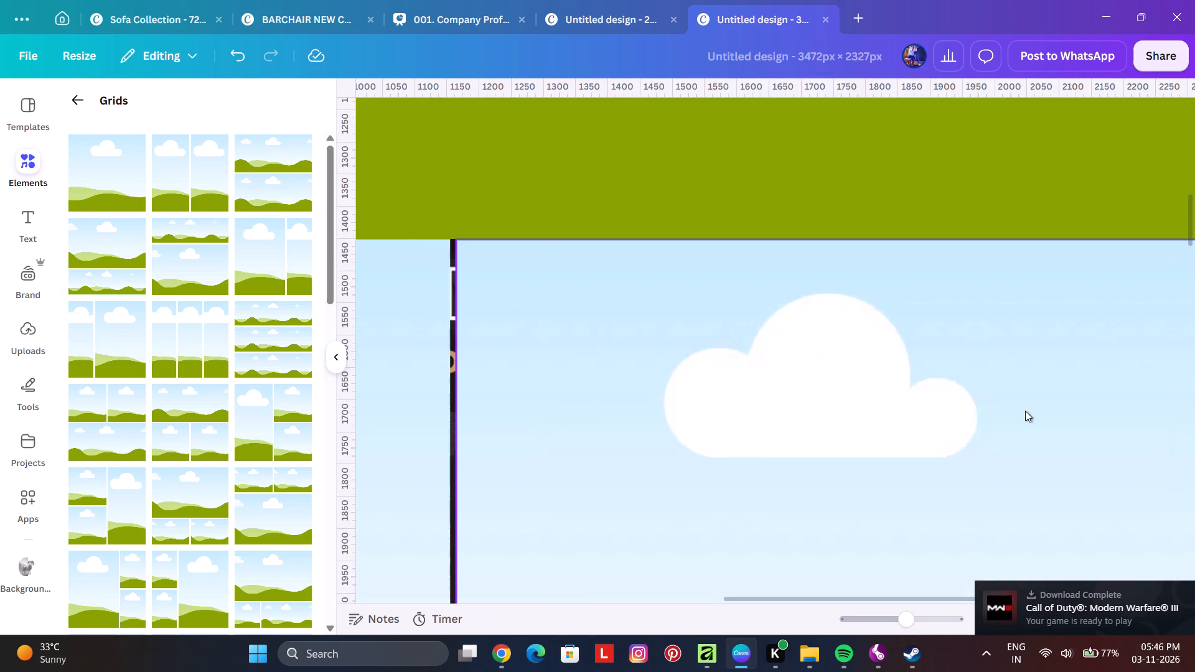
scroll(813, 543, "up", 3, "shift")
scroll(813, 539, "down", 5, "shift")
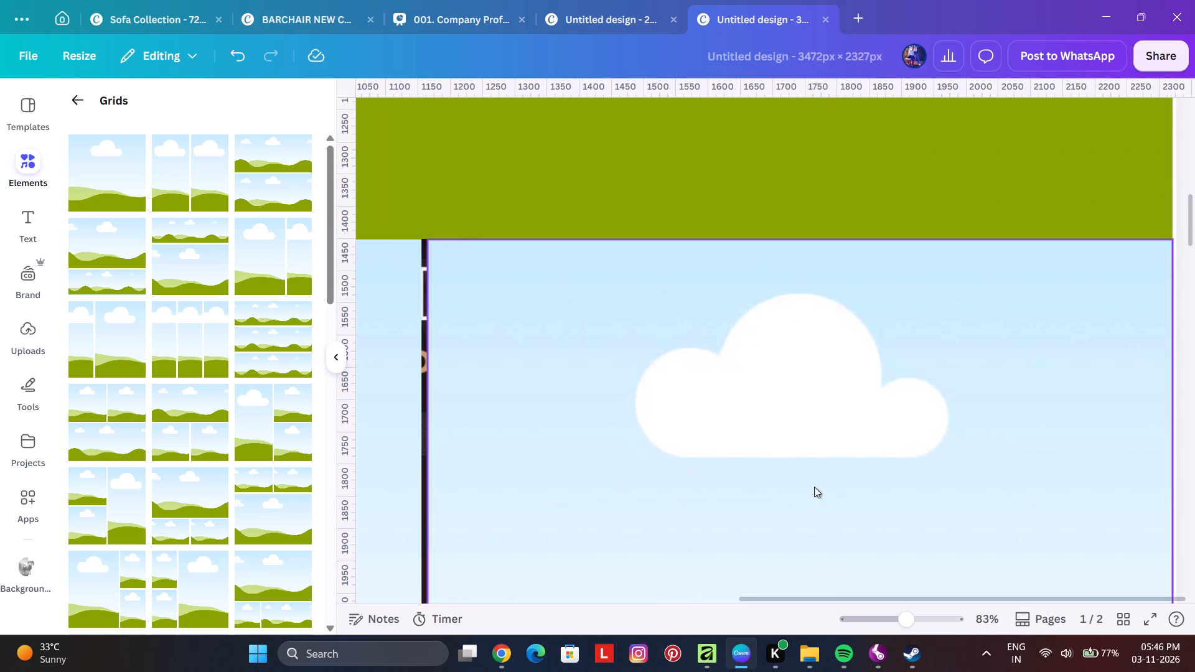
scroll(814, 487, "down", 6, "shift")
scroll(1111, 243, "up", 2, "ctrl")
scroll(1020, 328, "up", 2, "shift")
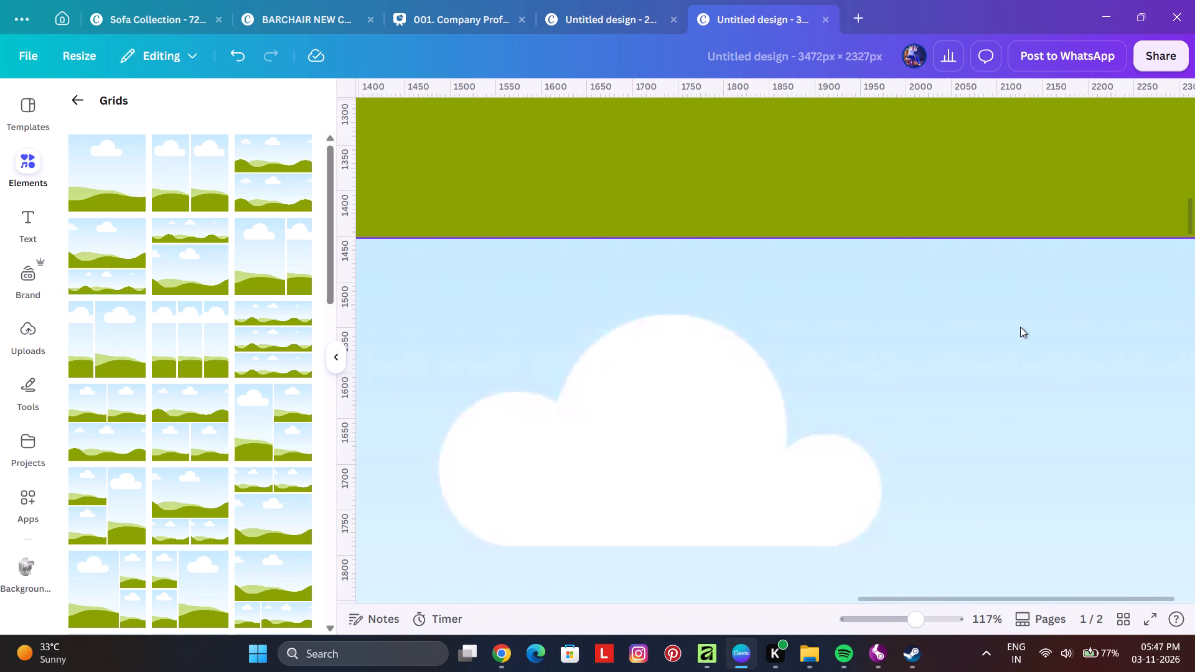
scroll(1020, 327, "up", 4, "shift")
scroll(1020, 325, "down", 14, "shift")
scroll(1038, 345, "down", 3)
scroll(1104, 429, "down", 2)
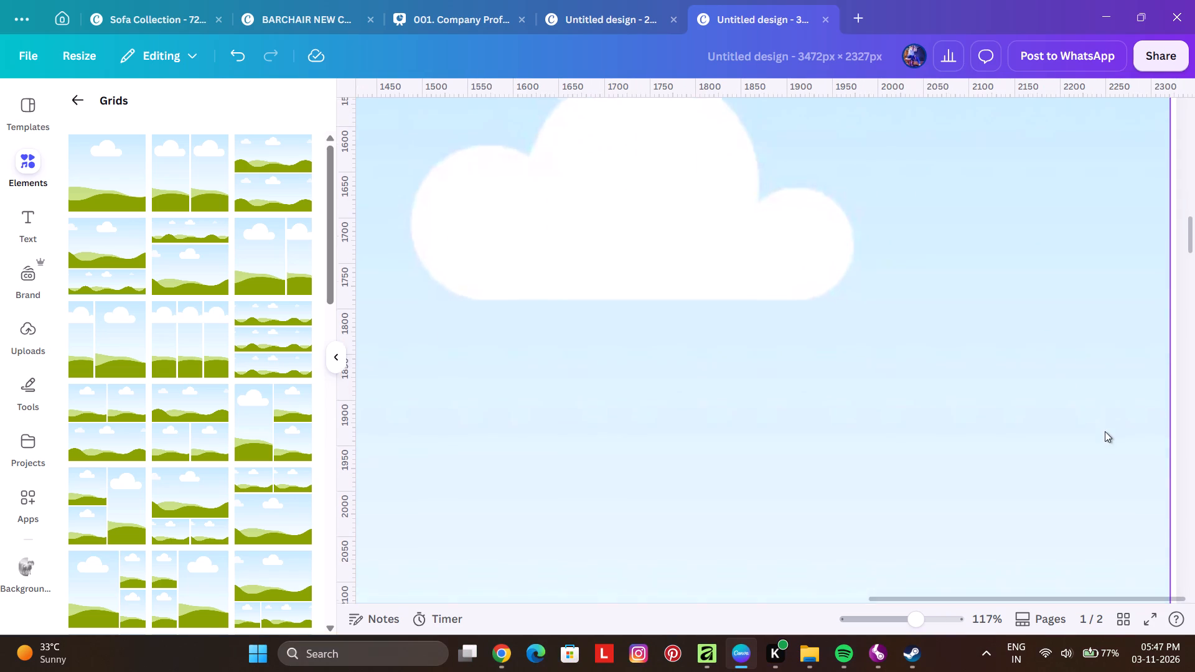
scroll(1105, 431, "down", 9)
scroll(1154, 478, "down", 3)
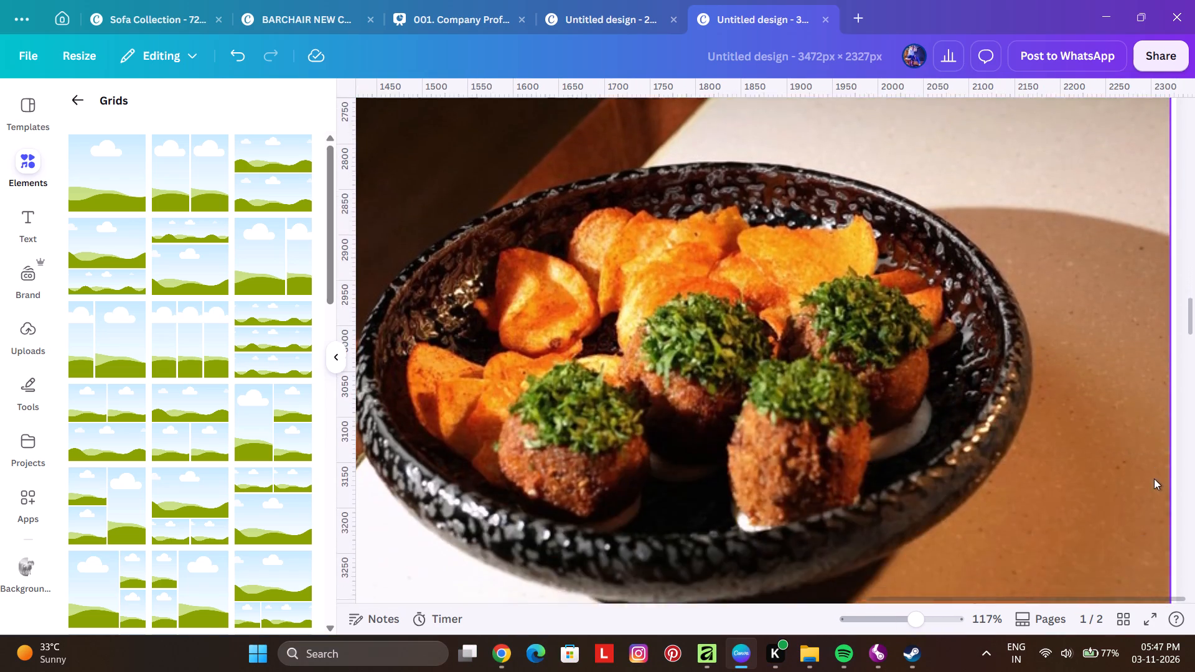
scroll(1154, 478, "down", 3)
scroll(1104, 457, "up", 9)
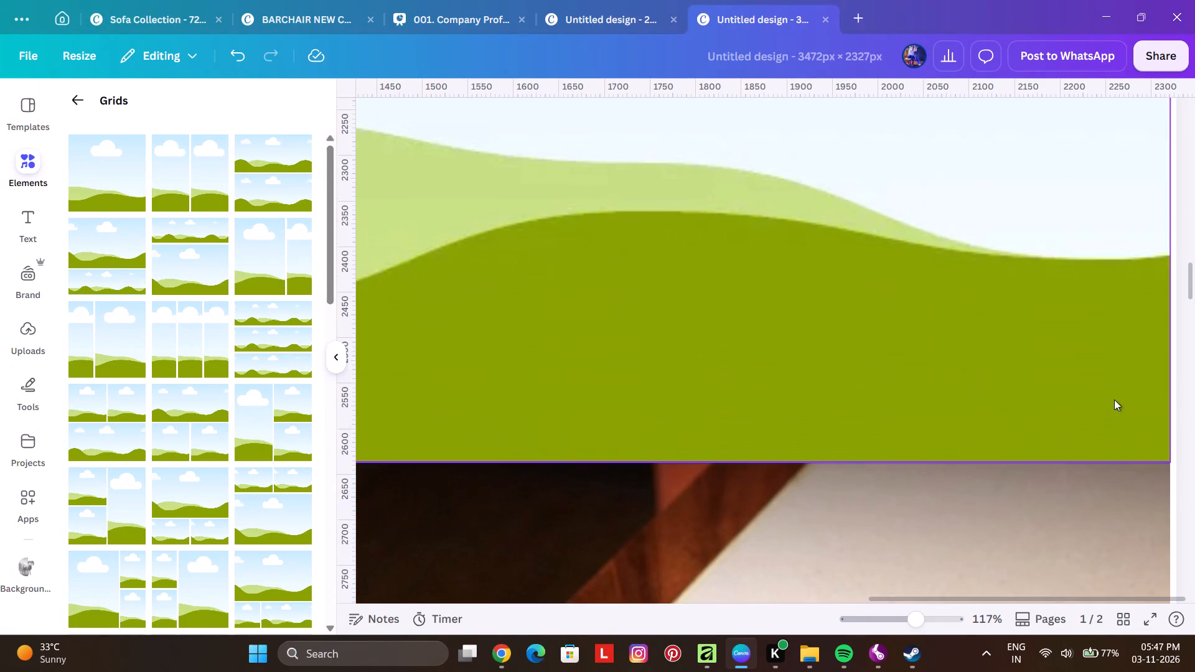
left_click(1089, 305)
scroll(1074, 316, "up", 2)
key("Right")
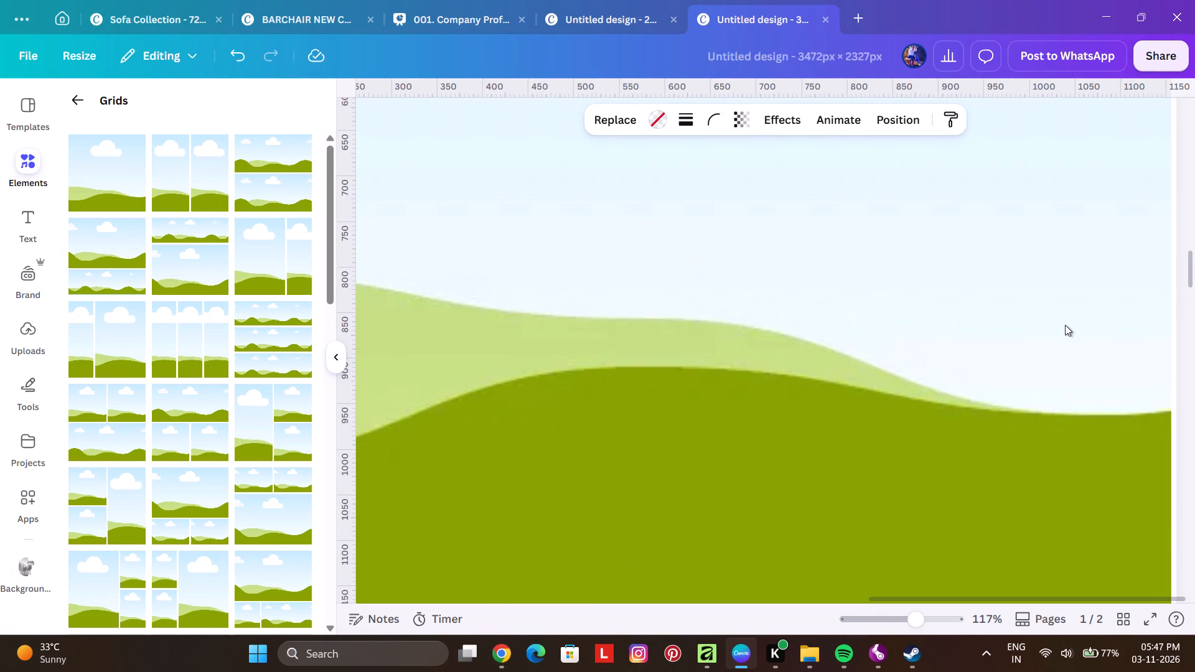
key("Right")
key("Right")
key("Right")
key("Right")
key("Right")
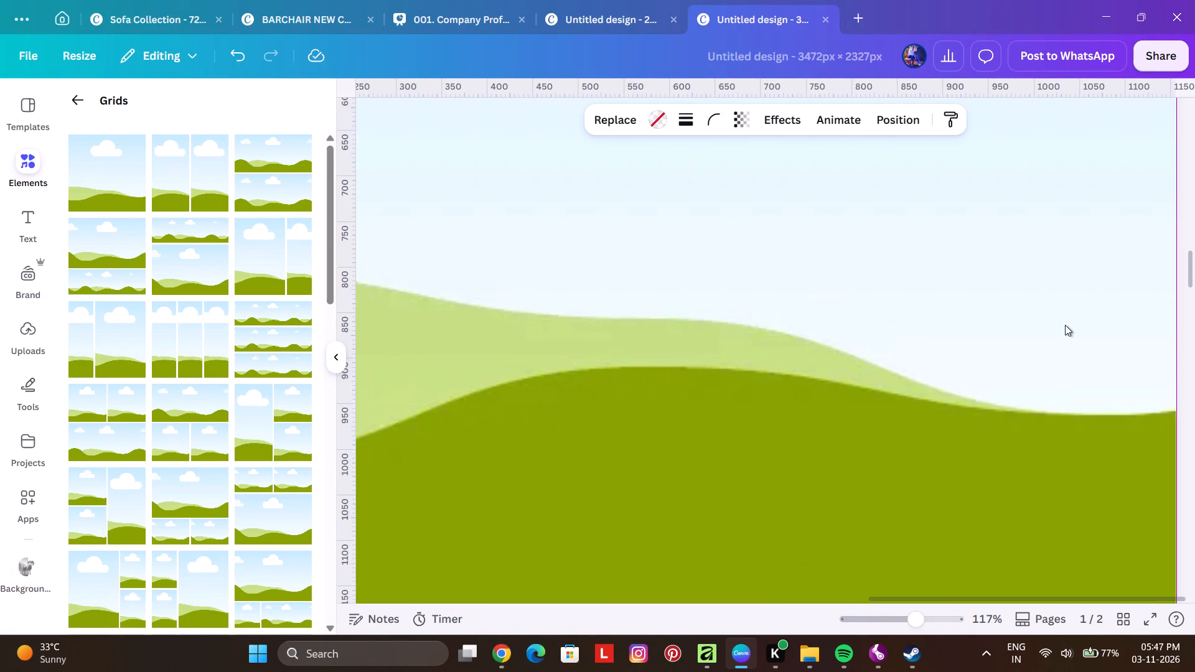
Widen the duplicated grid from its left edge to the page's vertical centre line, narrowing the dark gap between both middle grids.
scroll(817, 375, "down", 4, "ctrl")
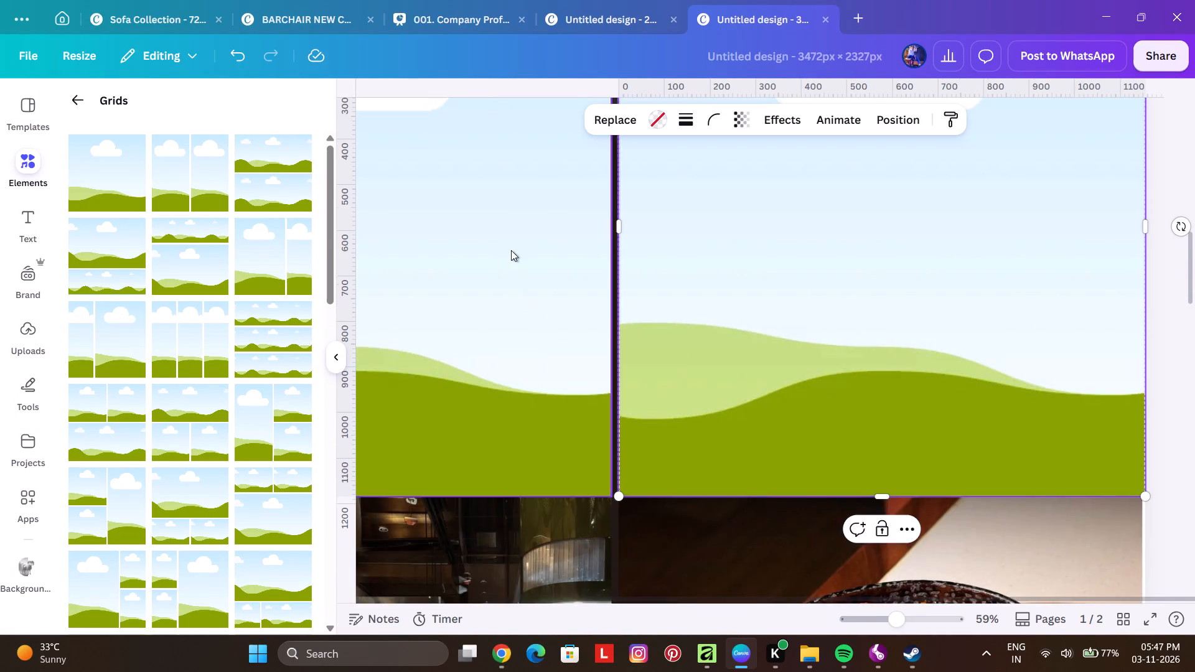
scroll(511, 249, "up", 3, "ctrl")
scroll(690, 209, "up", 11, "ctrl")
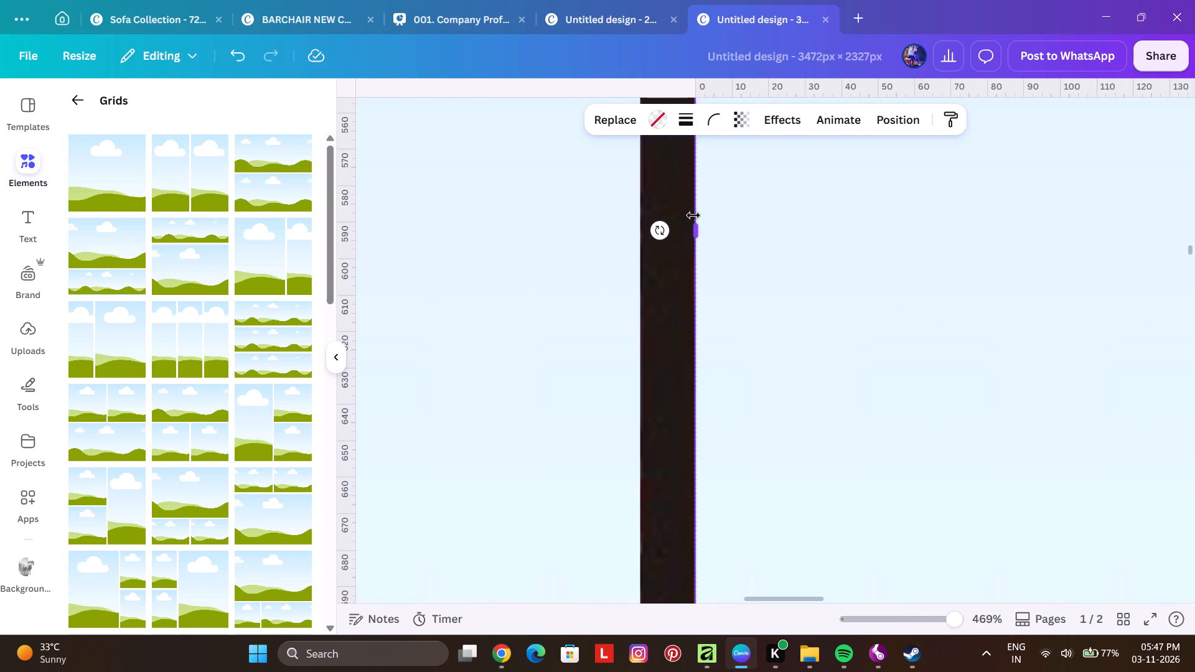
left_click_drag(699, 228, 677, 225)
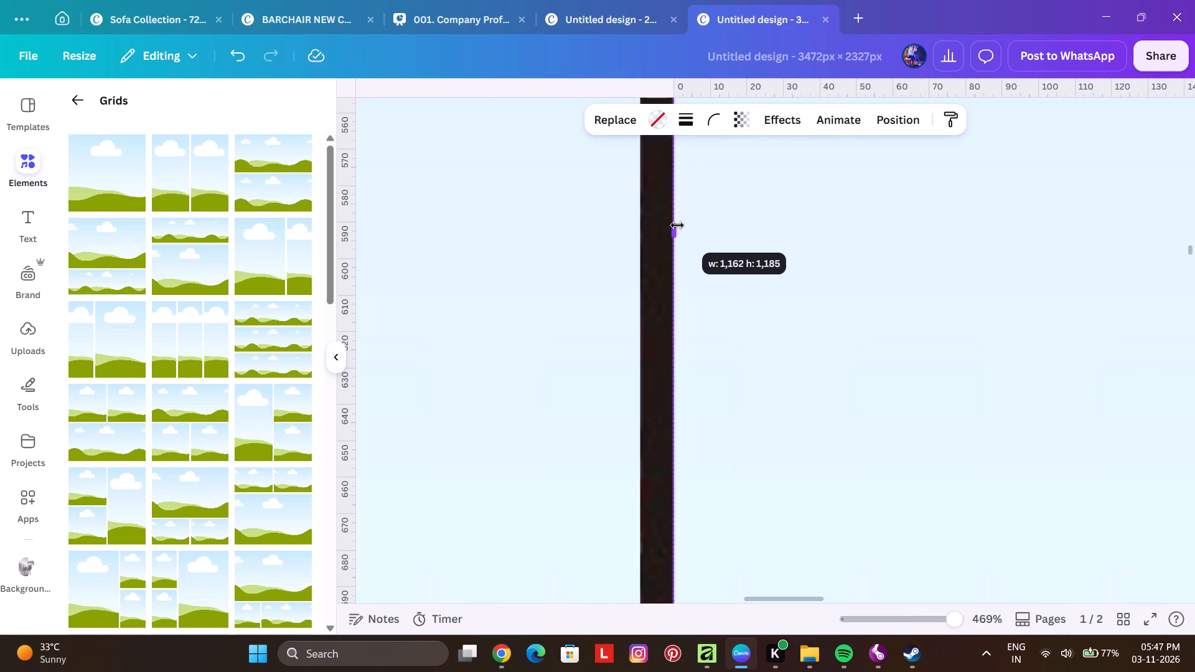
left_click_drag(677, 225, 672, 225)
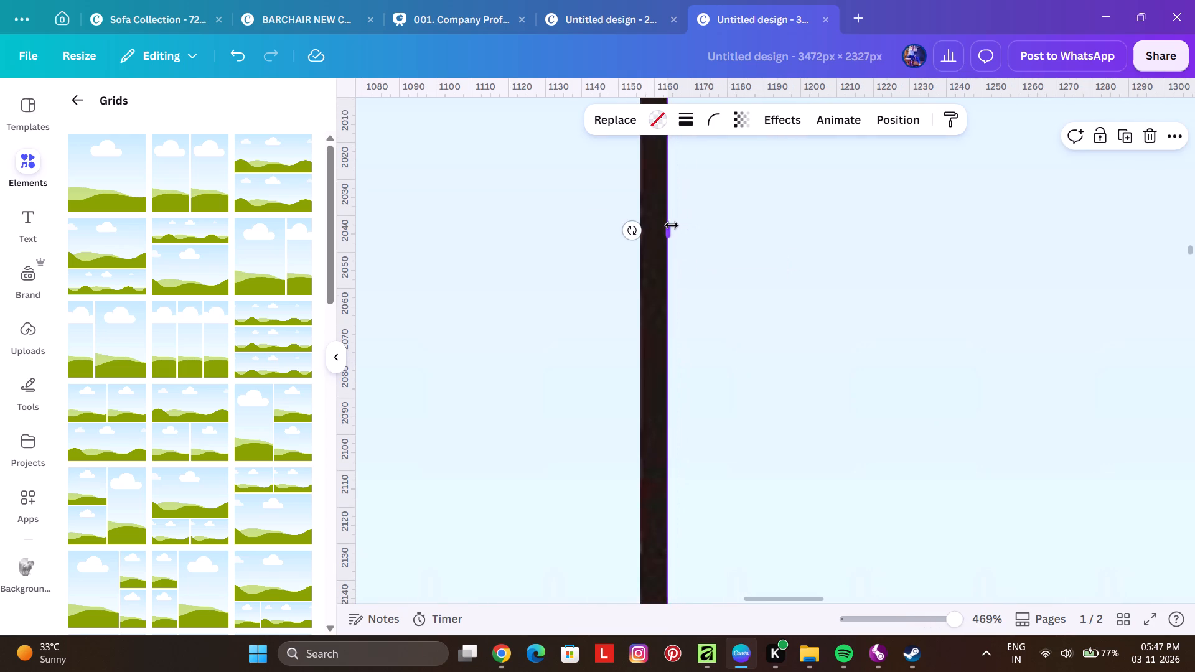
Widen the large top grid from its right edge to about 2,330 px so it covers the full page width.
scroll(671, 227, "up", 5)
scroll(671, 227, "down", 10, "ctrl")
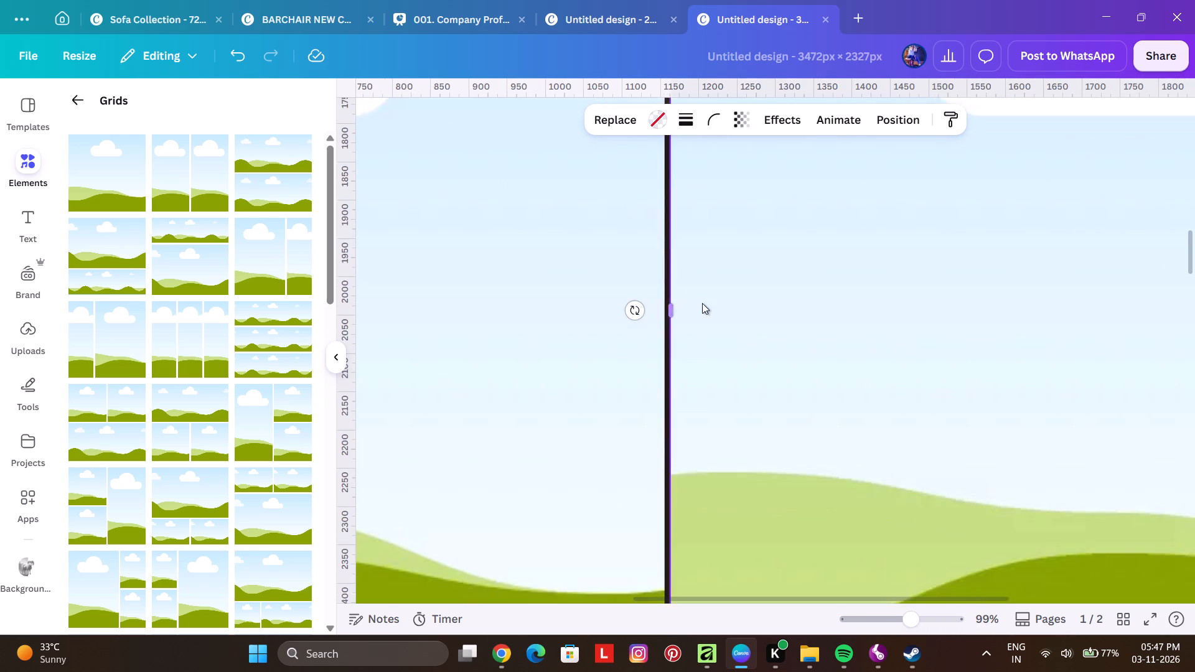
scroll(703, 304, "up", 10)
scroll(685, 294, "down", 6, "ctrl")
scroll(828, 252, "up", 1)
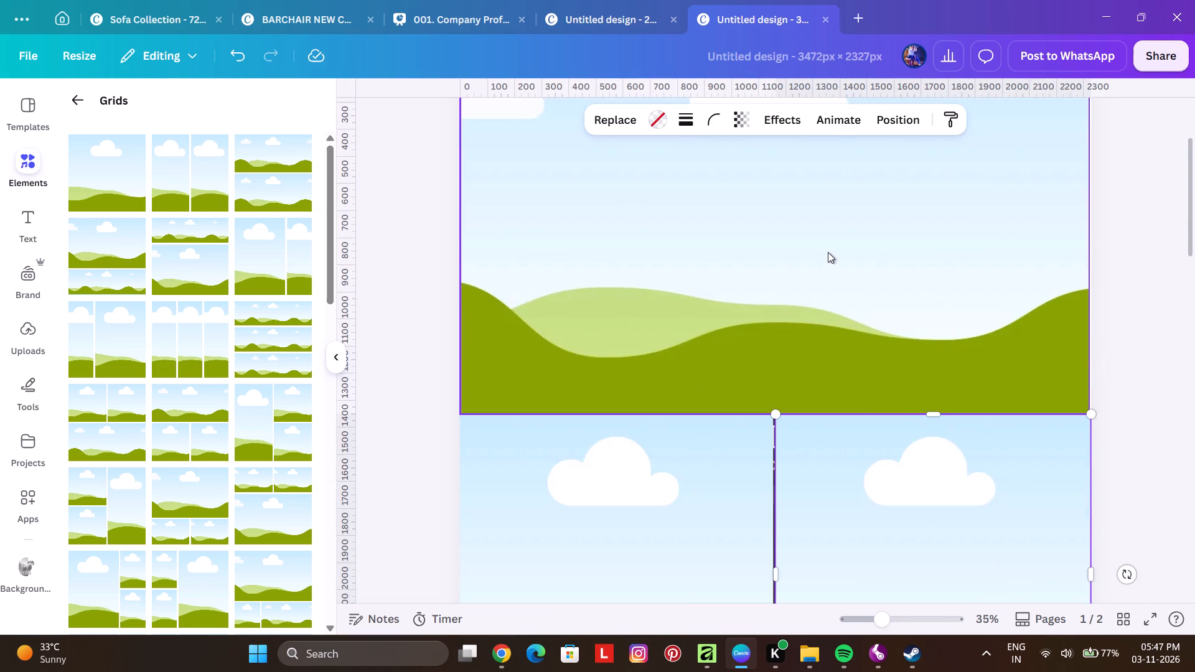
left_click(905, 253)
scroll(1109, 293, "up", 4, "ctrl")
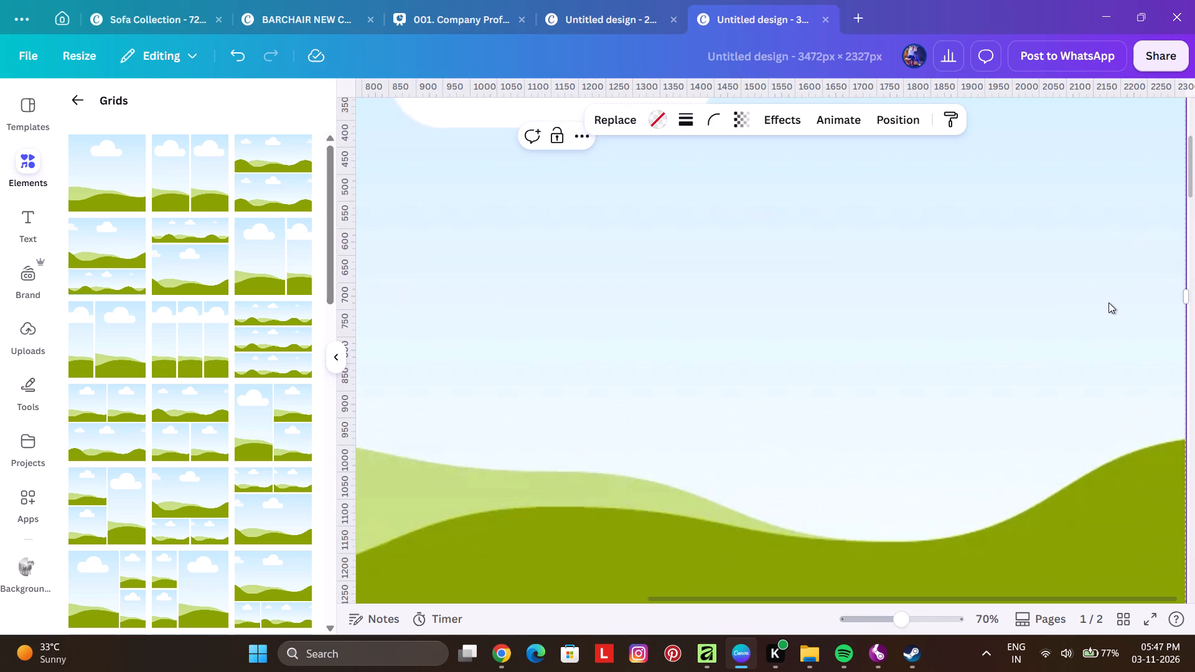
scroll(1108, 304, "up", 4, "ctrl")
scroll(1120, 314, "up", 4, "shift")
scroll(1123, 312, "down", 10, "shift")
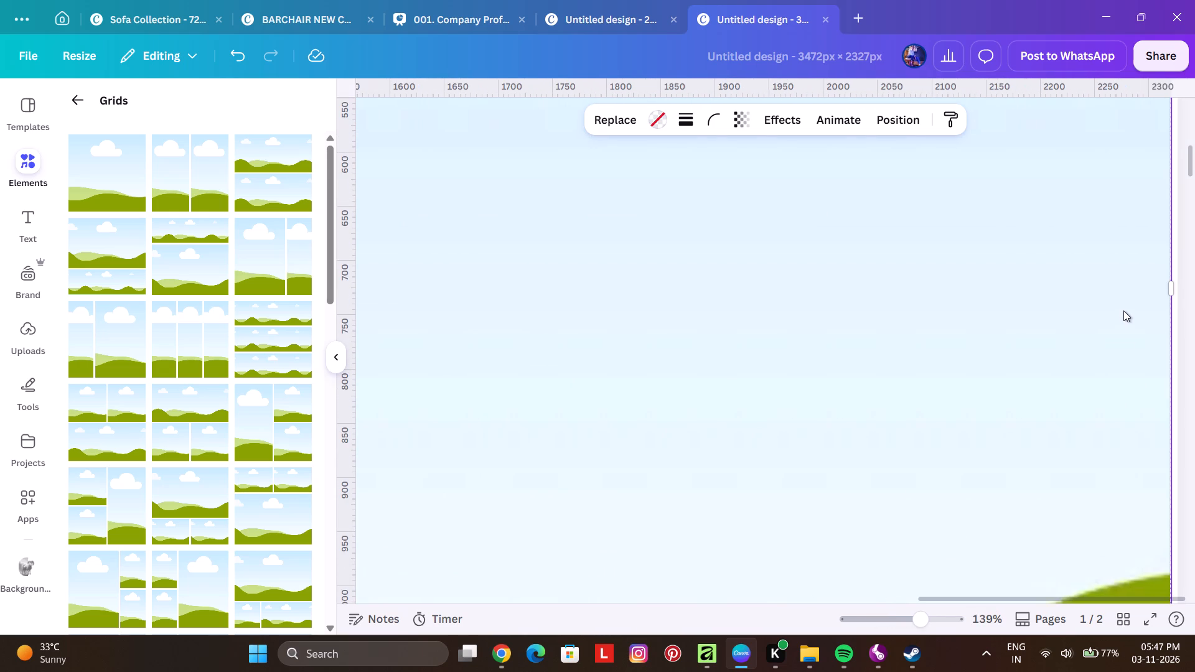
scroll(1123, 310, "down", 3, "shift")
scroll(1154, 291, "up", 3, "ctrl")
scroll(1154, 291, "down", 3, "shift")
scroll(1154, 291, "up", 4, "shift")
scroll(1154, 291, "down", 5, "shift")
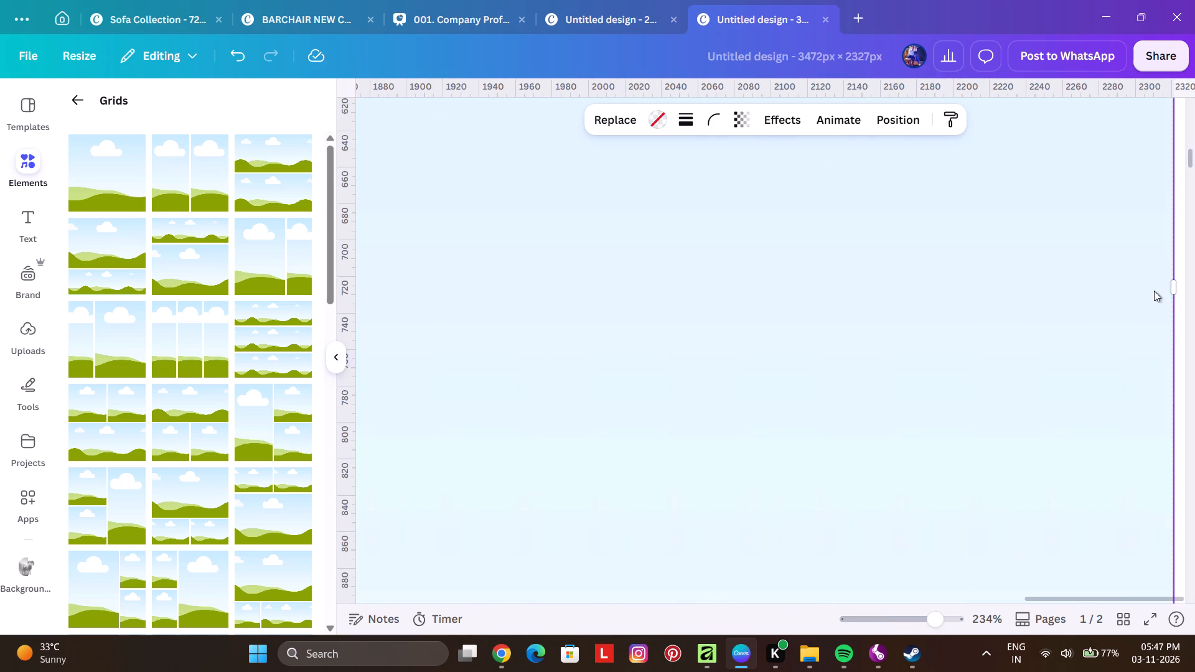
scroll(1154, 291, "down", 2, "shift")
left_click_drag(1168, 291, 1178, 292)
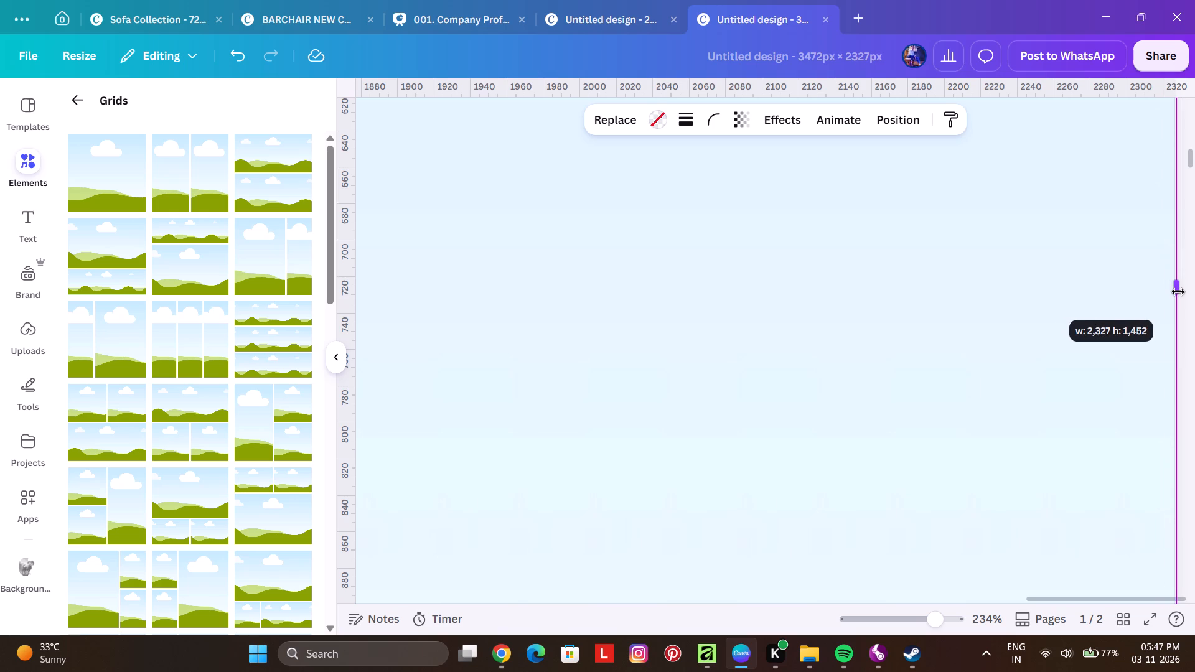
left_click_drag(1178, 292, 1184, 294)
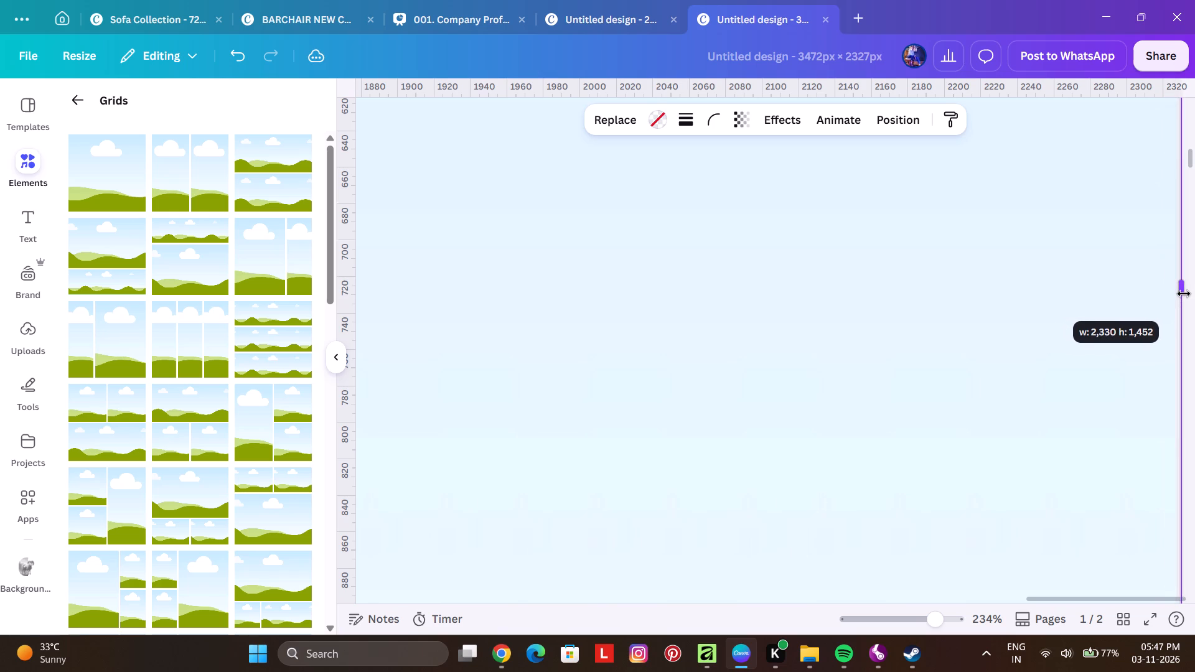
left_click_drag(1184, 294, 1182, 294)
Switch to Calculator and work out half of the page width by dividing 2327 by 2.
scroll(931, 308, "down", 2, "ctrl")
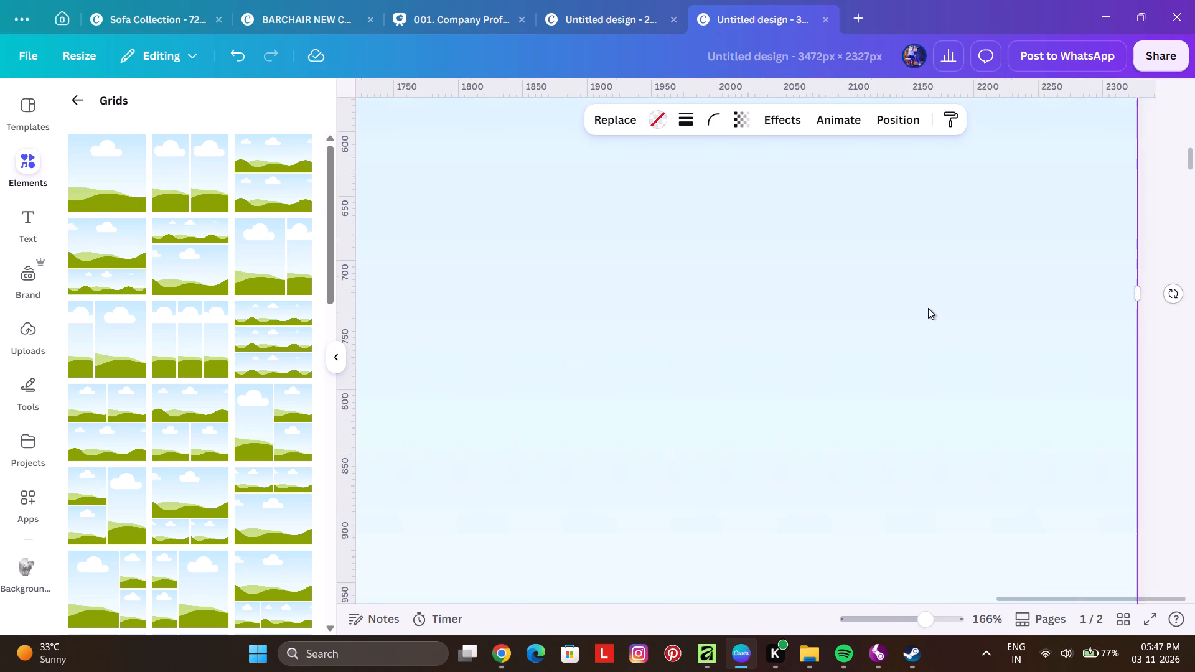
scroll(928, 308, "down", 7, "ctrl")
scroll(807, 313, "down", 6)
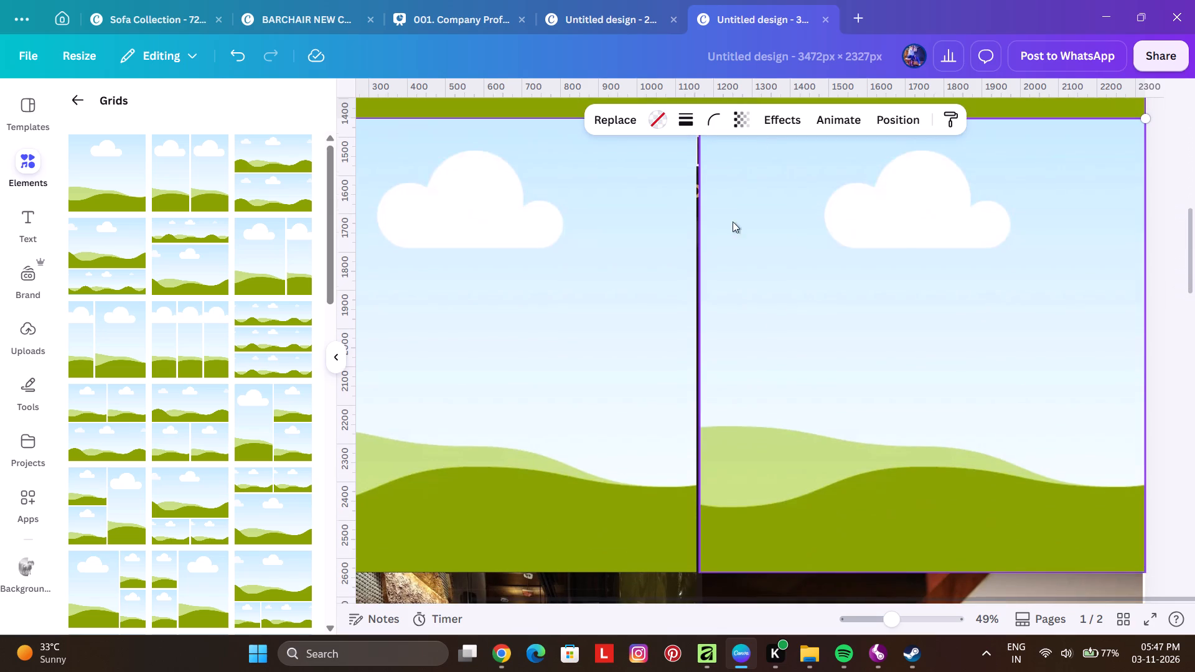
left_click(375, 659)
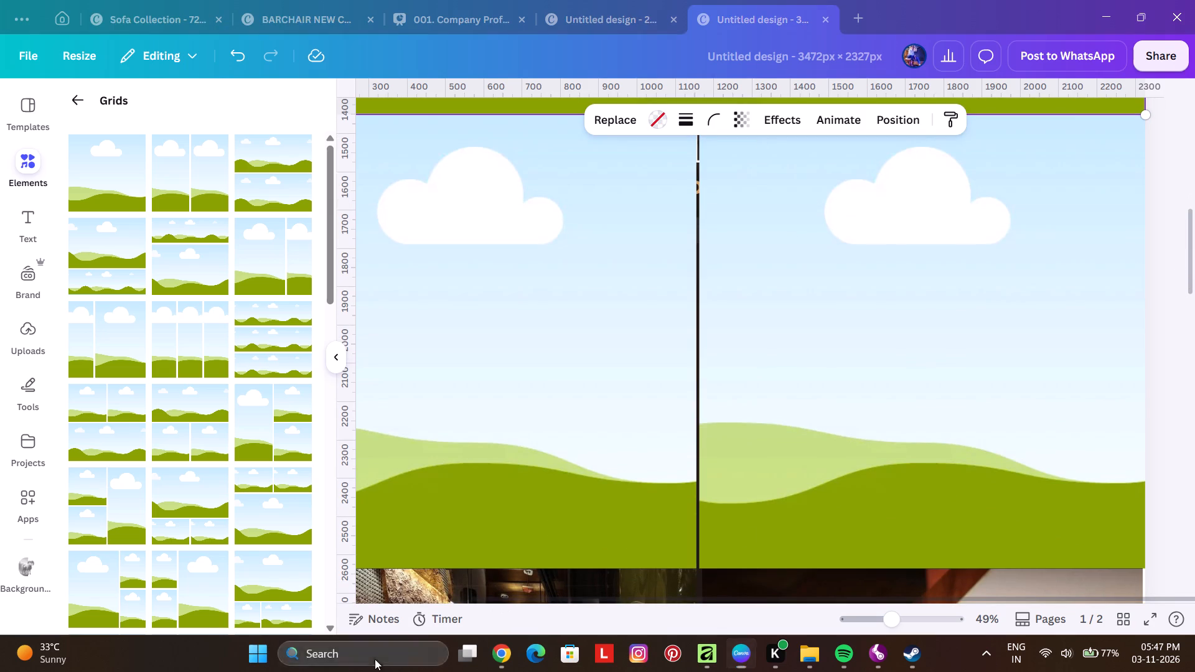
left_click(392, 398)
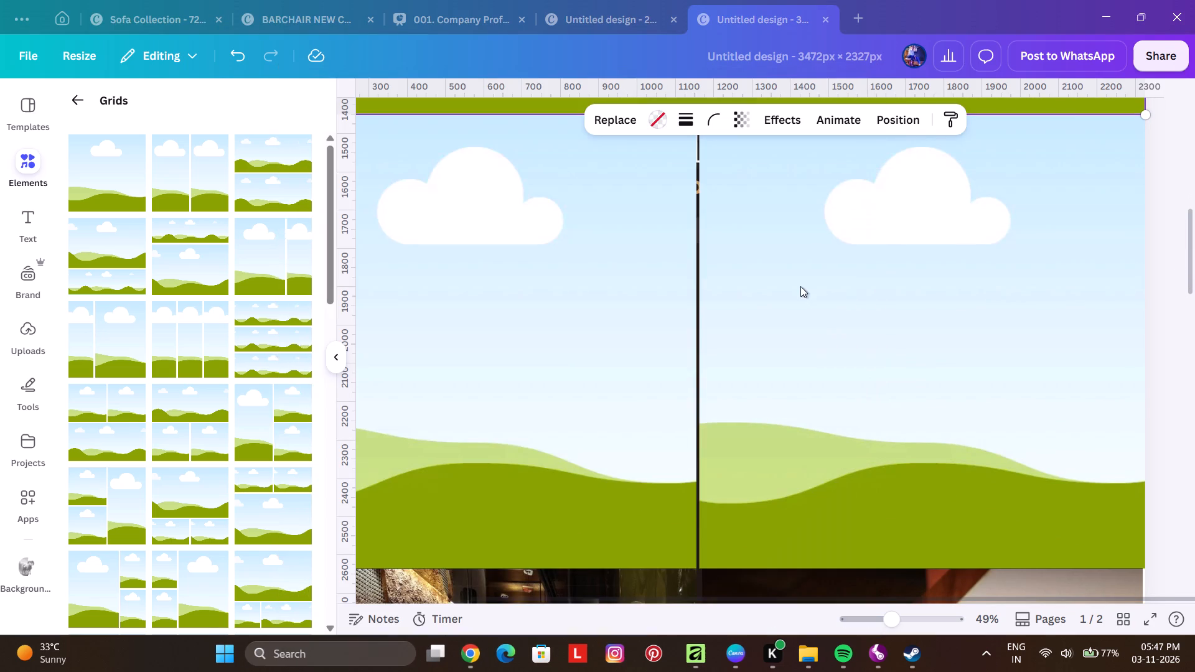
left_click(133, 347)
left_click(209, 350)
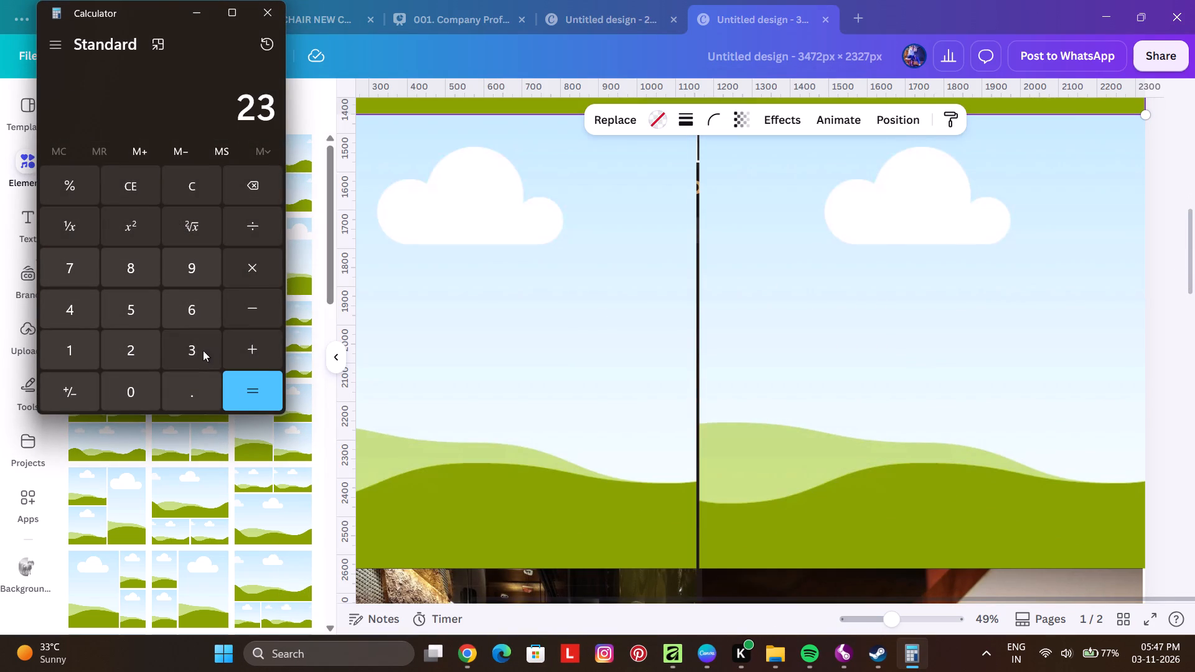
left_click(154, 349)
left_click(85, 260)
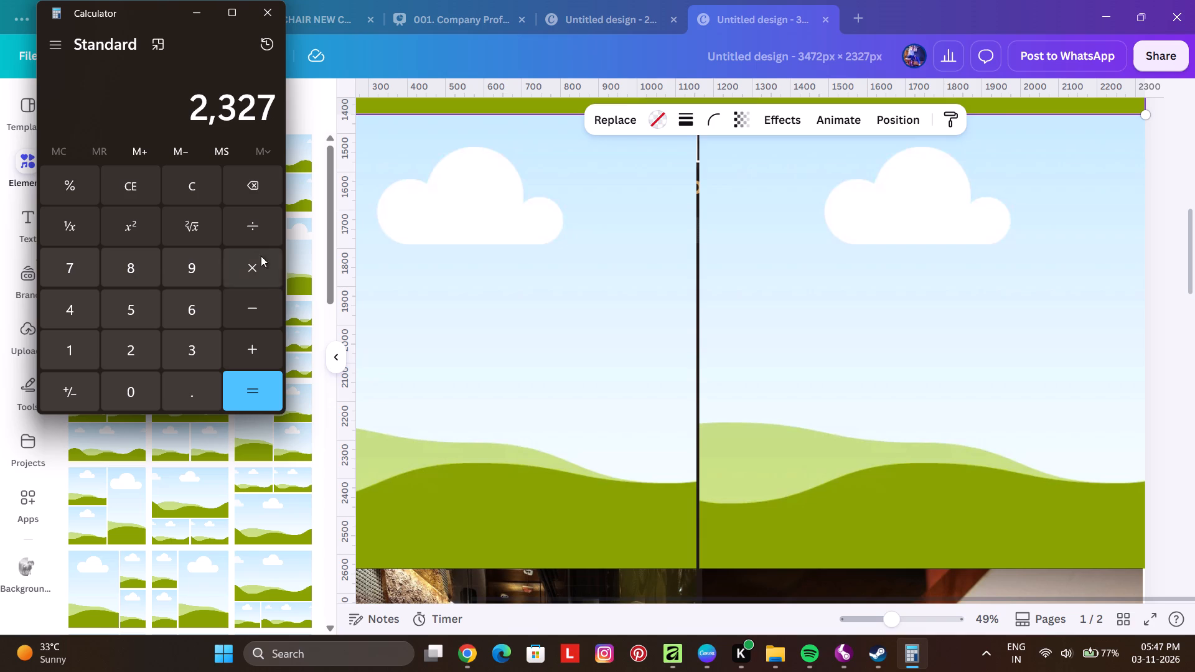
left_click(251, 223)
left_click(127, 342)
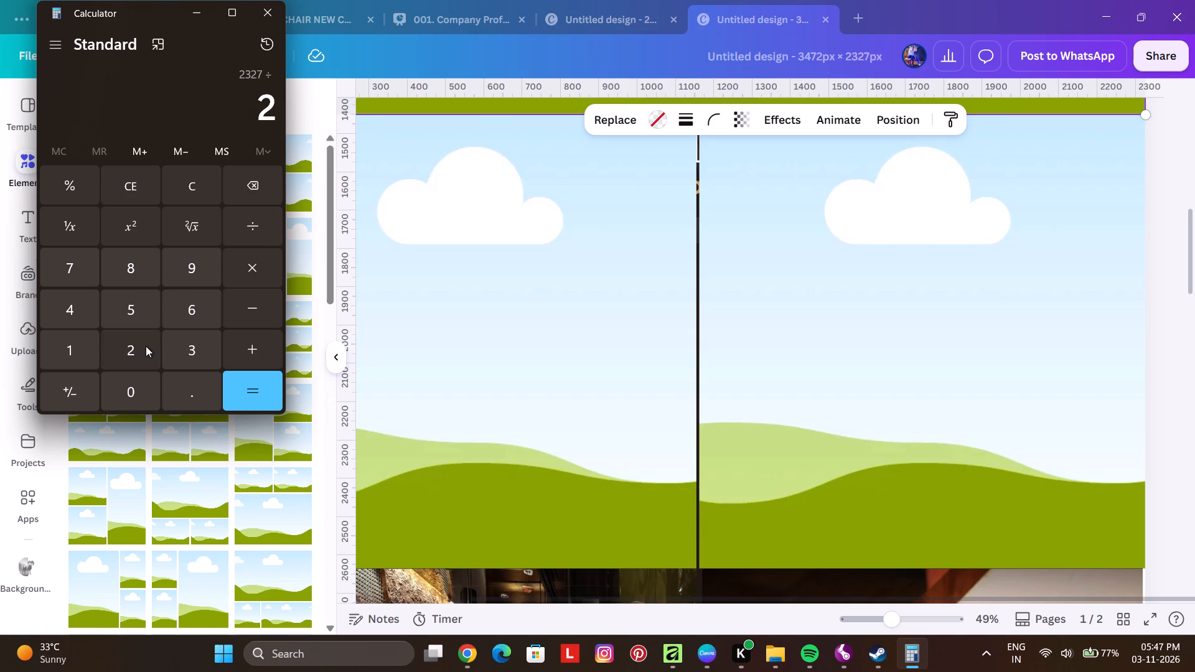
left_click(263, 385)
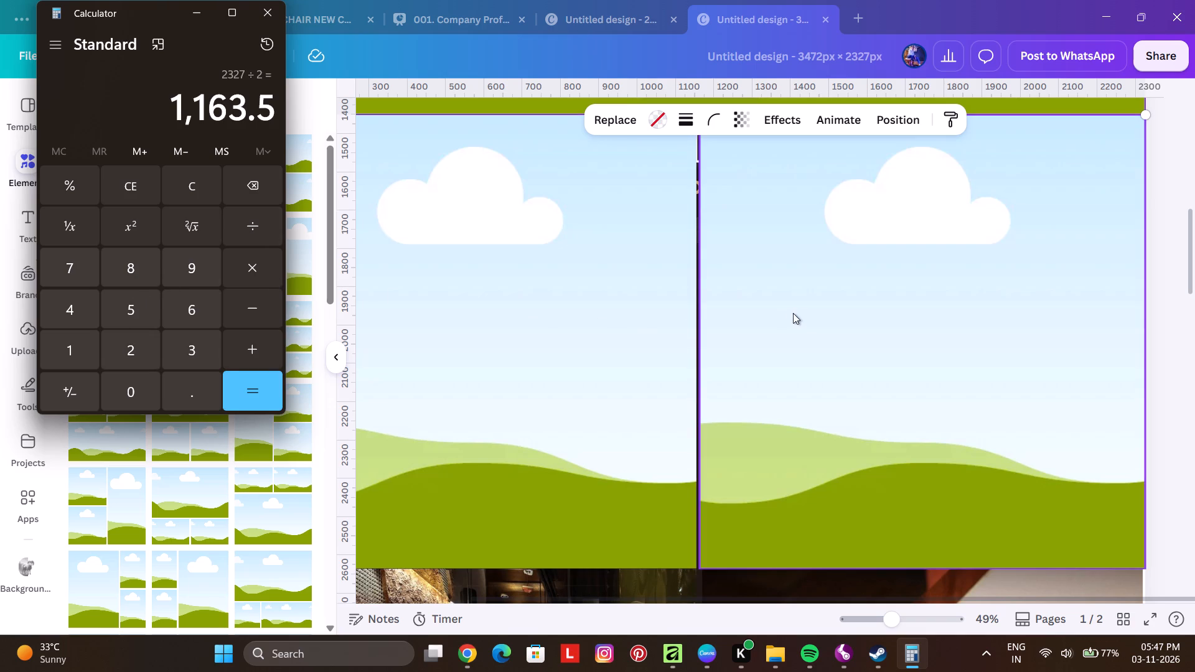
Widen the left middle grid from its inner edge to 1163.5 px so it meets the right middle grid at the page's centre.
scroll(792, 285, "down", 3, "ctrl")
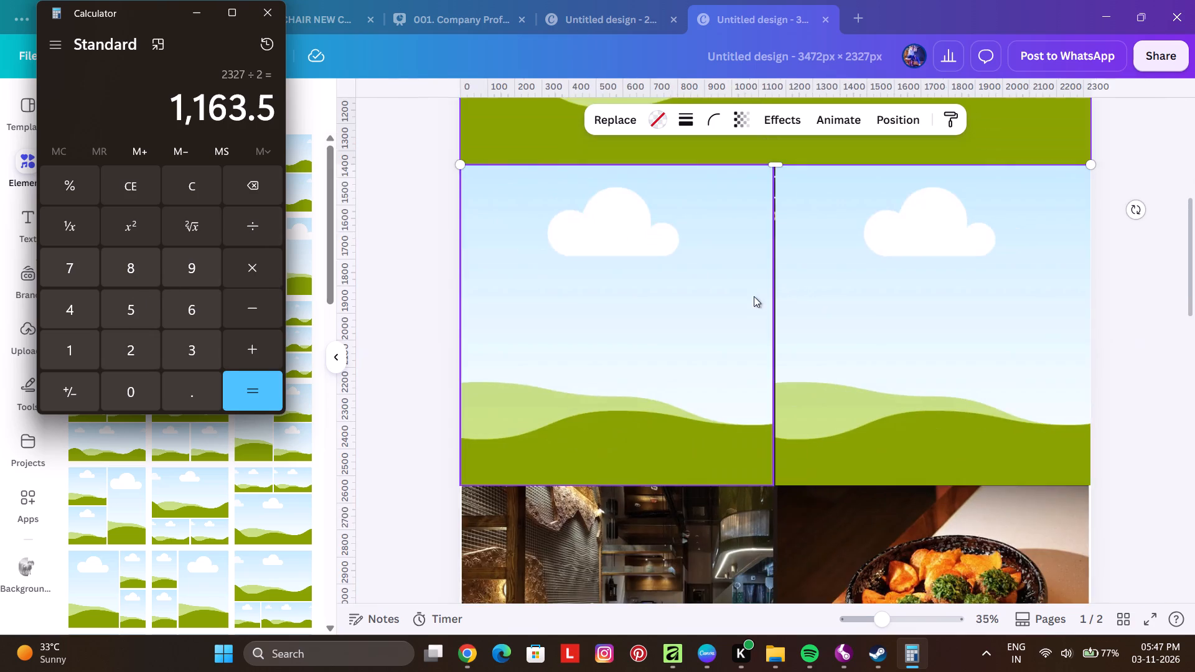
scroll(754, 279, "up", 7, "ctrl")
scroll(874, 335, "up", 4, "ctrl")
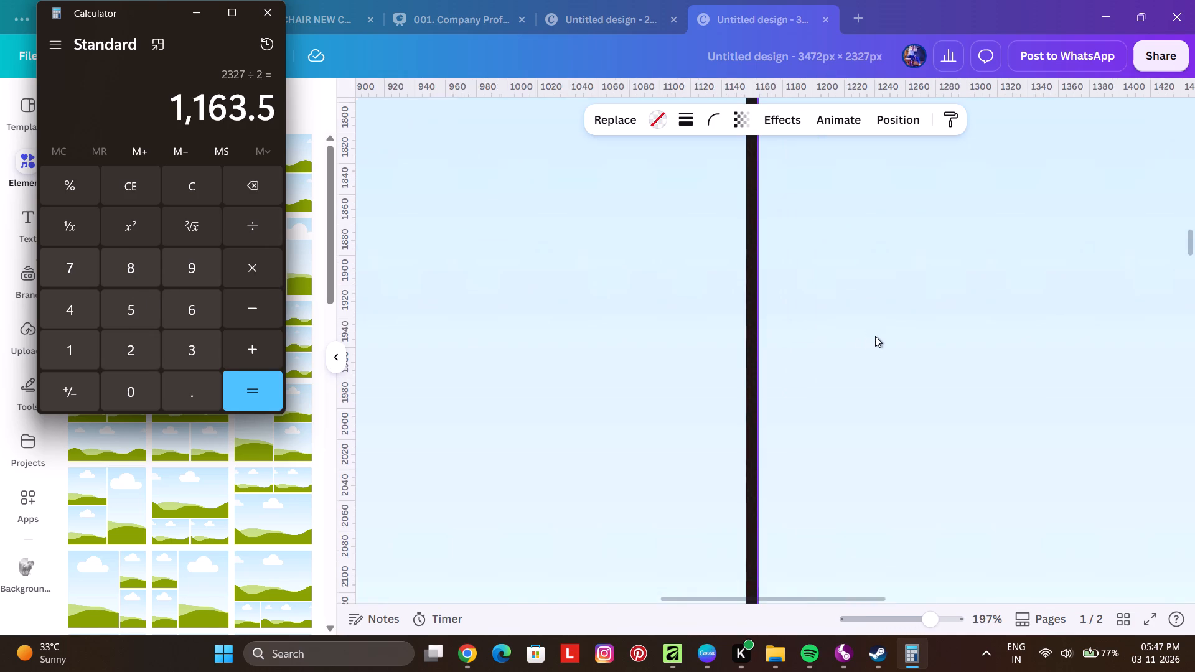
left_click(860, 322)
scroll(757, 475, "up", 7, "ctrl")
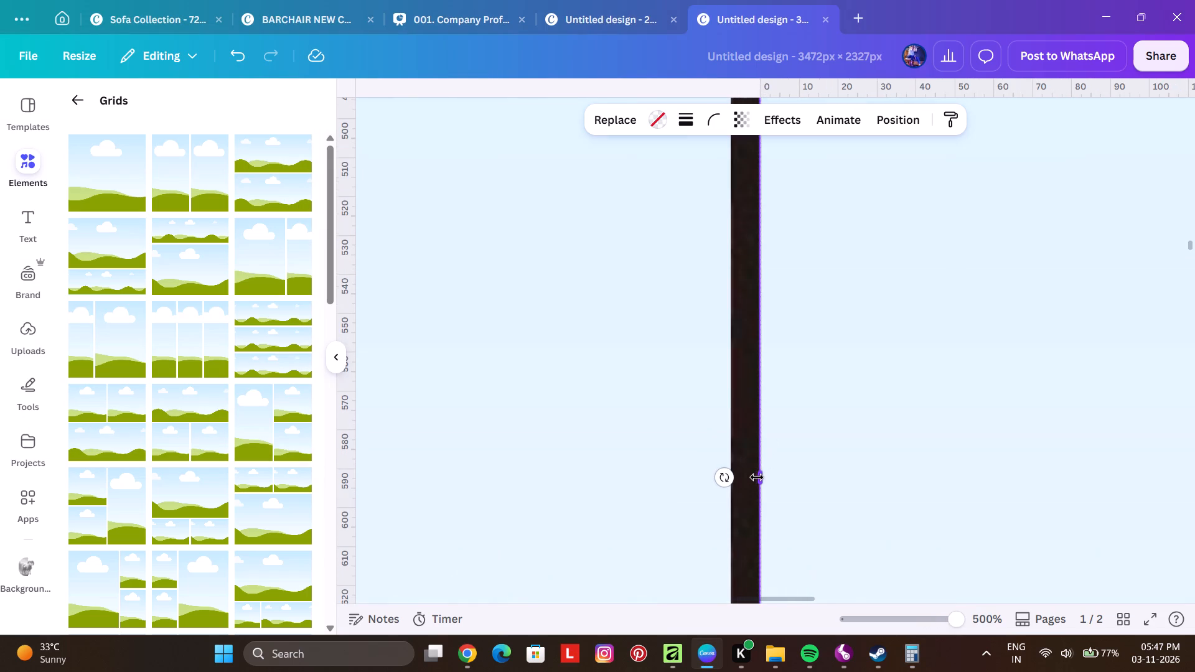
left_click(761, 477)
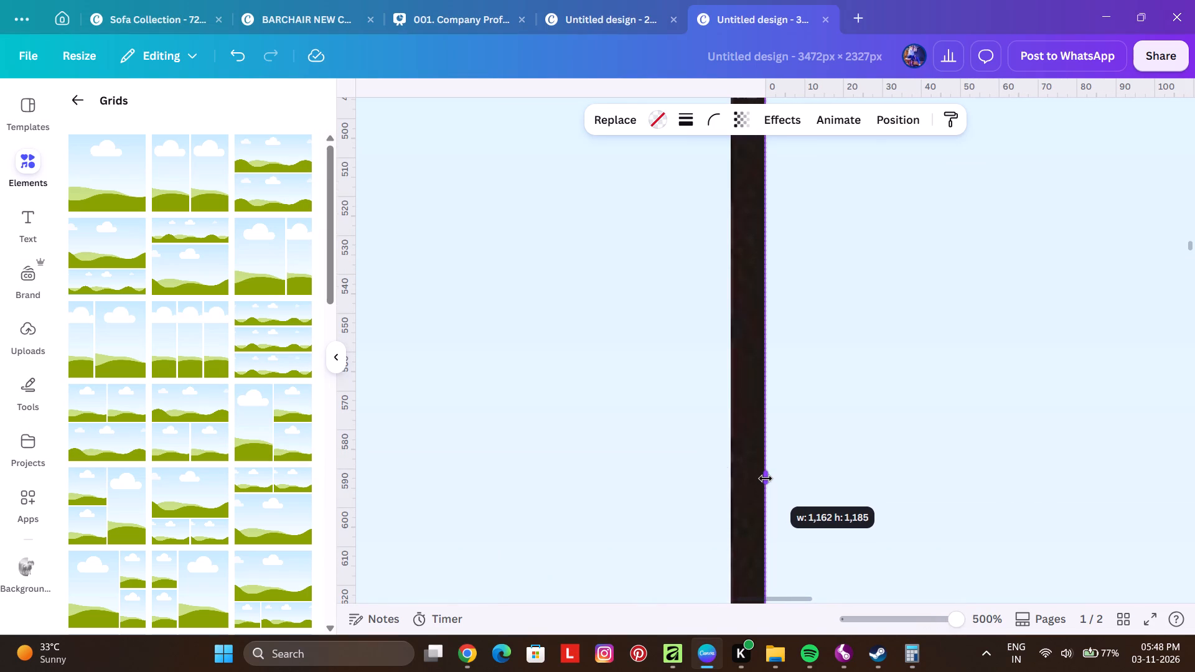
left_click(892, 129)
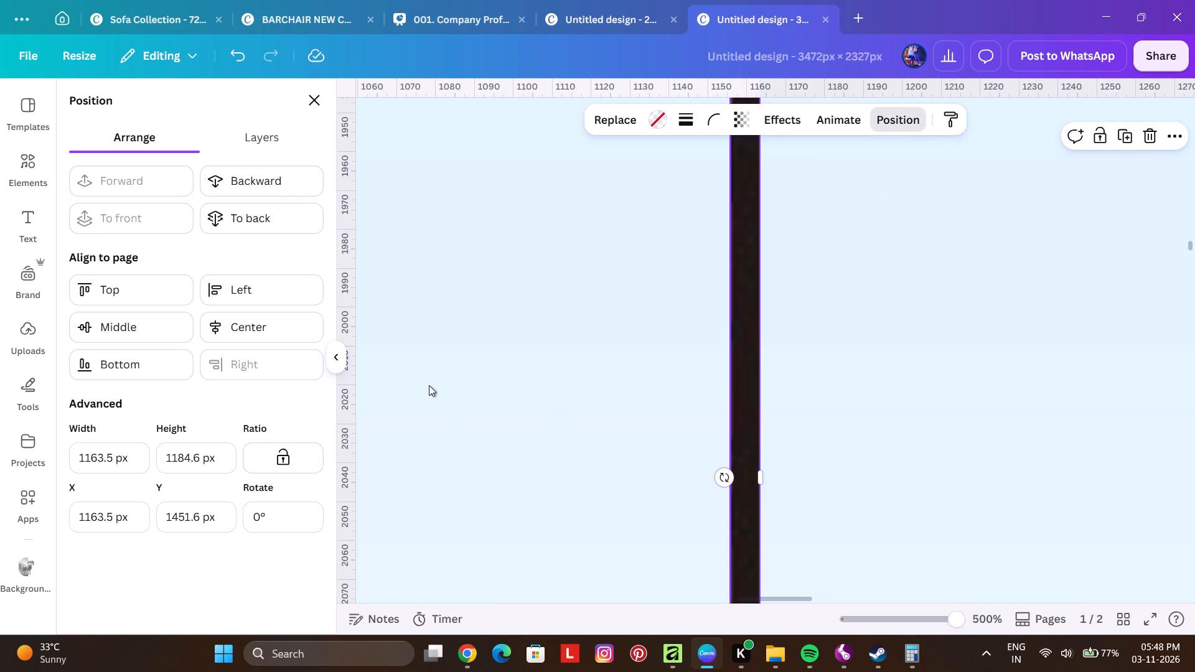
left_click(645, 446)
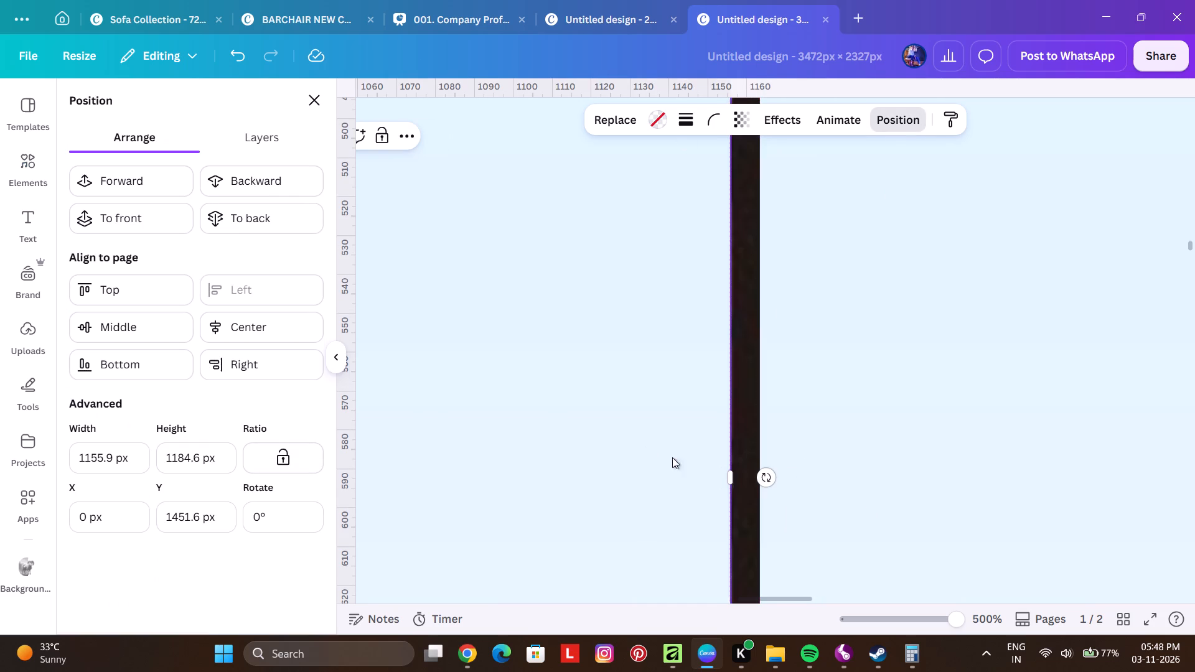
left_click_drag(730, 477, 748, 476)
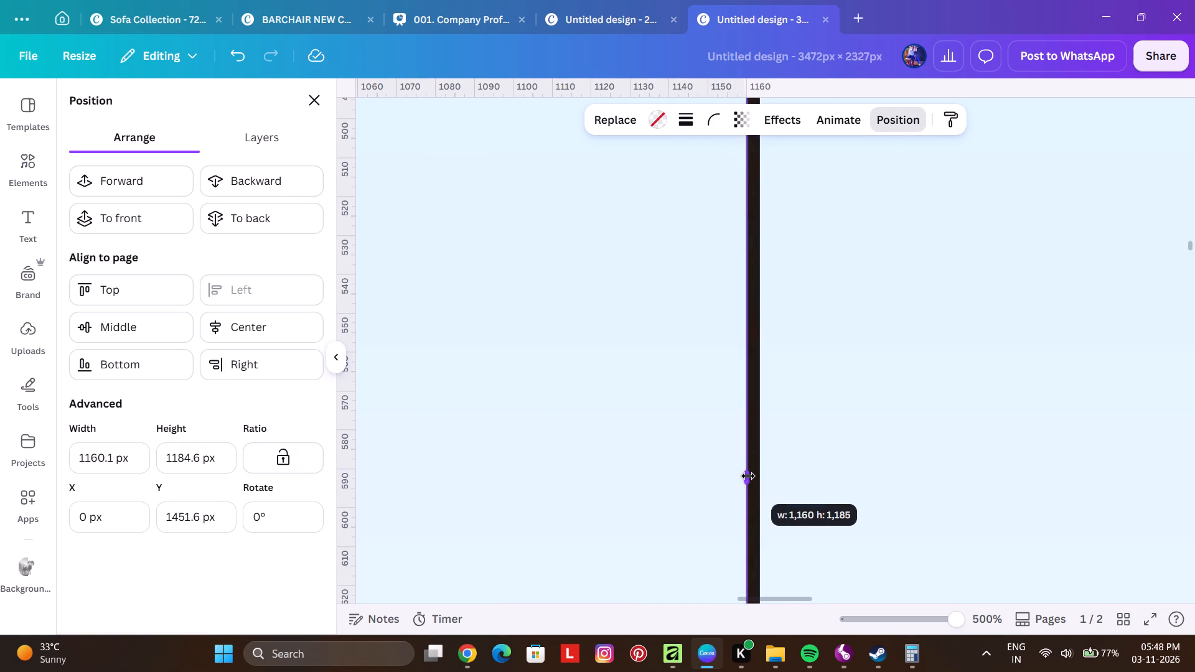
left_click_drag(748, 476, 757, 476)
Inspect the seam between the two middle grids and compare the right grid's width and X position with the Calculator result, closing Calculator when done.
scroll(832, 460, "down", 10, "ctrl")
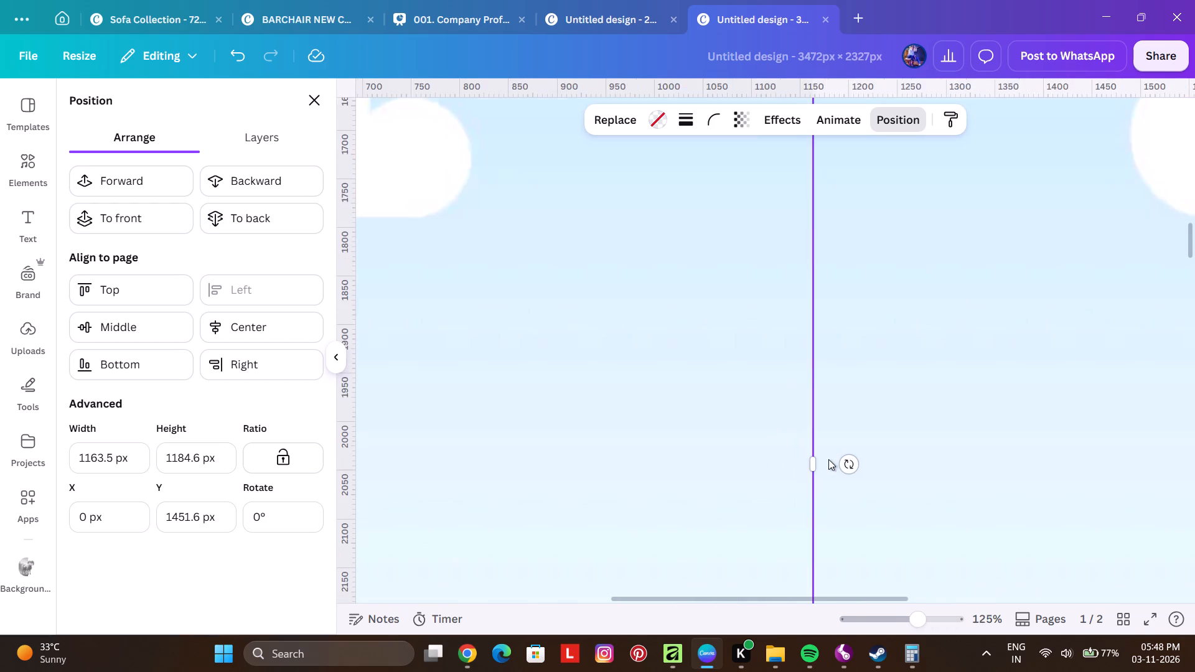
scroll(828, 459, "down", 7, "ctrl")
scroll(739, 429, "down", 1, "ctrl")
left_click(429, 362)
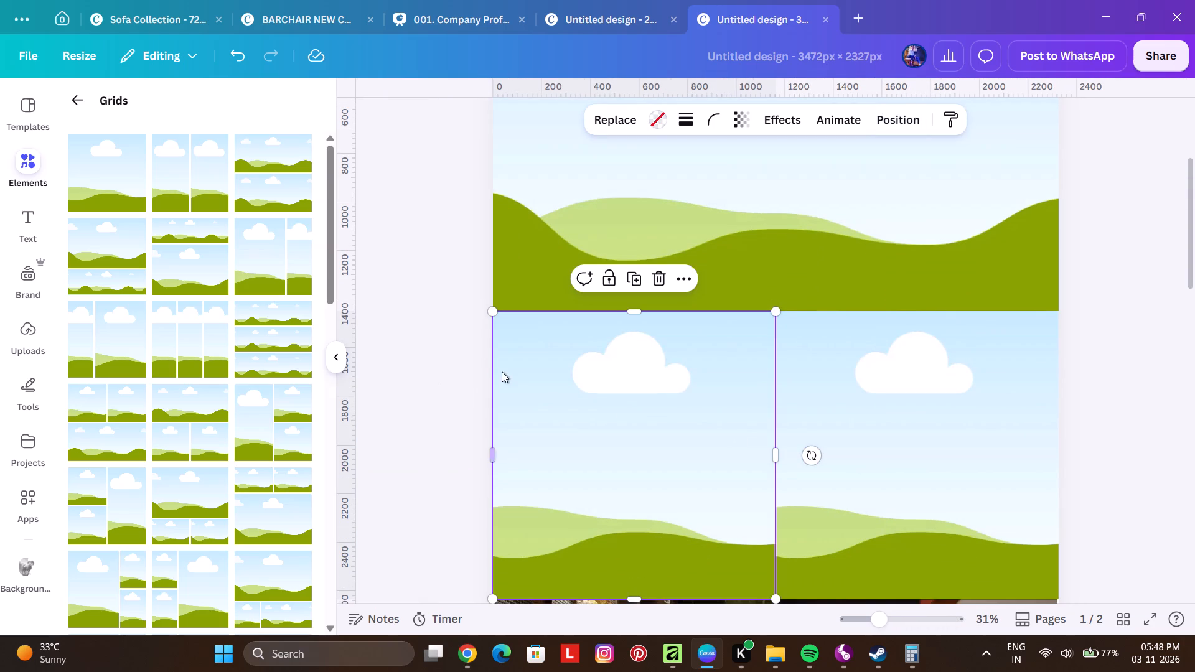
left_click(452, 334)
scroll(760, 410, "up", 10, "ctrl")
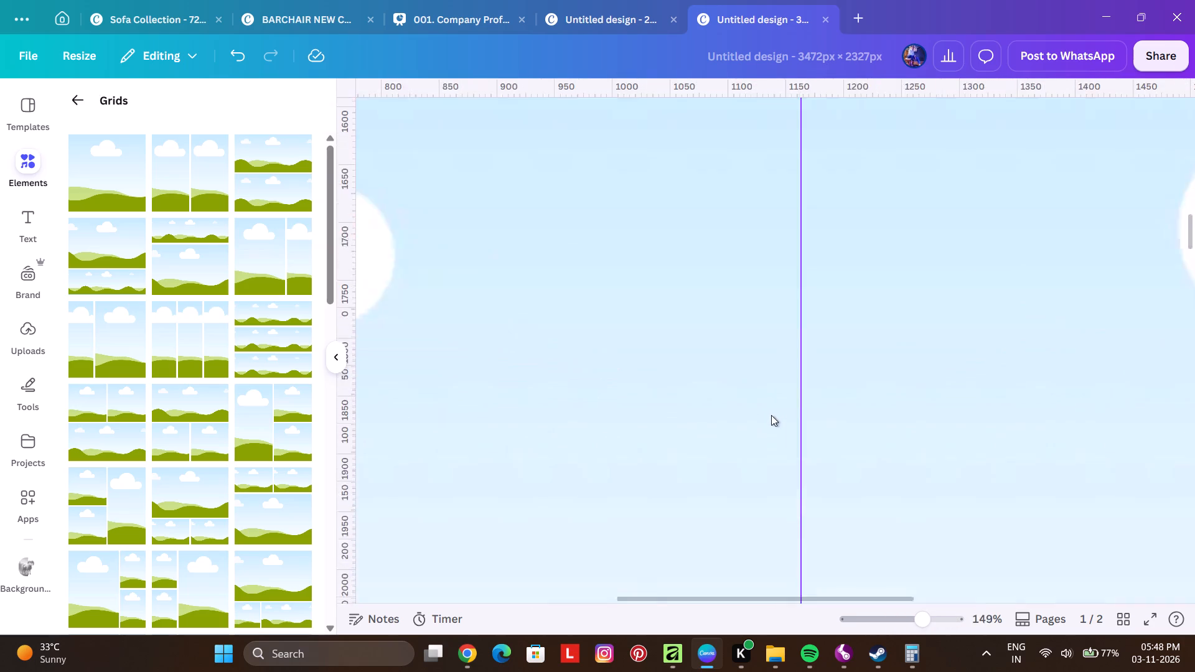
scroll(771, 415, "up", 16, "ctrl")
left_click(988, 422)
scroll(887, 475, "up", 3, "ctrl")
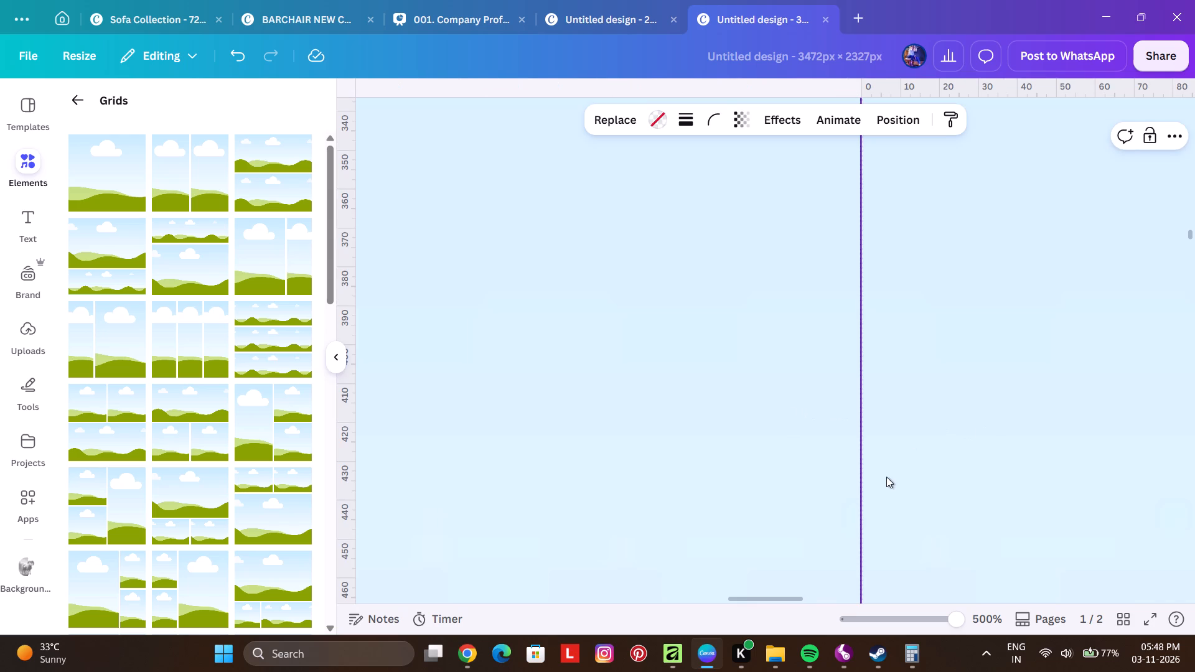
scroll(879, 459, "down", 7)
scroll(866, 467, "up", 4)
scroll(866, 462, "down", 4)
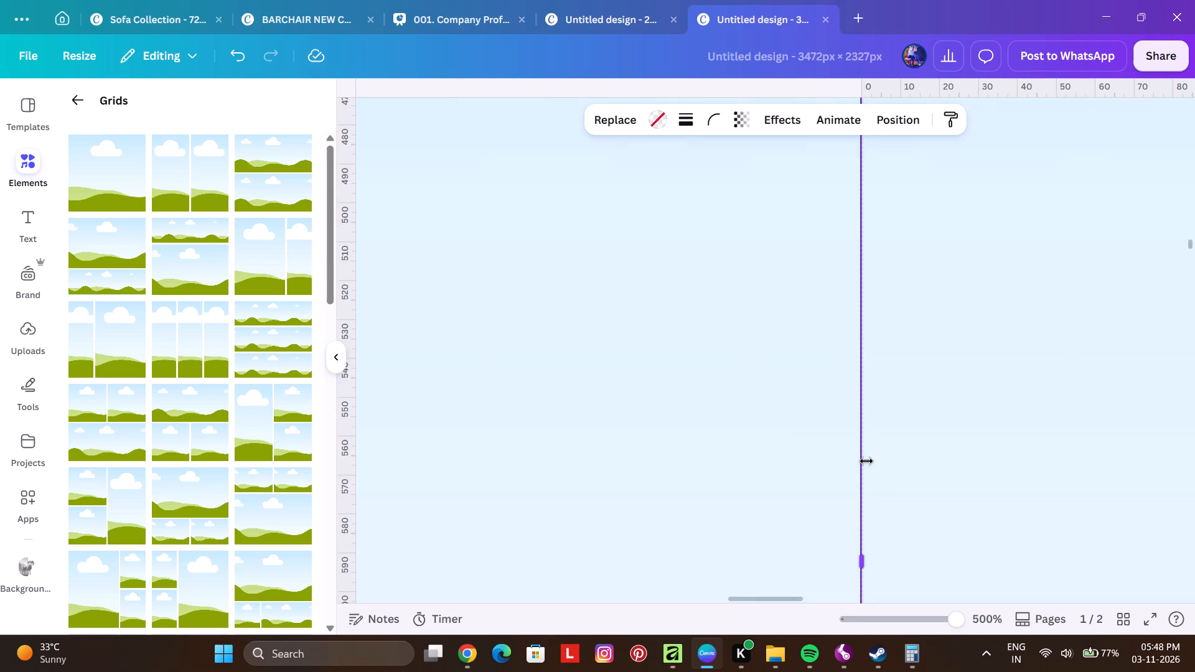
left_click(901, 122)
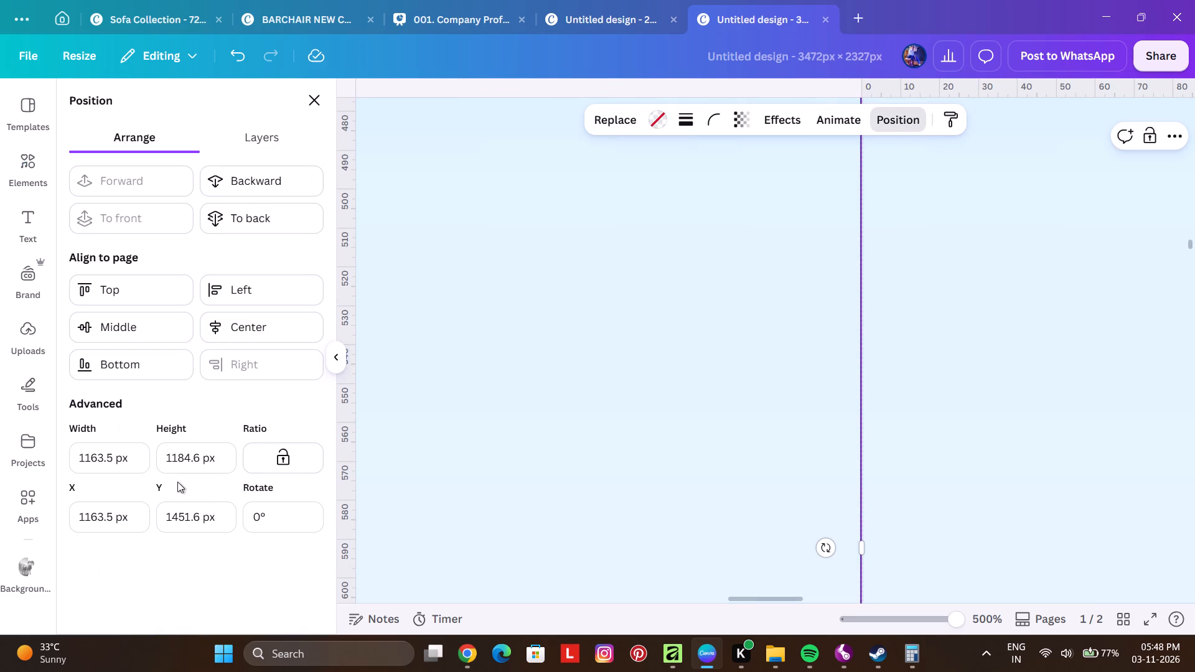
left_click(932, 670)
left_click(912, 651)
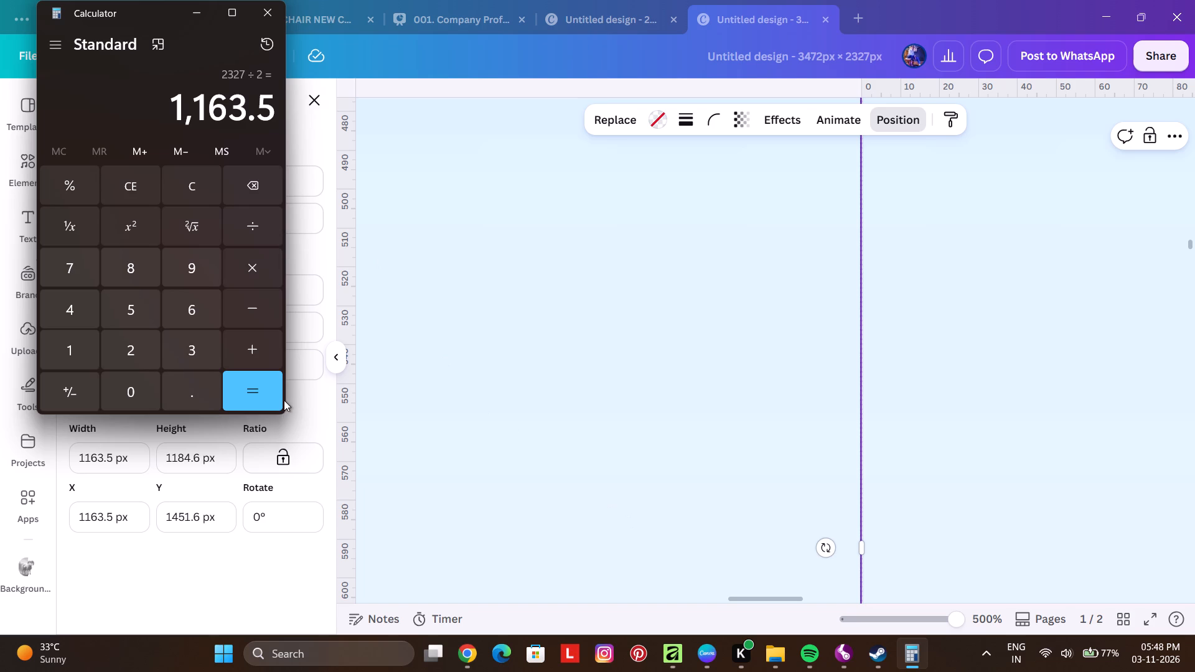
left_click(269, 18)
Duplicate the left middle grid and place the copy below it, over the restaurant interior photo.
scroll(579, 317, "down", 7, "ctrl")
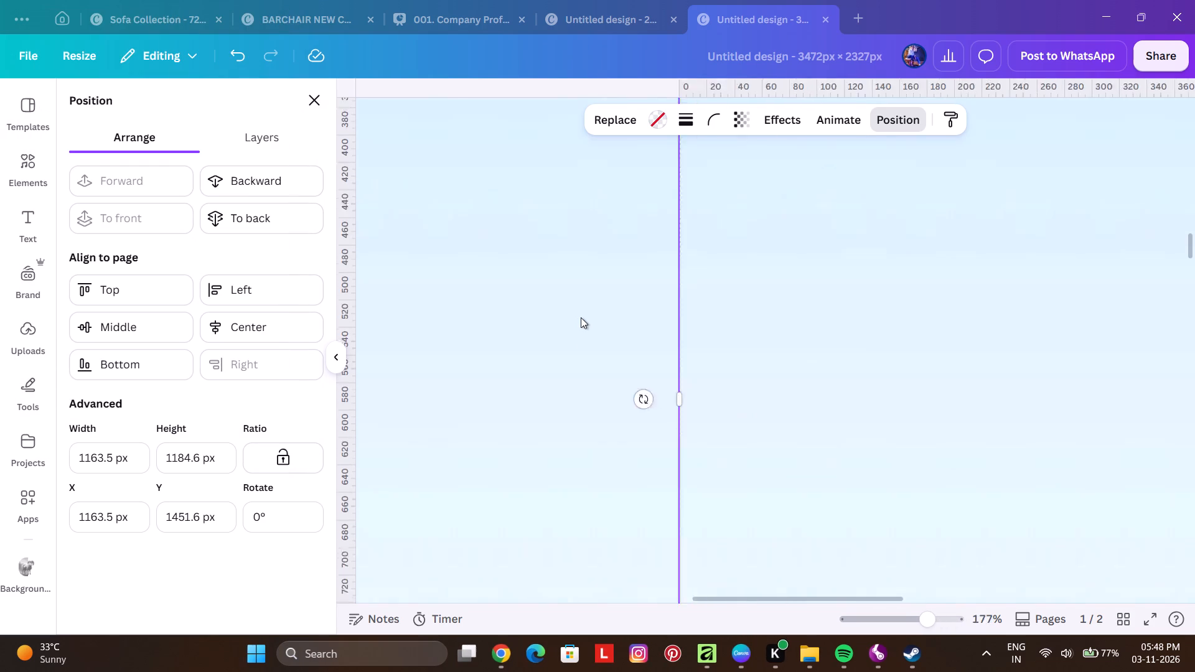
scroll(581, 317, "down", 12, "ctrl")
left_click(917, 284)
left_click(517, 388)
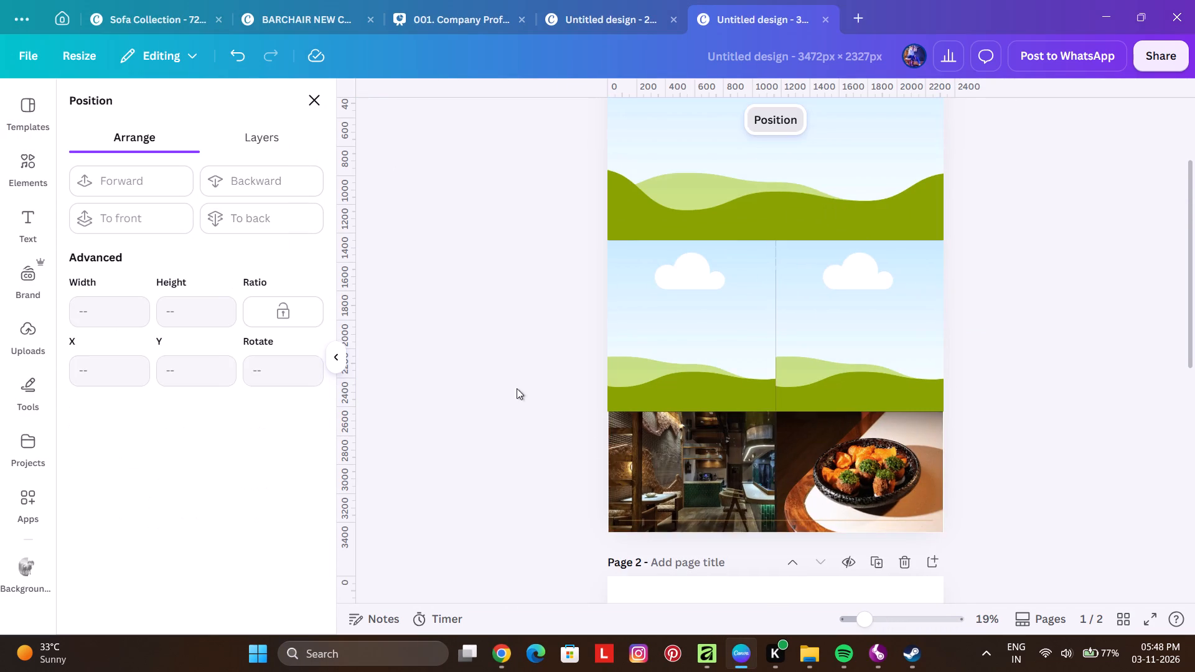
scroll(673, 470, "down", 2)
left_click(701, 230)
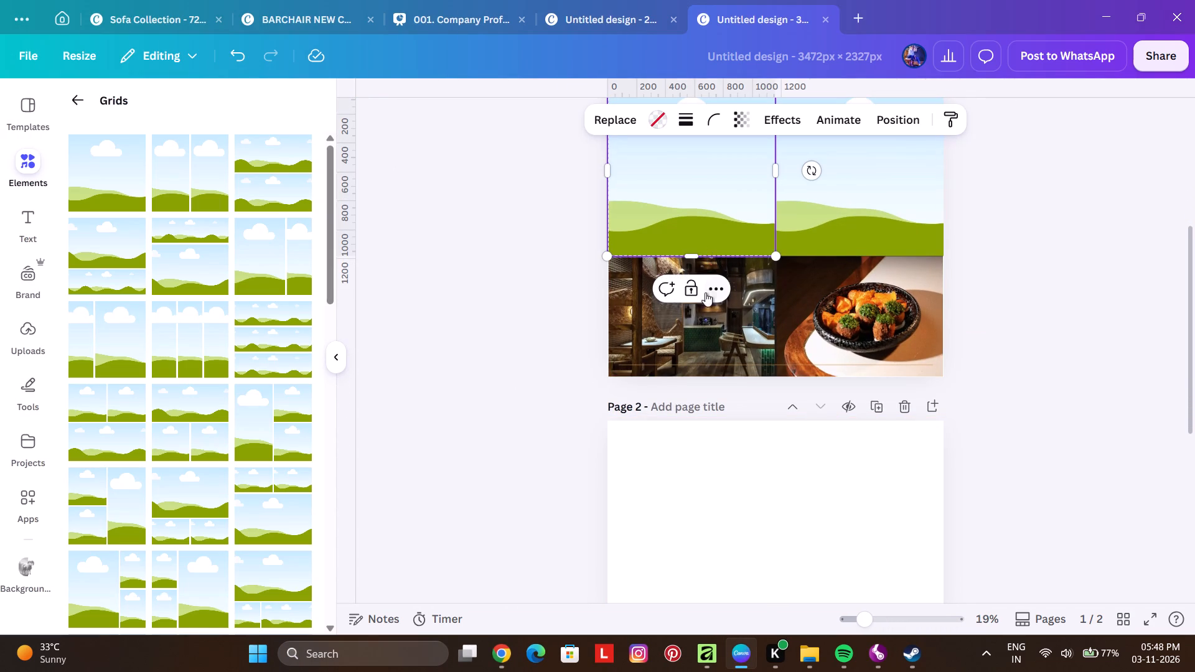
right_click(718, 210)
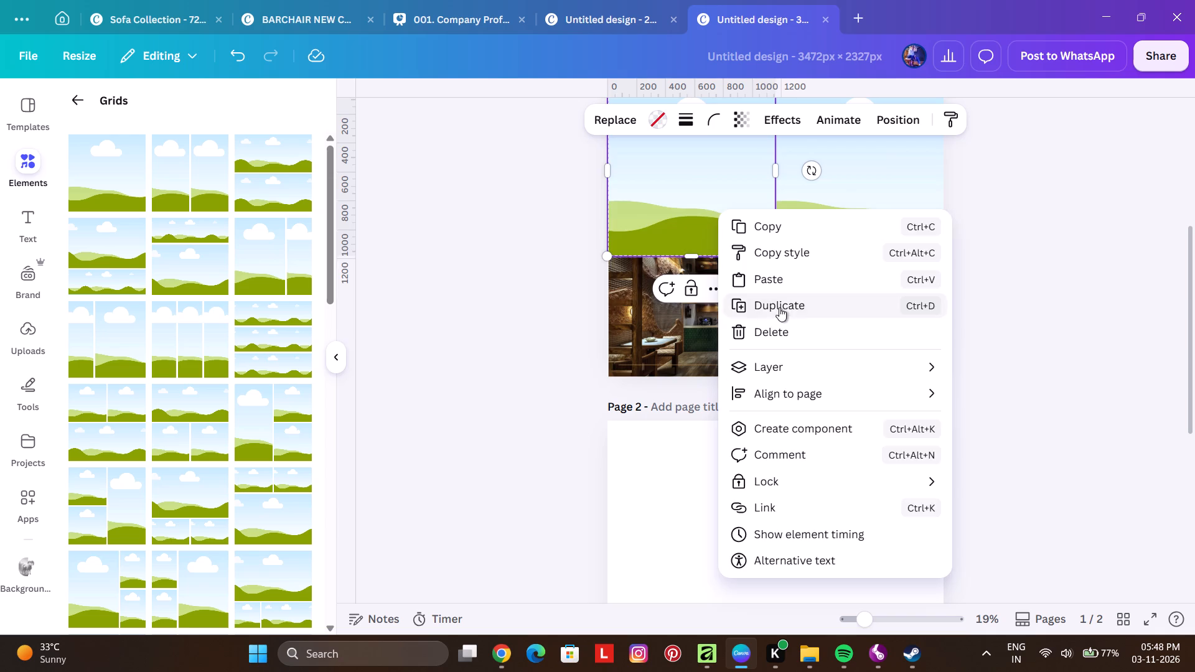
left_click(779, 307)
left_click_drag(698, 186, 696, 364)
Move the duplicated grid up until its upper edge sits flush against the left middle grid's lower edge.
scroll(706, 316, "up", 6, "ctrl")
scroll(582, 221, "up", 2, "ctrl")
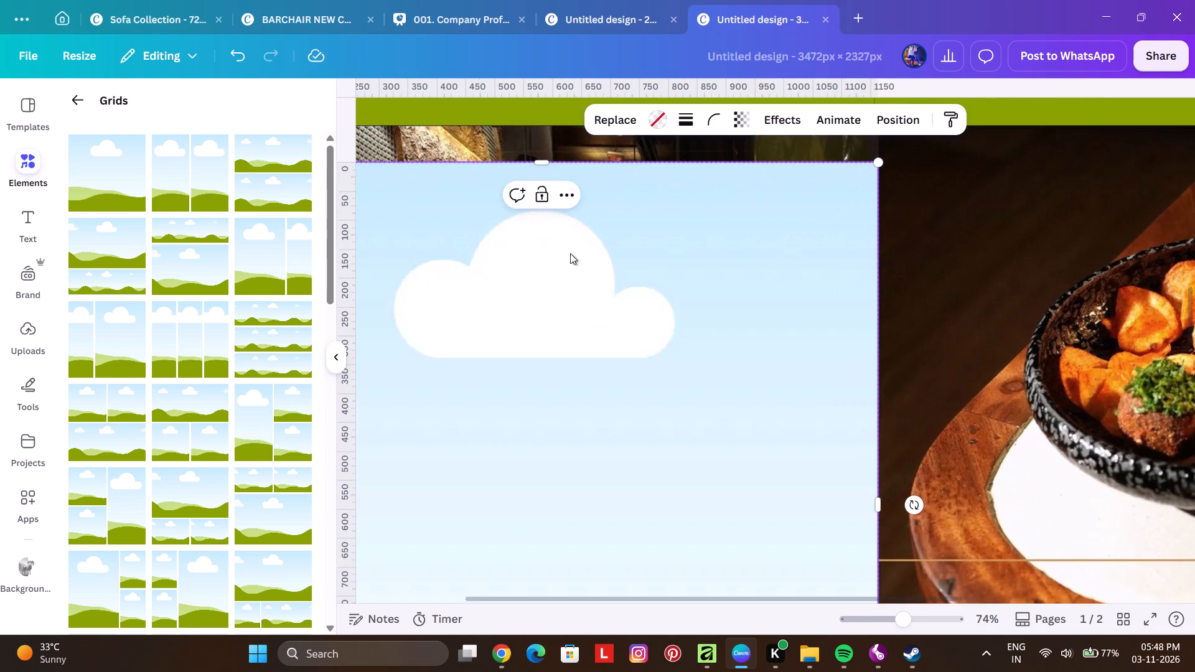
scroll(573, 258, "up", 2)
scroll(556, 330, "up", 1, "ctrl")
left_click_drag(571, 367, 571, 332)
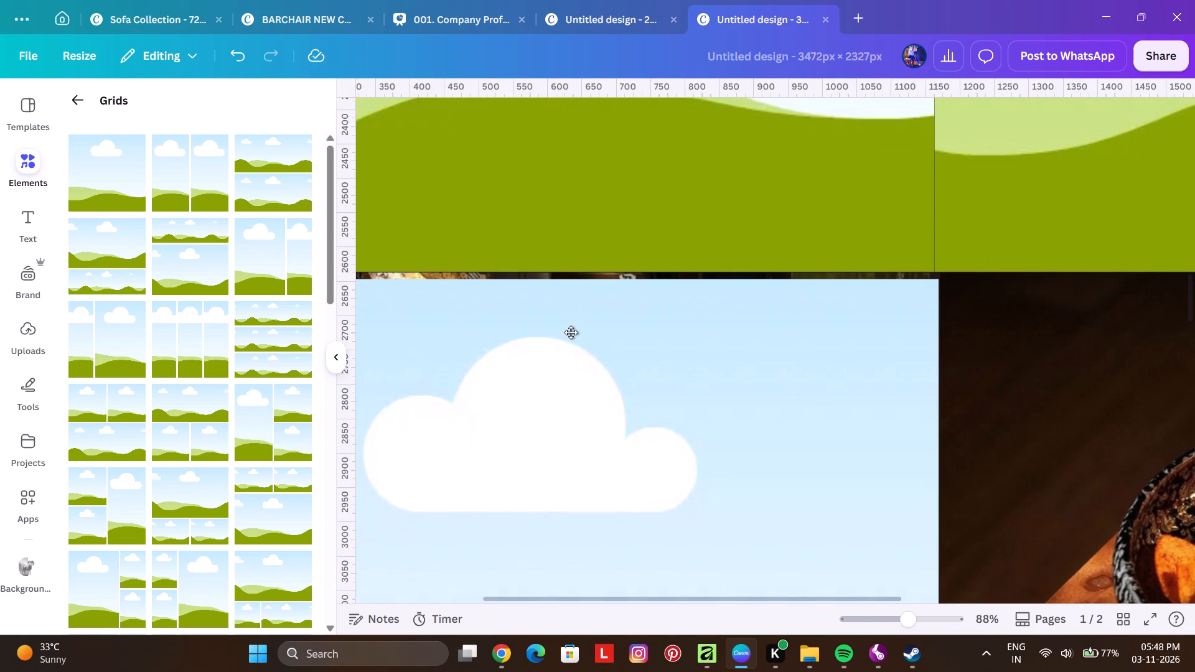
left_click_drag(571, 332, 571, 325)
Shorten the duplicated grid from its lower edge so it ends at the bottom edge of page 1.
scroll(602, 306, "down", 3, "ctrl")
scroll(594, 411, "down", 4)
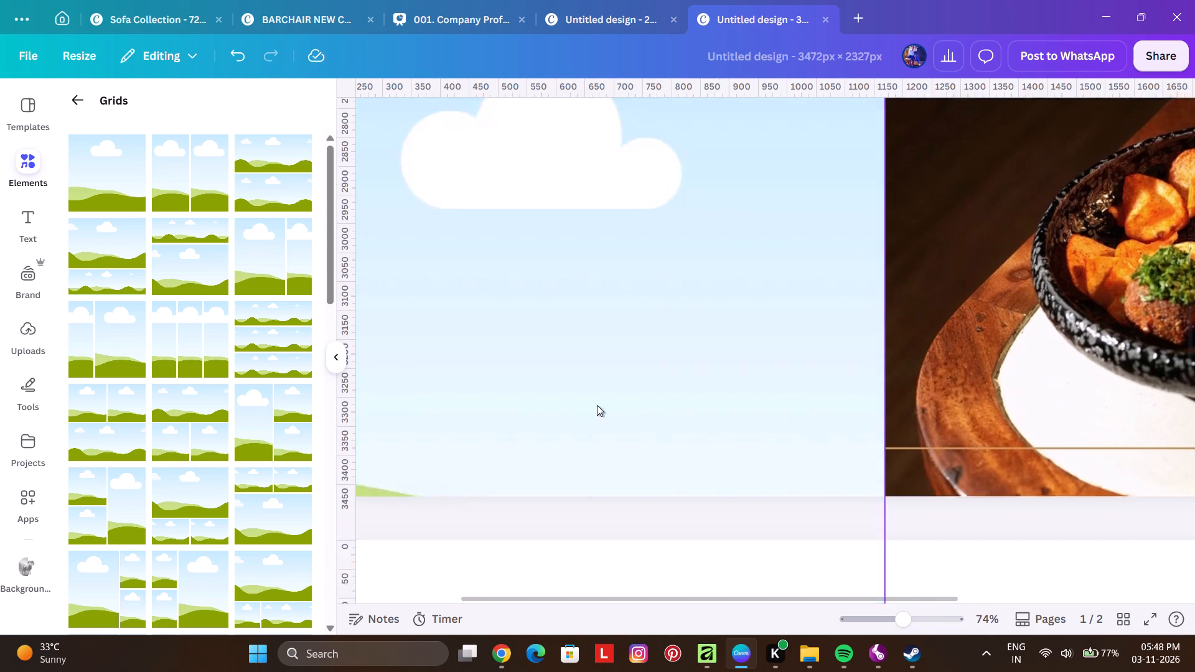
left_click(618, 220)
left_click_drag(552, 493, 552, 465)
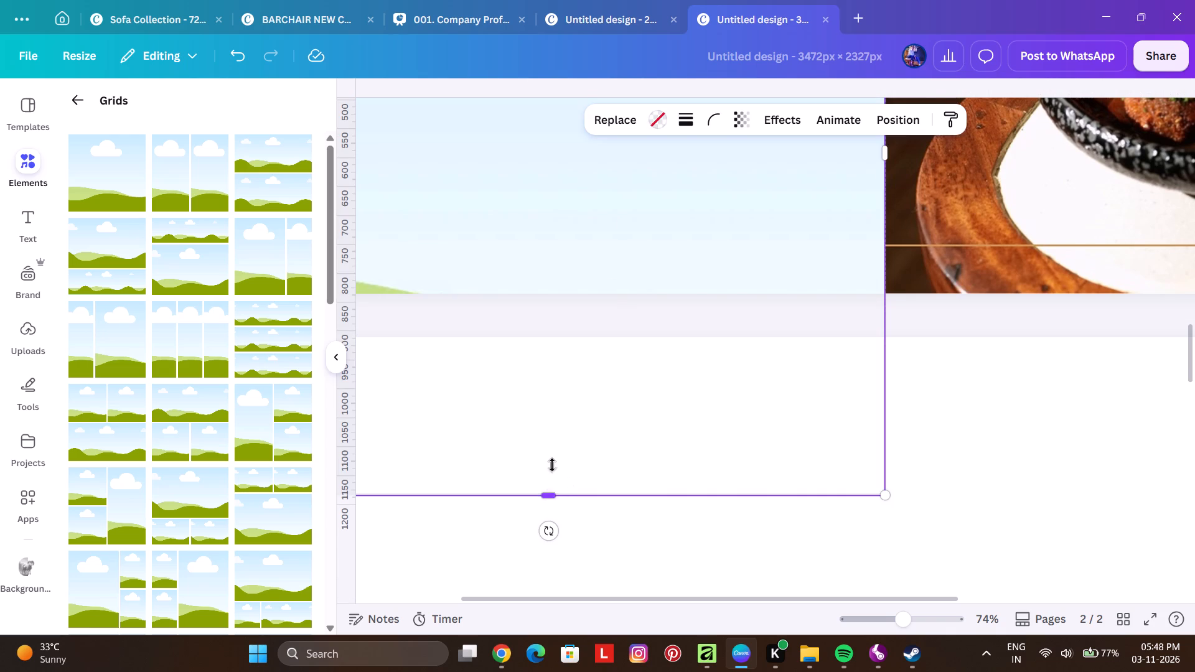
left_click_drag(552, 465, 563, 294)
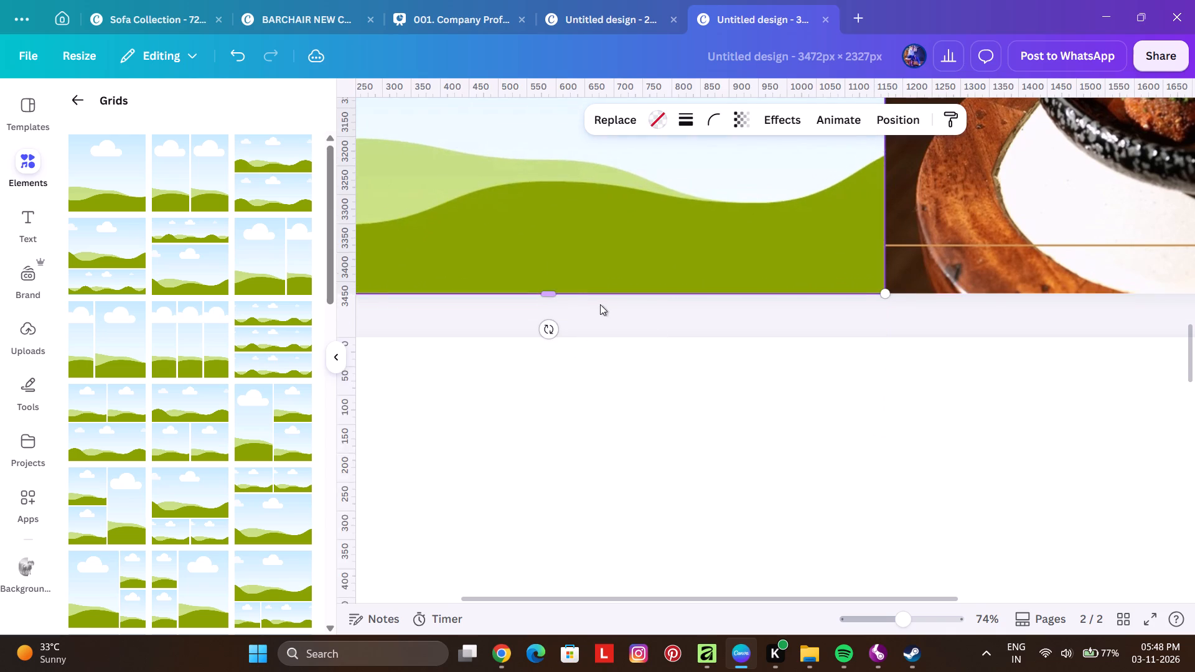
Nudge the bottom-row grid sideways in small increments until its outer edge meets the left side of the page.
scroll(639, 326, "down", 3, "ctrl")
scroll(457, 261, "up", 3)
key("Left")
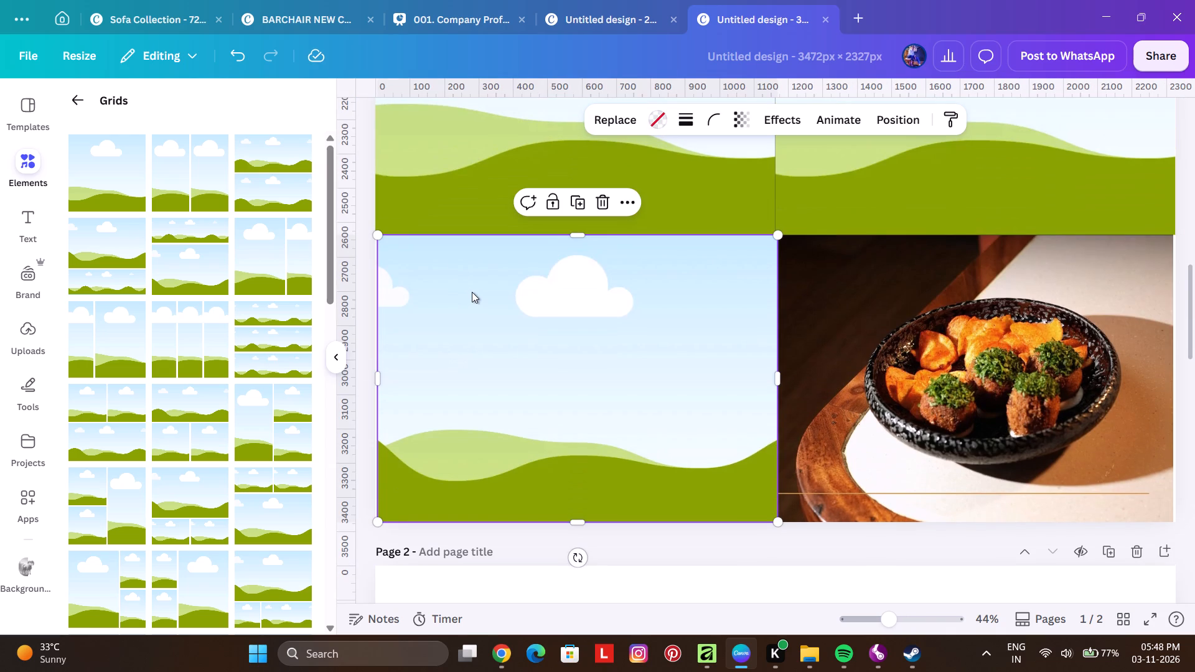
key("Left")
key("Left")
key("Left")
key("Left")
key("Left")
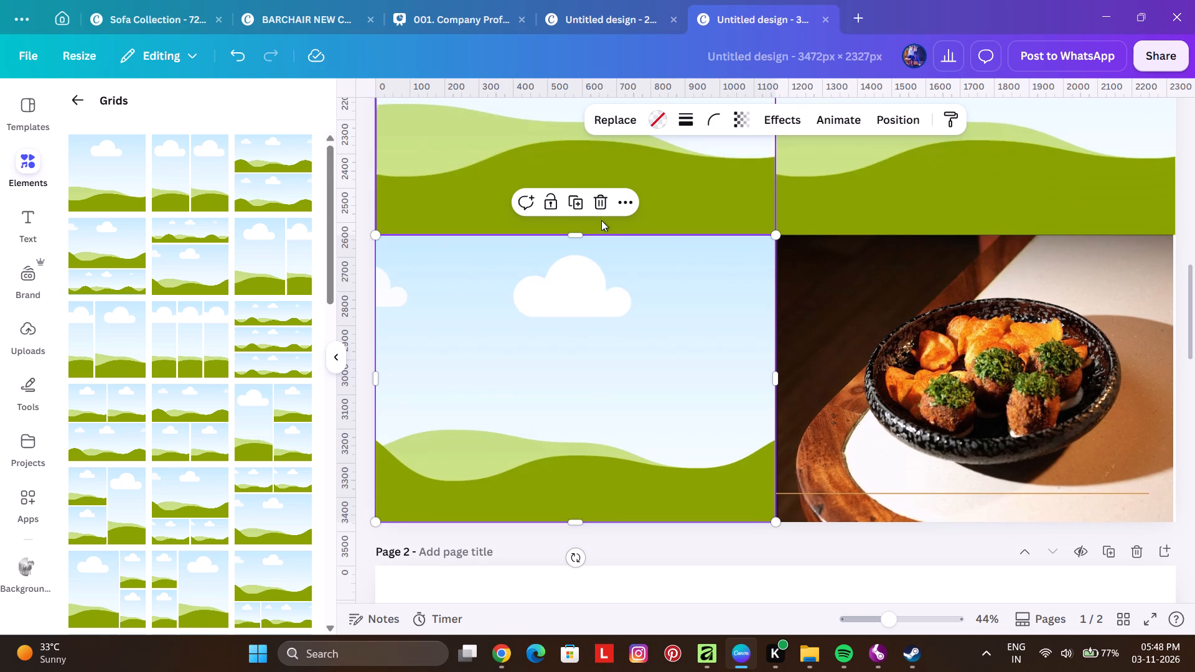
Duplicate the bottom-row grid and place the copy beside it over the food bowl photo, flush with the page's right and bottom edges.
left_click(581, 206)
left_click_drag(610, 350, 822, 360)
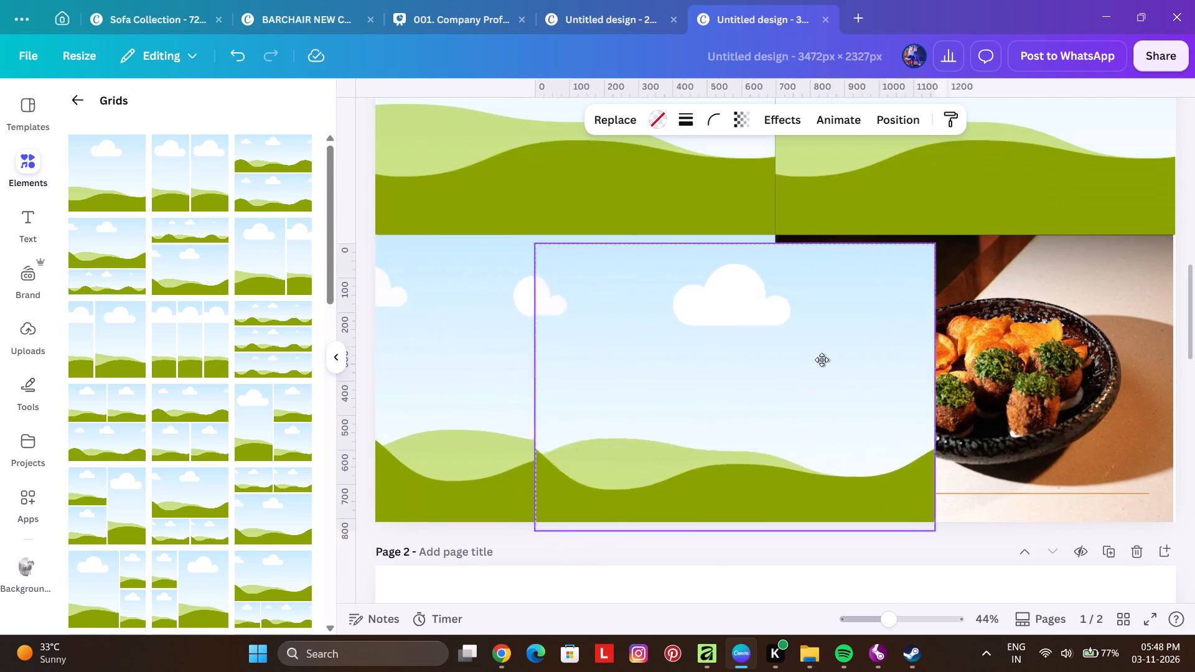
left_click_drag(822, 360, 1008, 348)
scroll(796, 366, "down", 3, "ctrl")
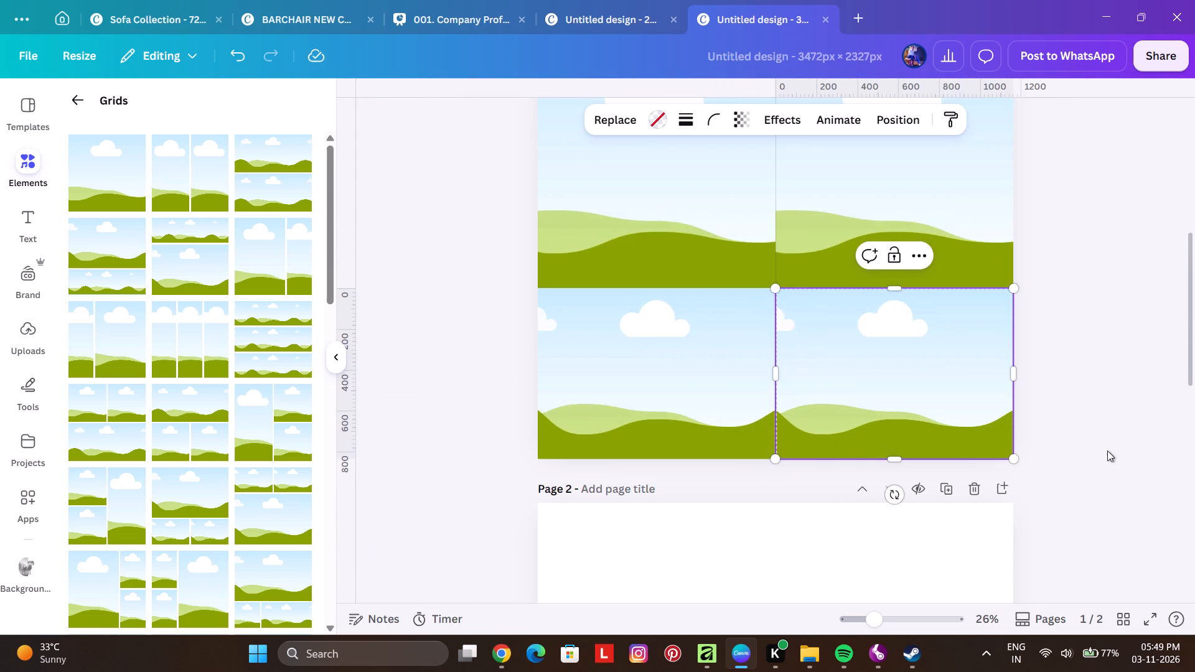
Review the five-grid layout on page 1 and browse the other available grid arrangements.
left_click(1107, 450)
scroll(725, 345, "down", 3, "ctrl")
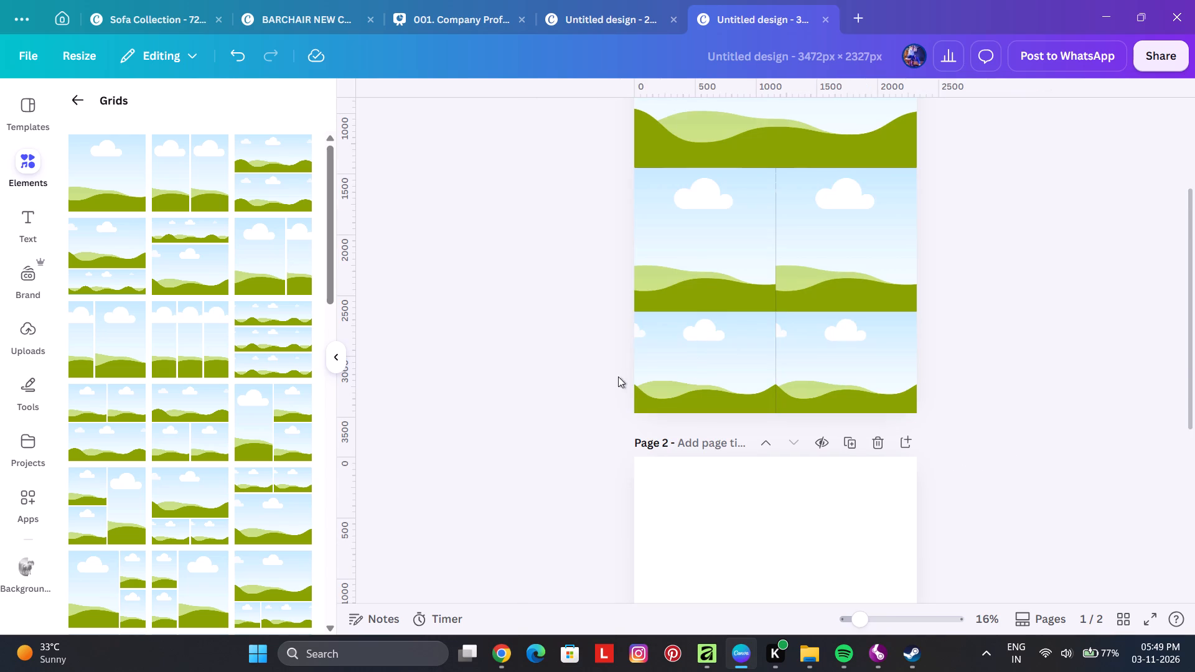
scroll(579, 378, "up", 3)
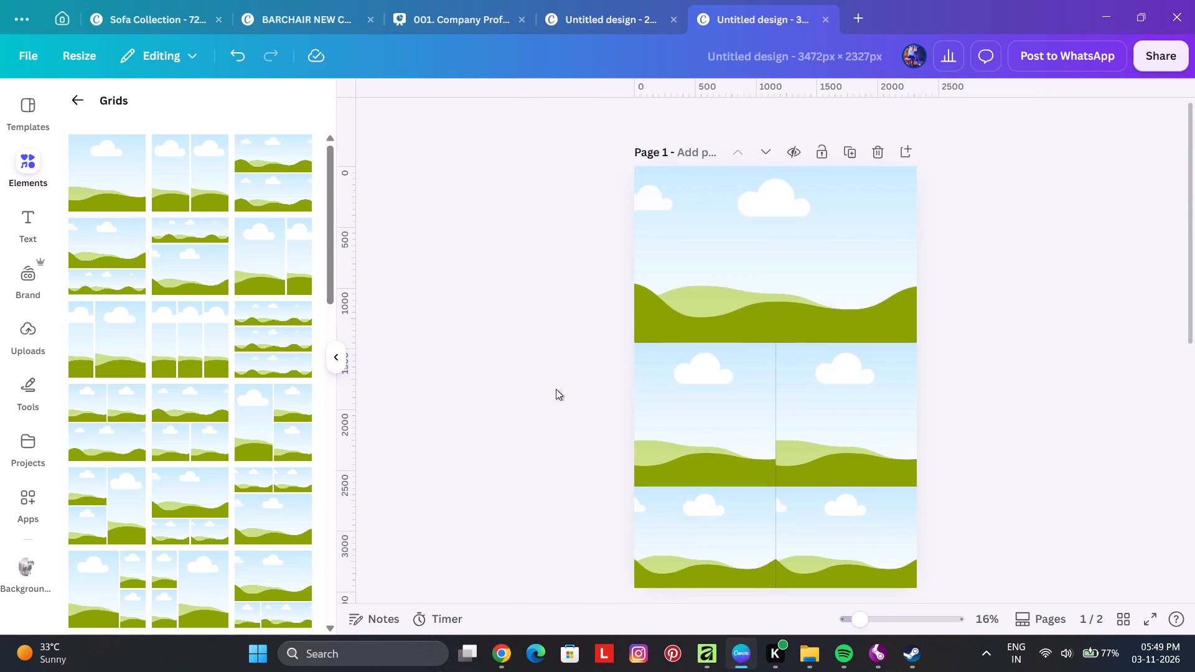
scroll(106, 445, "down", 3)
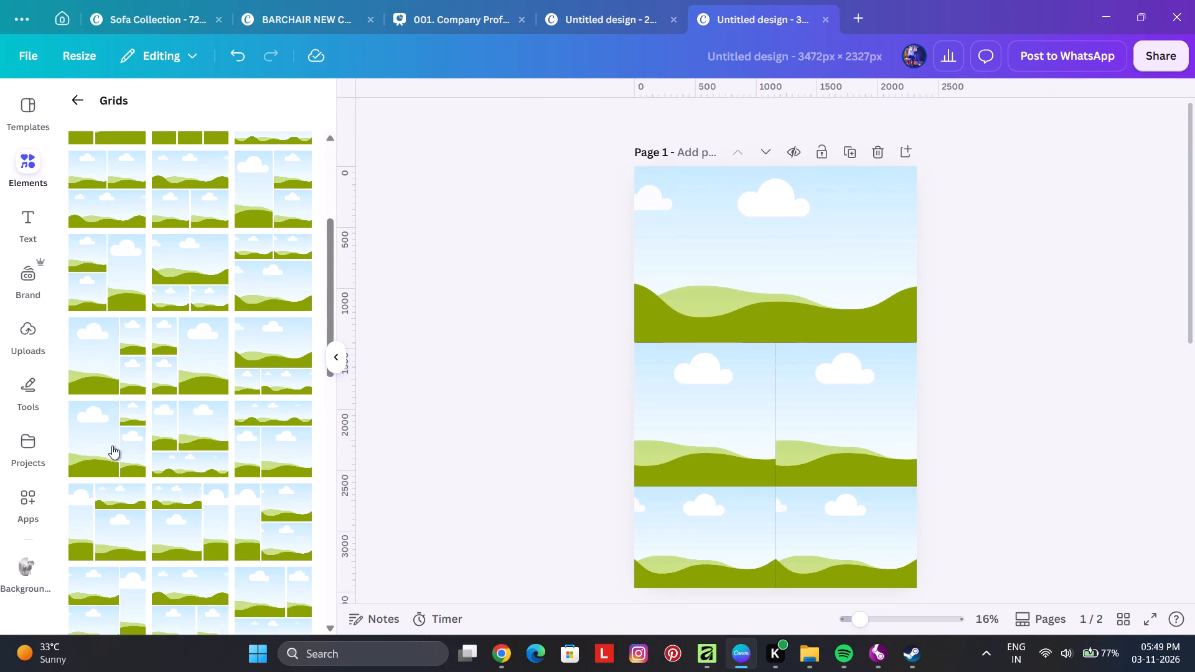
scroll(197, 424, "up", 1)
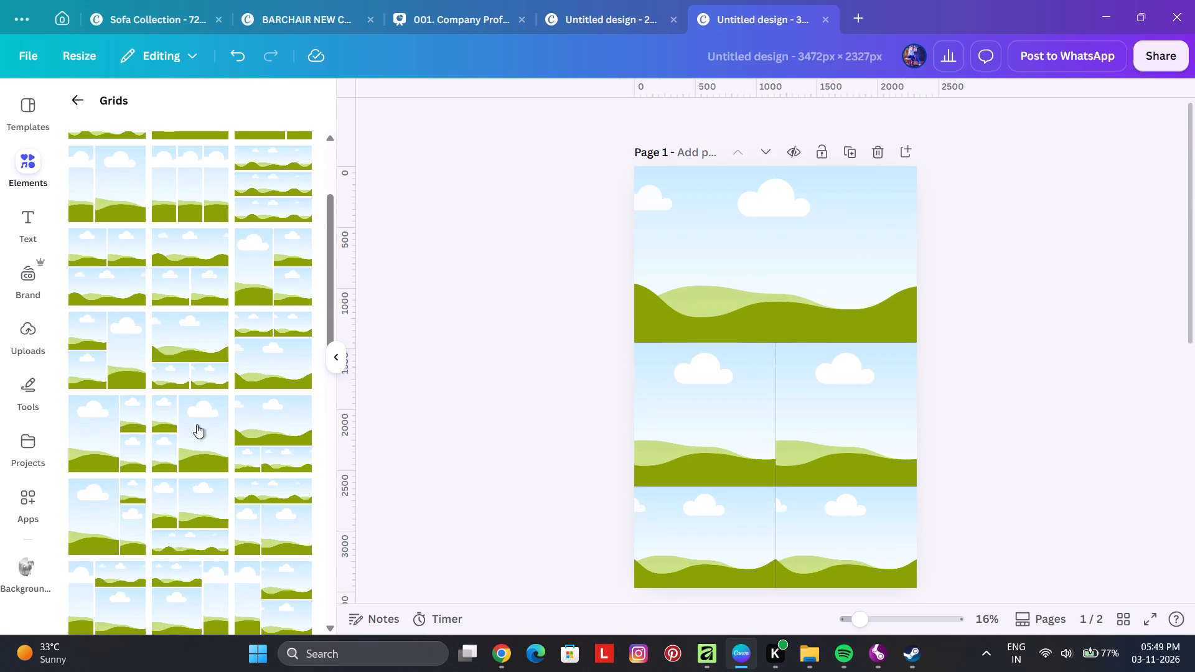
scroll(198, 424, "down", 1)
scroll(285, 459, "down", 2)
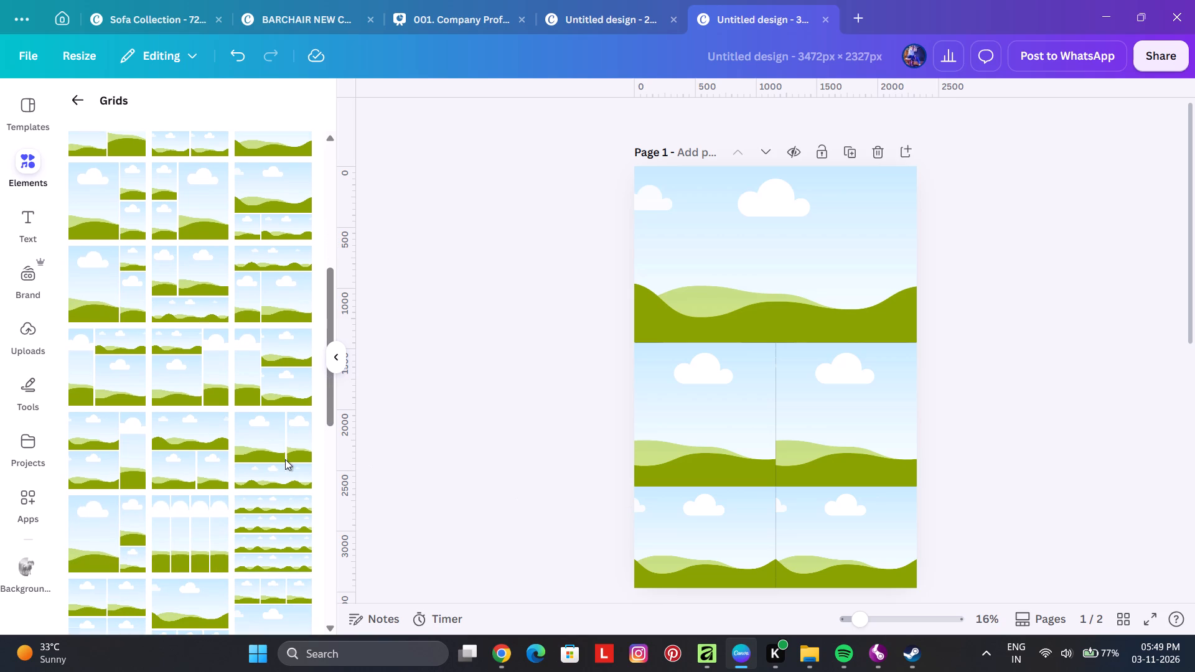
left_click(368, 425)
left_click(697, 285)
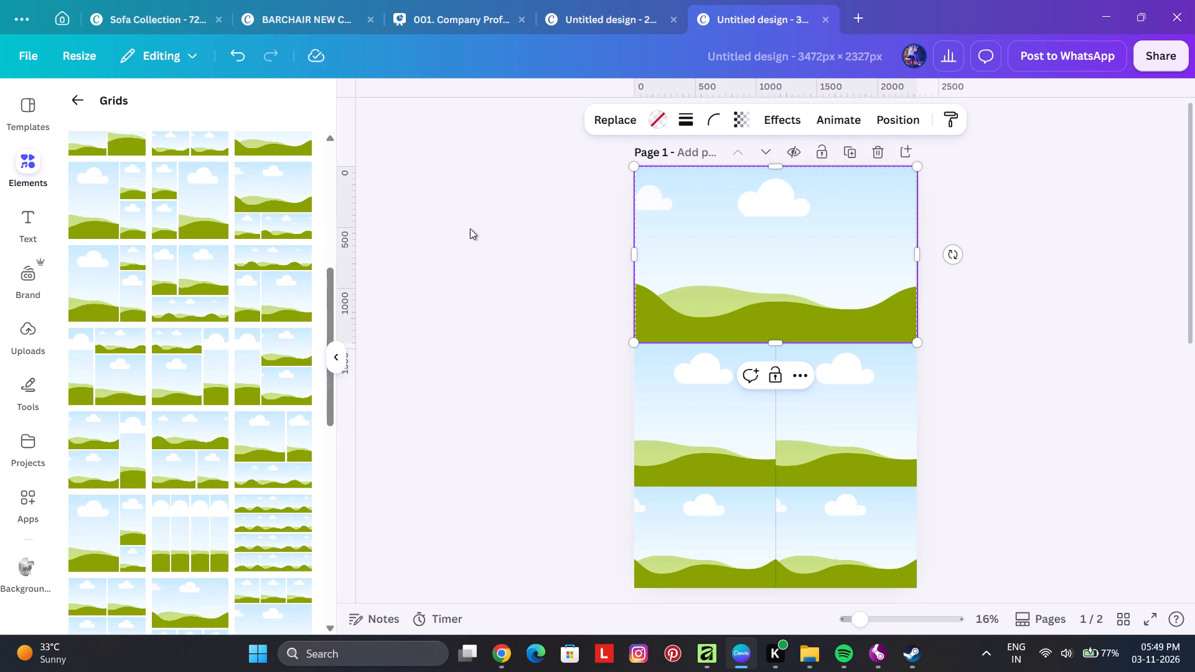
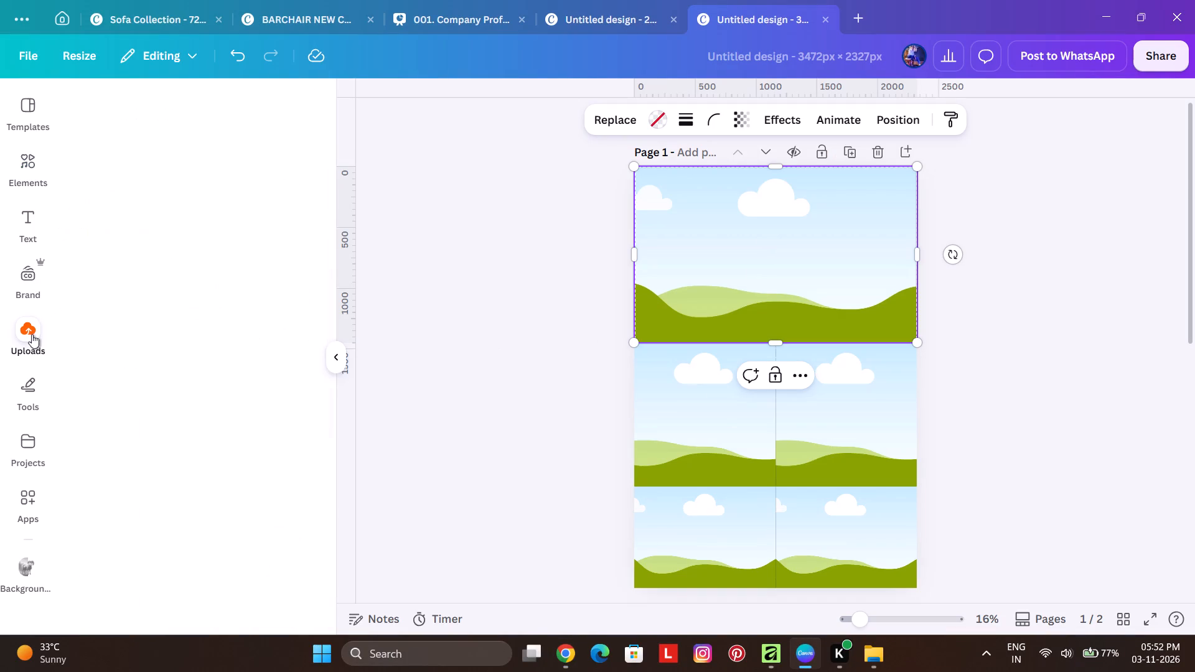
left_click(141, 147)
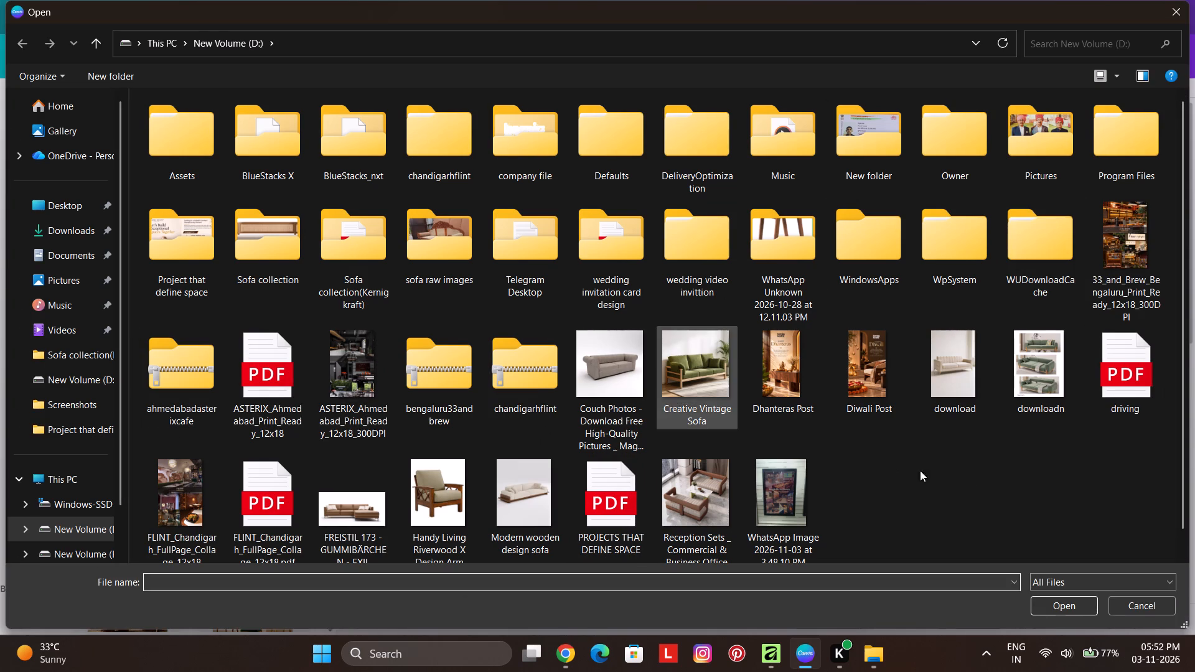
scroll(988, 469, "down", 2)
scroll(673, 465, "up", 3)
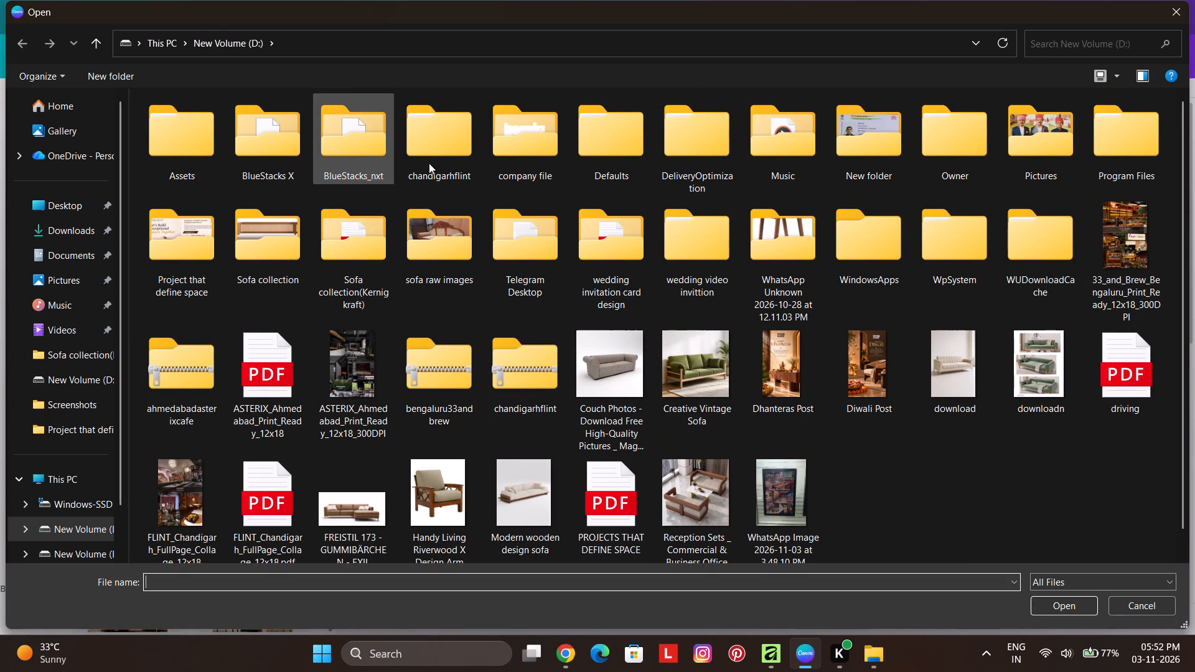
double_click(426, 142)
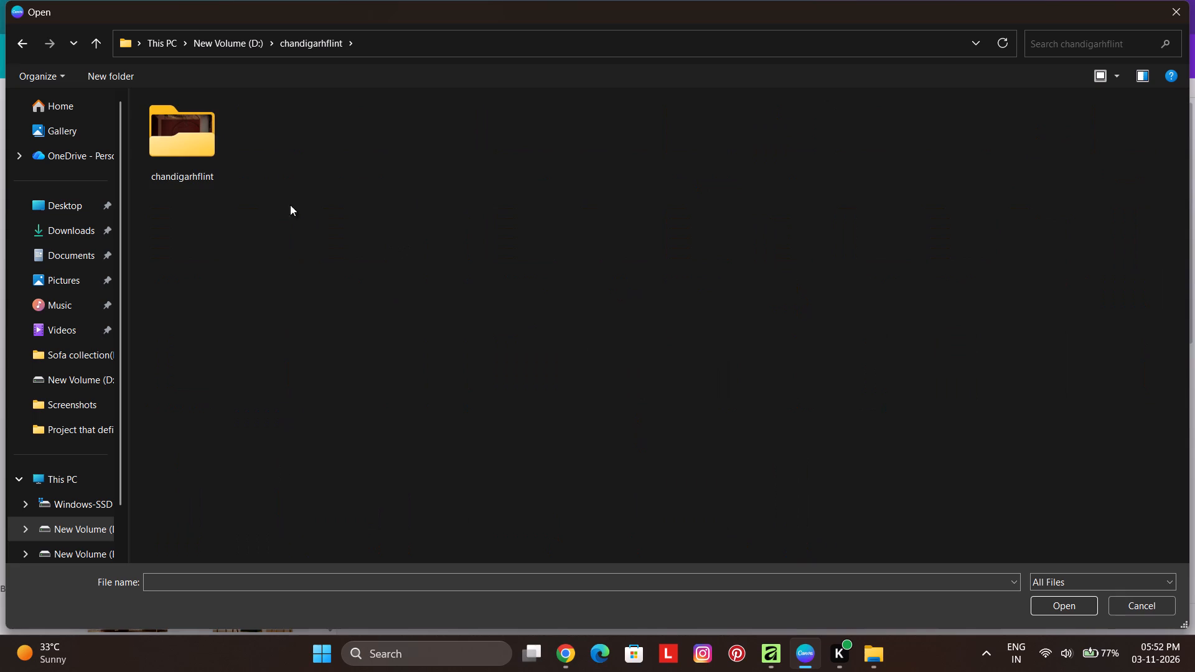
double_click(197, 124)
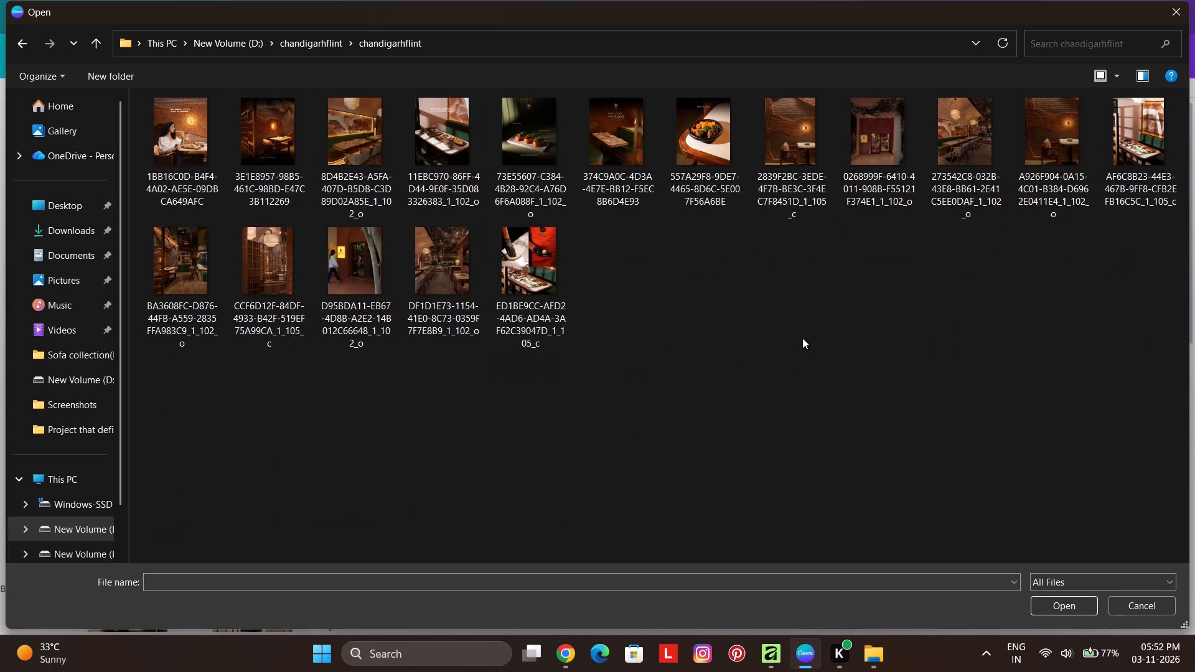
left_click(968, 163)
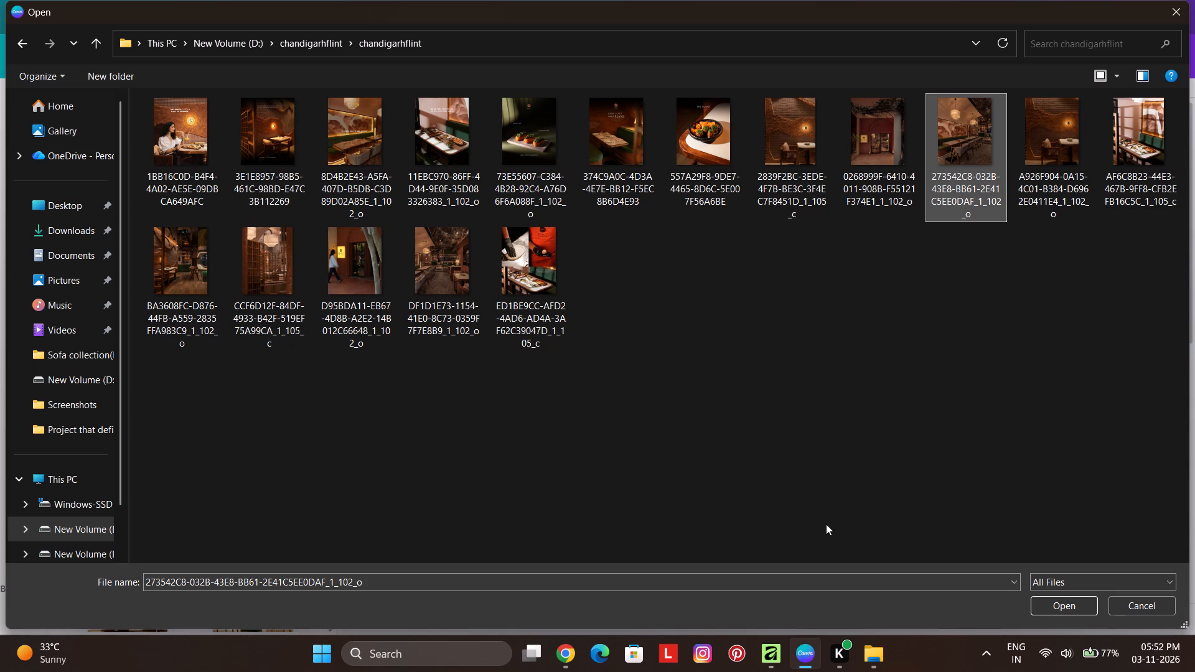
left_click(1053, 599)
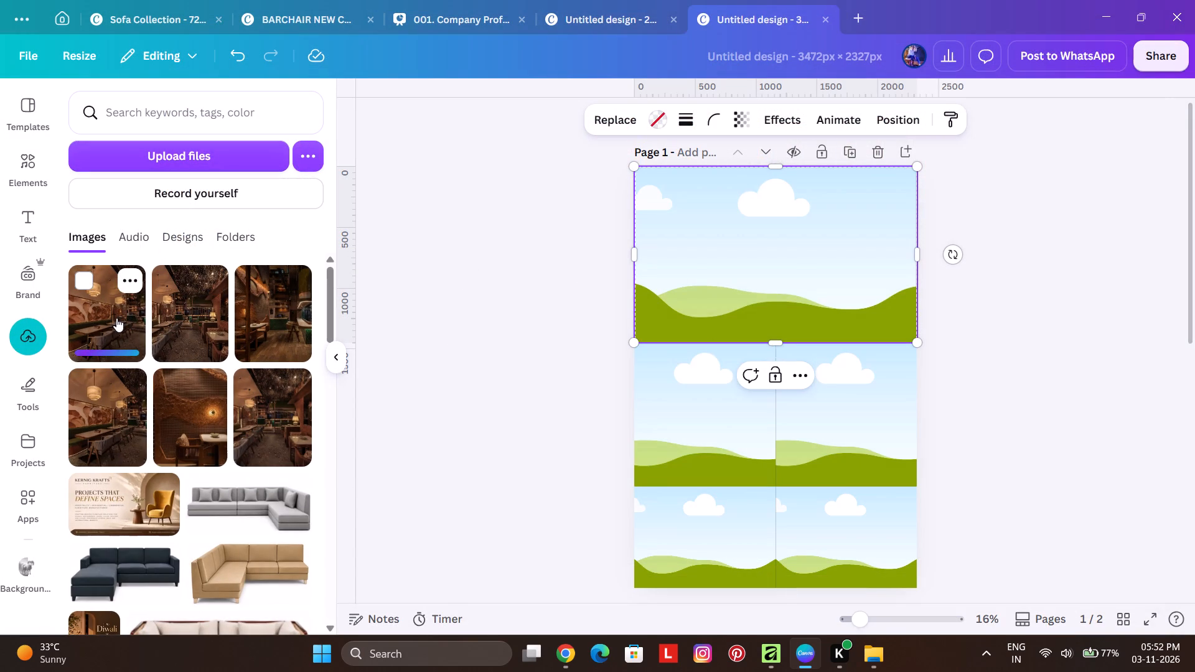
Place the uploaded dining interior photo in the wide top frame of page 1.
left_click_drag(108, 327, 785, 211)
left_click(1089, 345)
Shift the top frame's photo up within its crop to its bottom edge, so the tables, chairs and floor fill the frame.
scroll(808, 231, "up", 2, "ctrl")
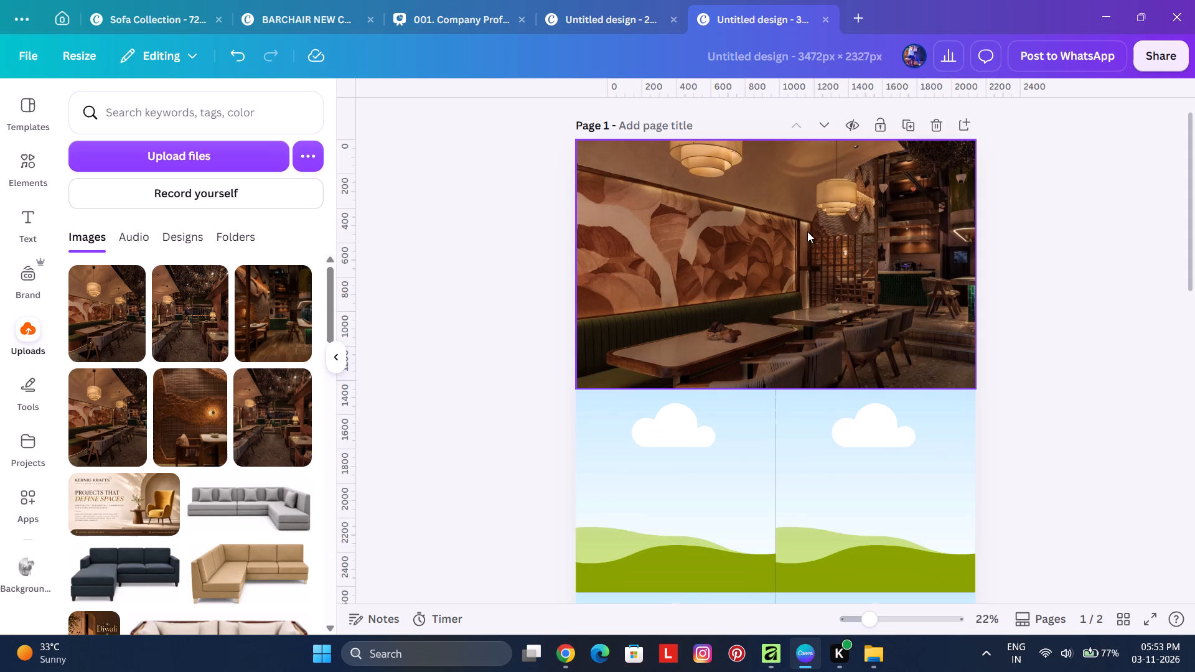
double_click(769, 284)
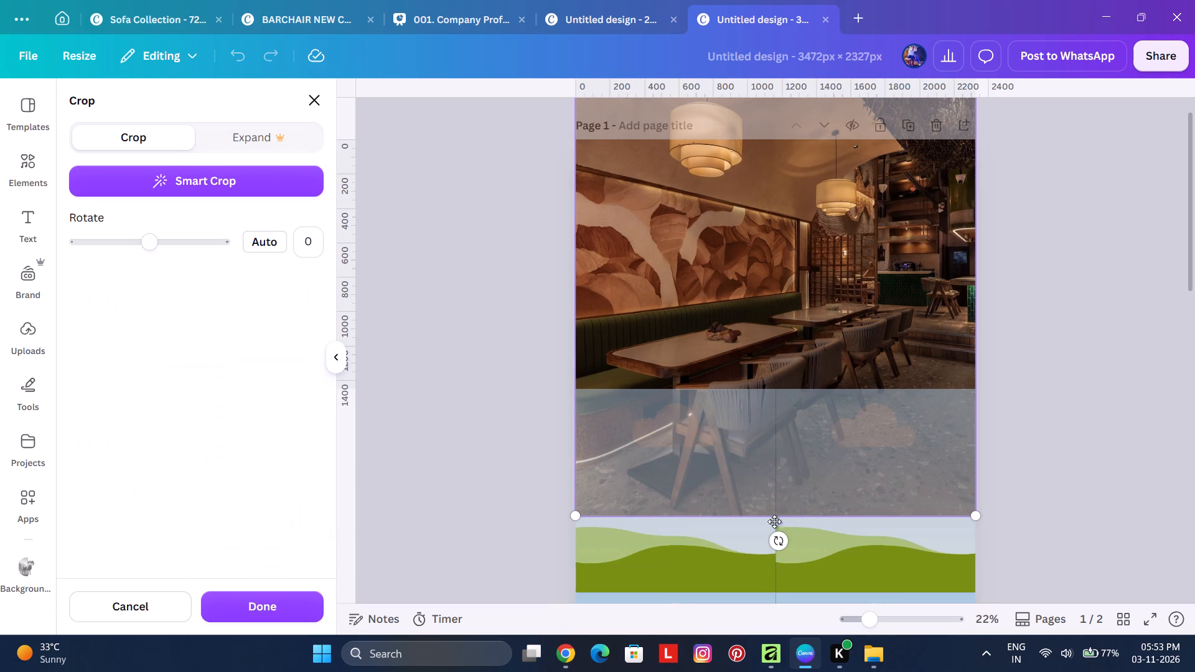
left_click_drag(769, 208, 769, 194)
scroll(769, 208, "up", 1)
left_click_drag(780, 243, 782, 233)
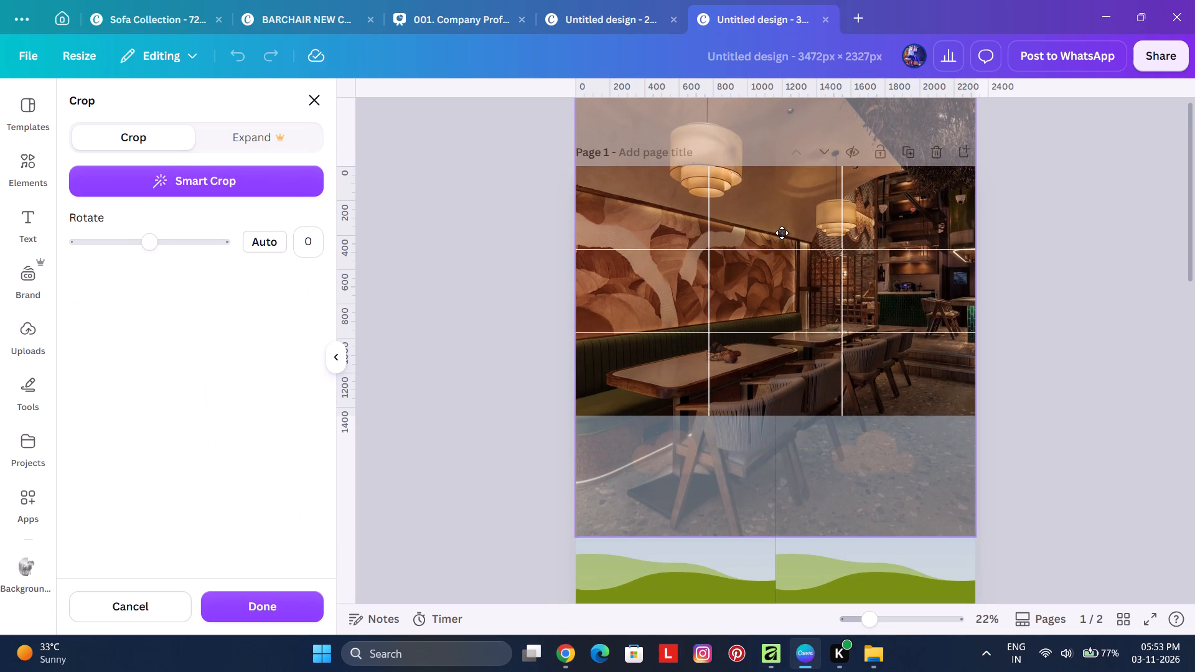
left_click_drag(782, 233, 778, 215)
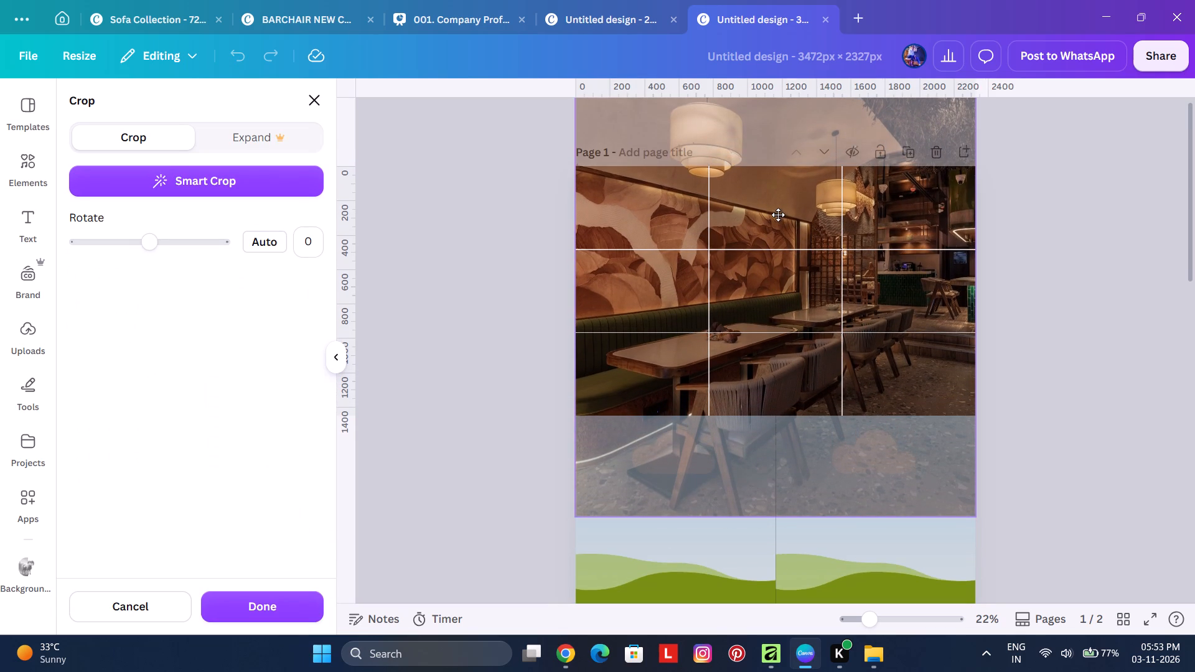
left_click_drag(778, 215, 778, 212)
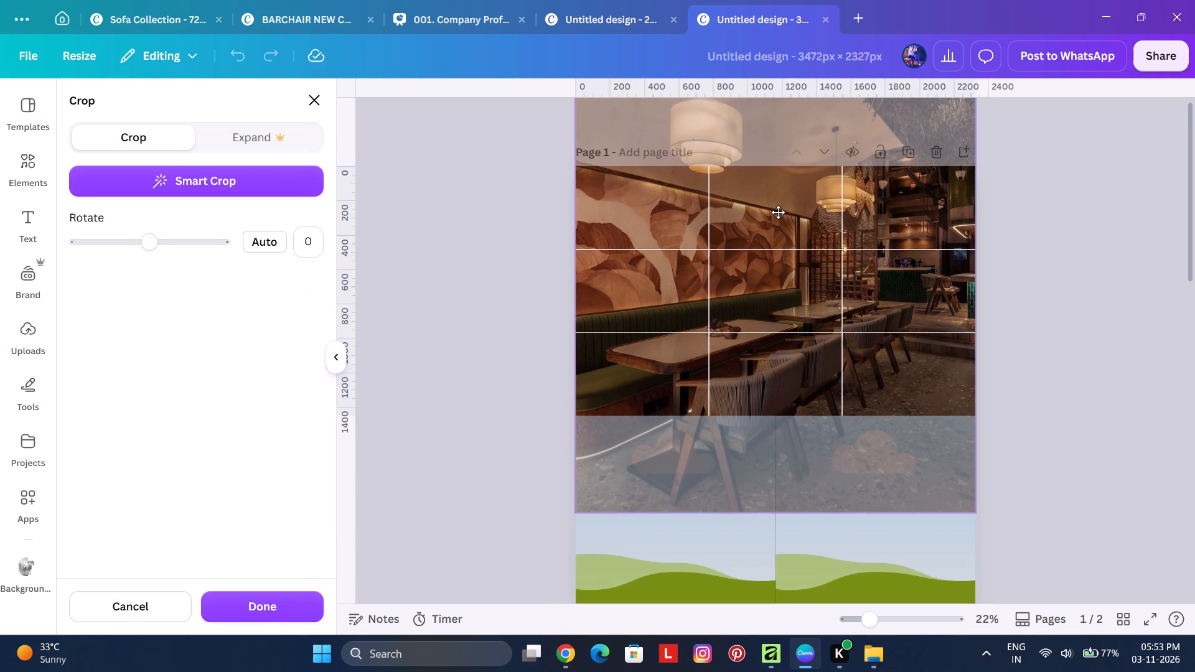
left_click_drag(778, 212, 778, 154)
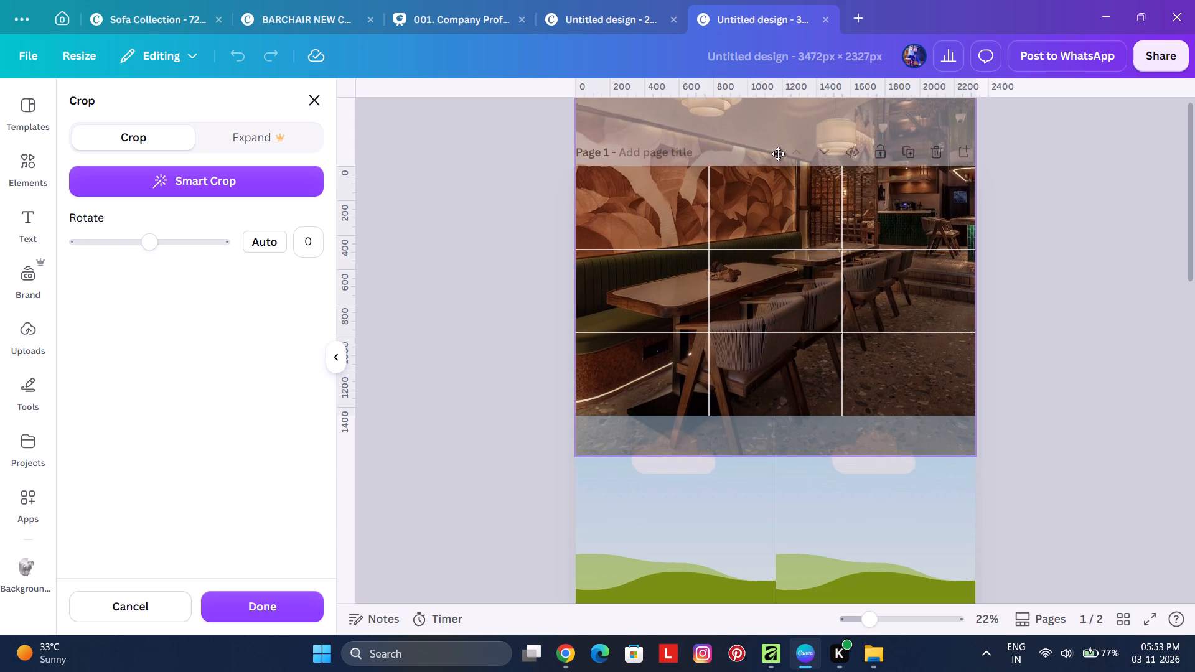
left_click_drag(778, 154, 778, 147)
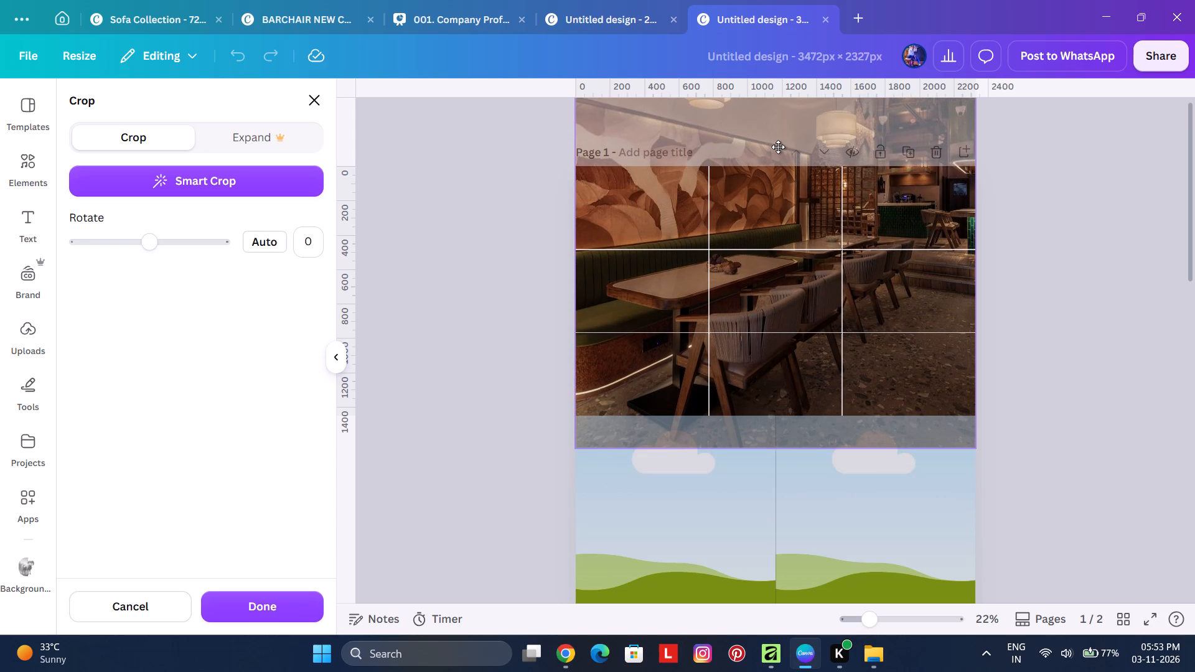
left_click_drag(778, 147, 778, 93)
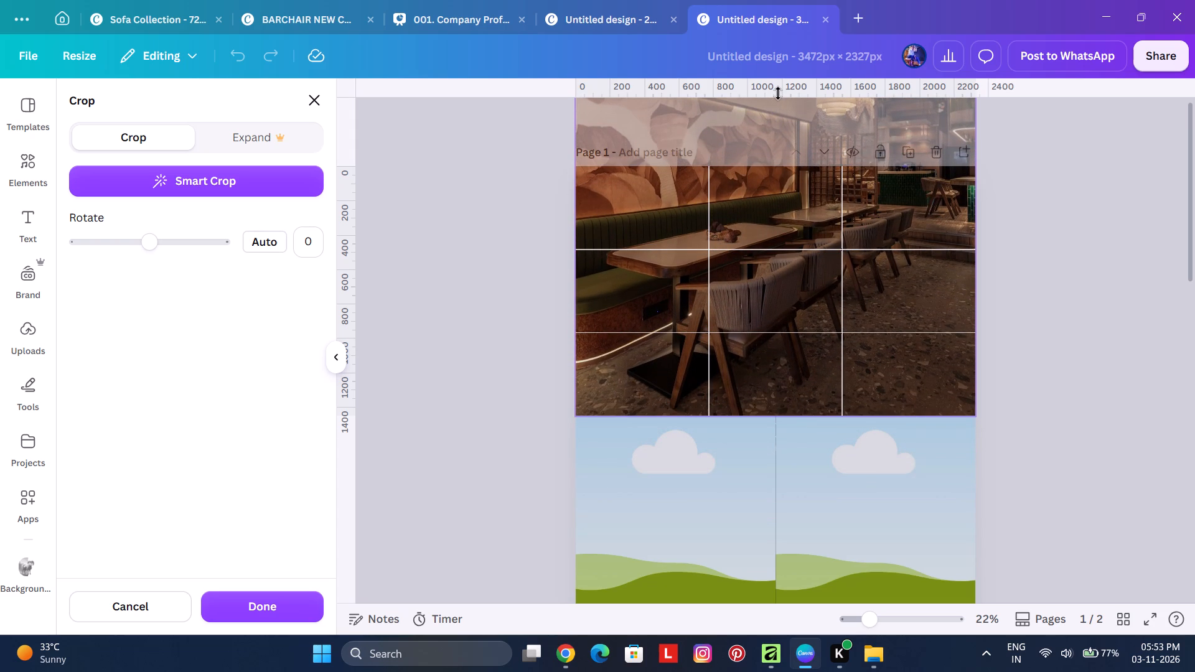
left_click_drag(778, 93, 781, 106)
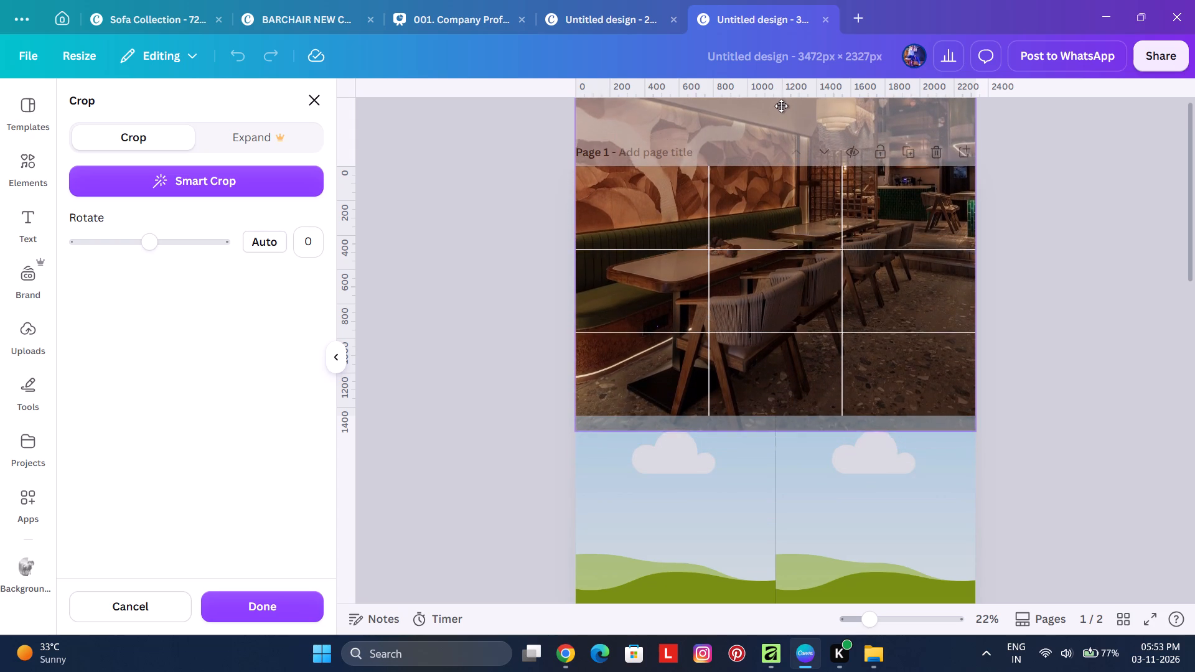
left_click_drag(781, 106, 781, 72)
left_click(1051, 266)
left_click(1054, 331)
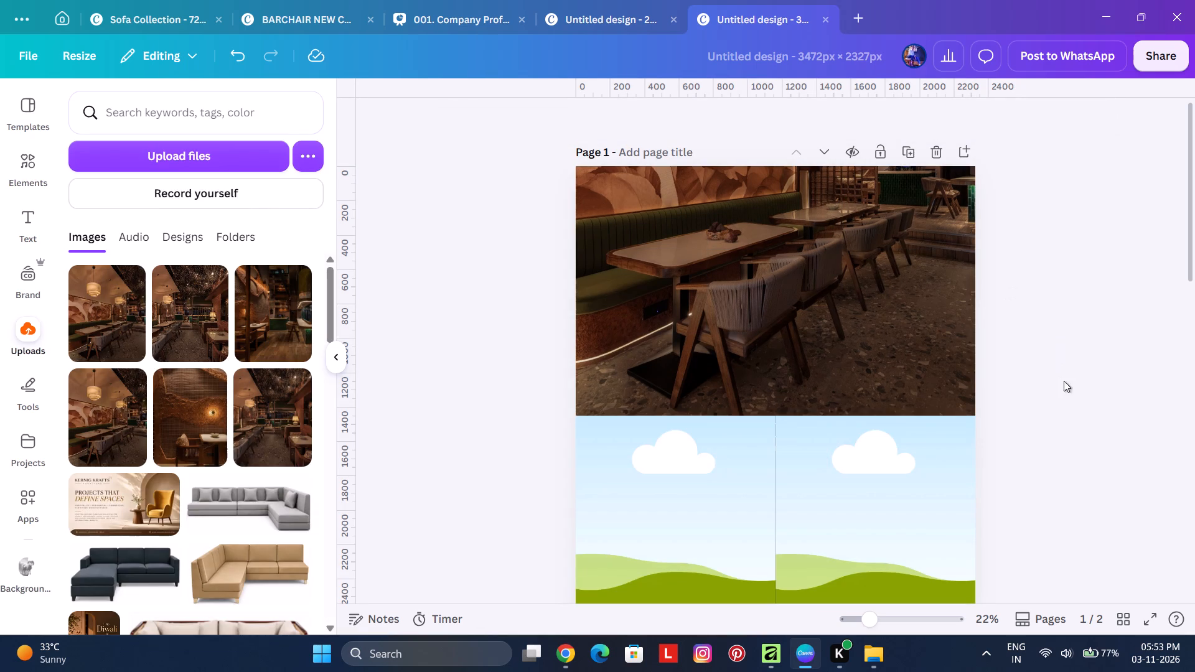
Readjust the top photo's crop slightly downward to include more of the mural wall above the green bench and tables.
double_click(767, 271)
left_click_drag(809, 246, 810, 254)
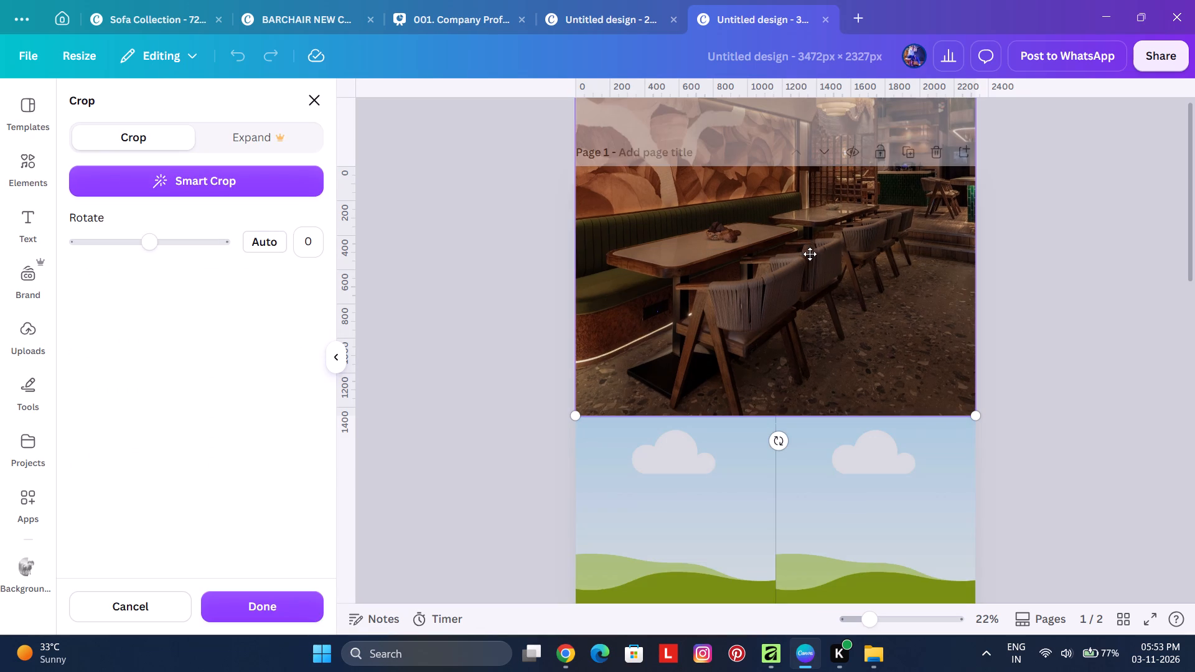
left_click_drag(810, 254, 810, 279)
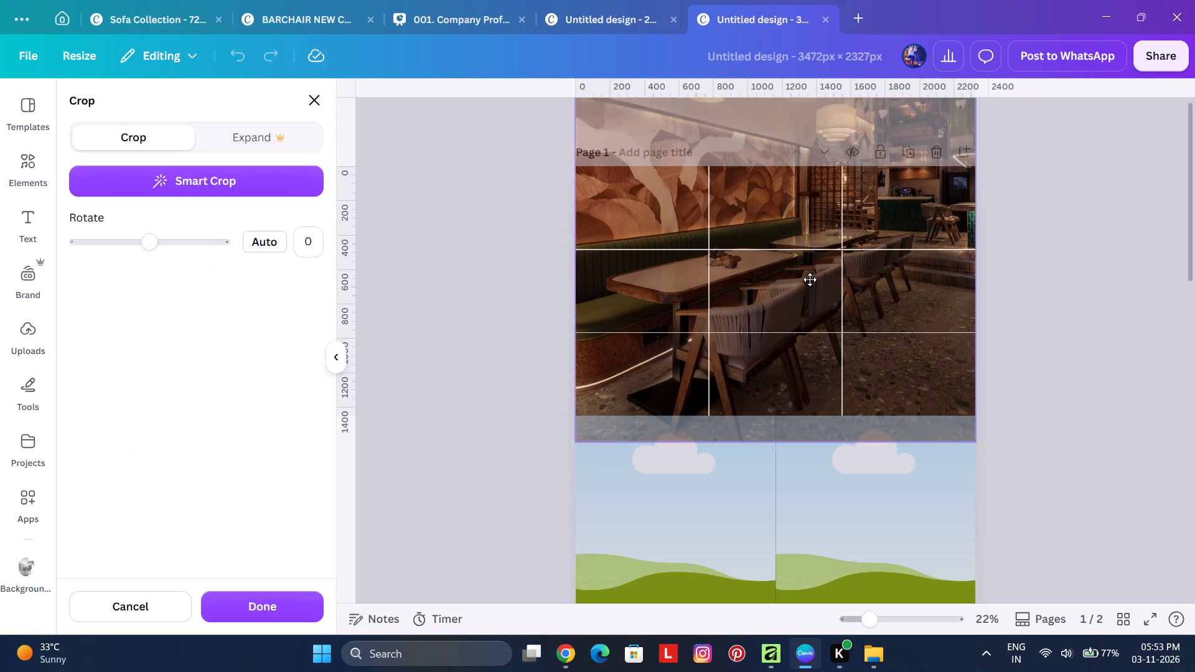
left_click_drag(810, 279, 810, 291)
left_click(1029, 309)
left_click(1036, 310)
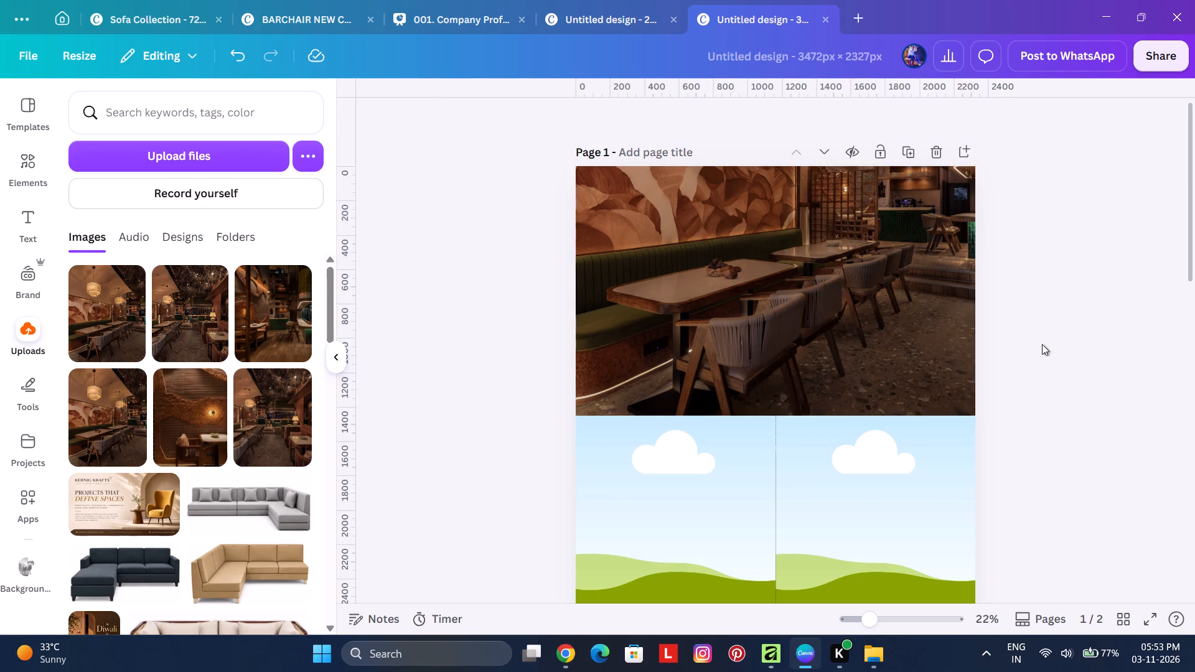
scroll(707, 258, "down", 4)
scroll(653, 334, "up", 3)
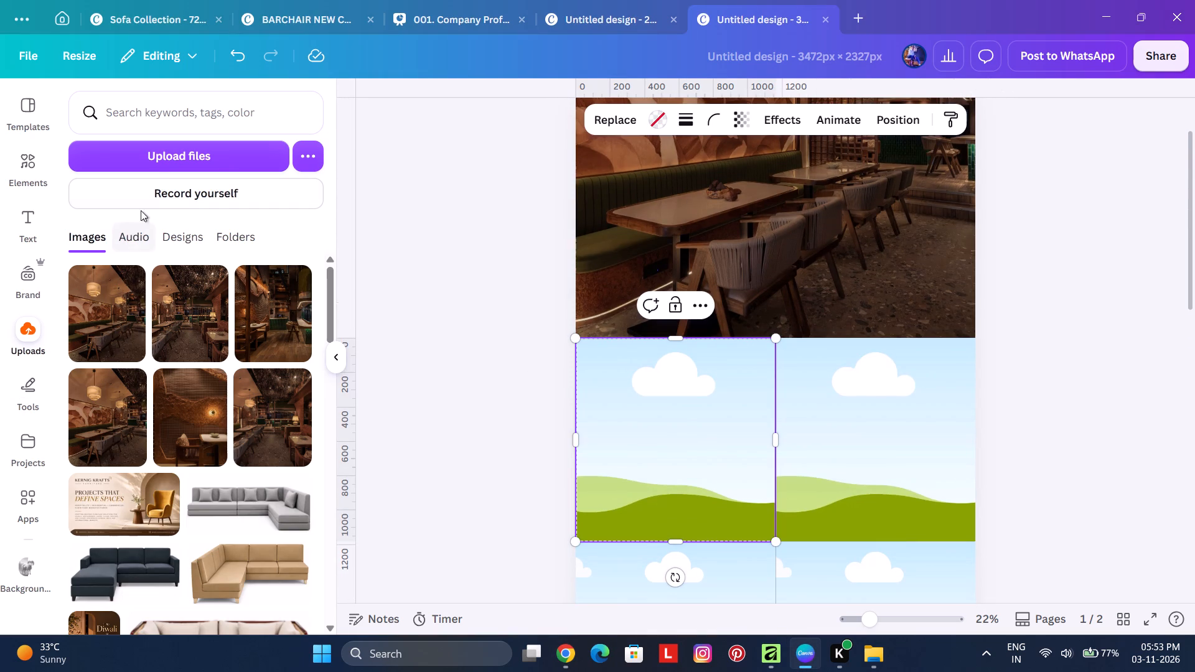
left_click(172, 154)
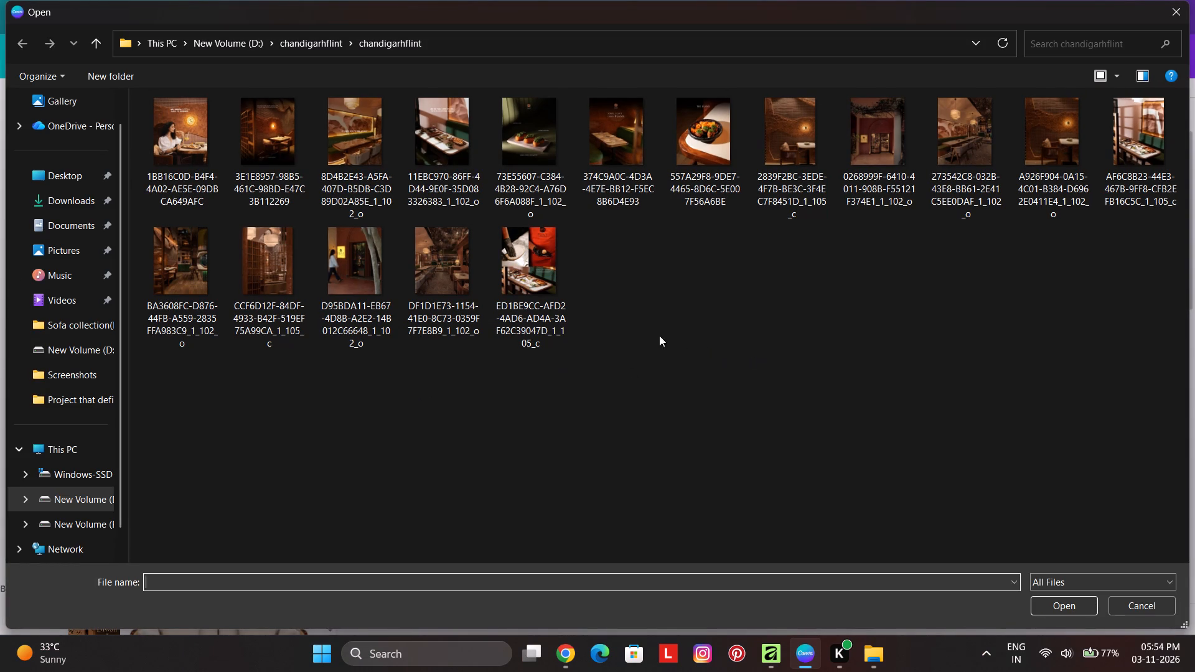
left_click(294, 198)
left_click(1046, 604)
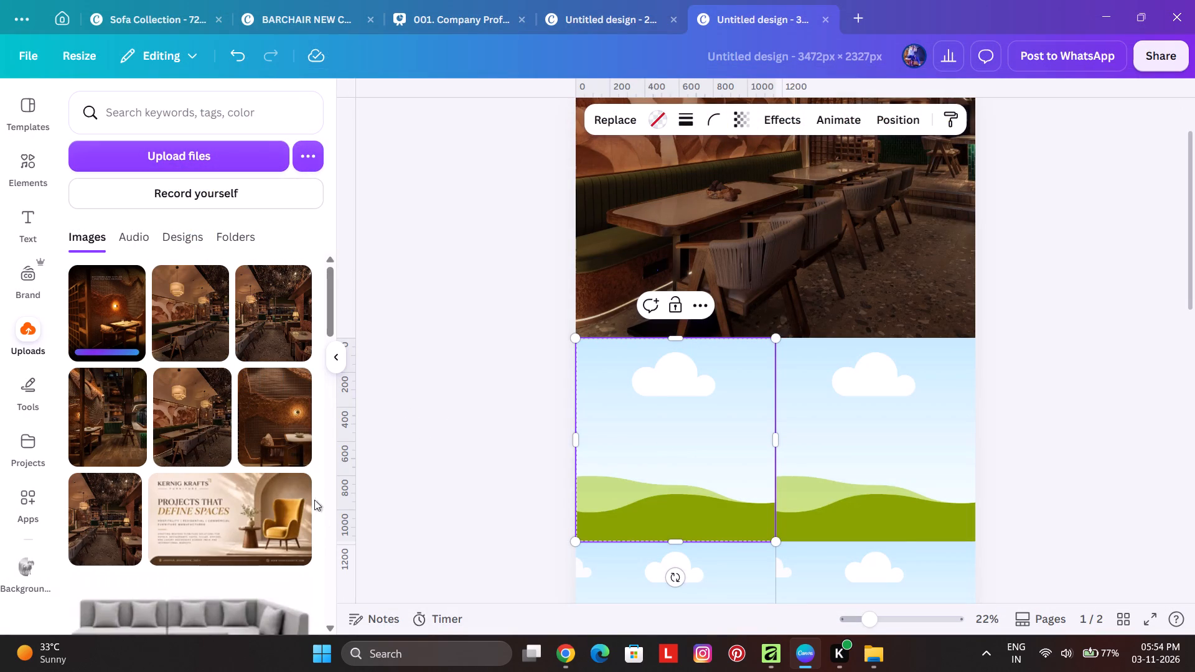
Place the feature wall seating photo in the left frame of the collage's middle row.
left_click_drag(113, 320, 613, 411)
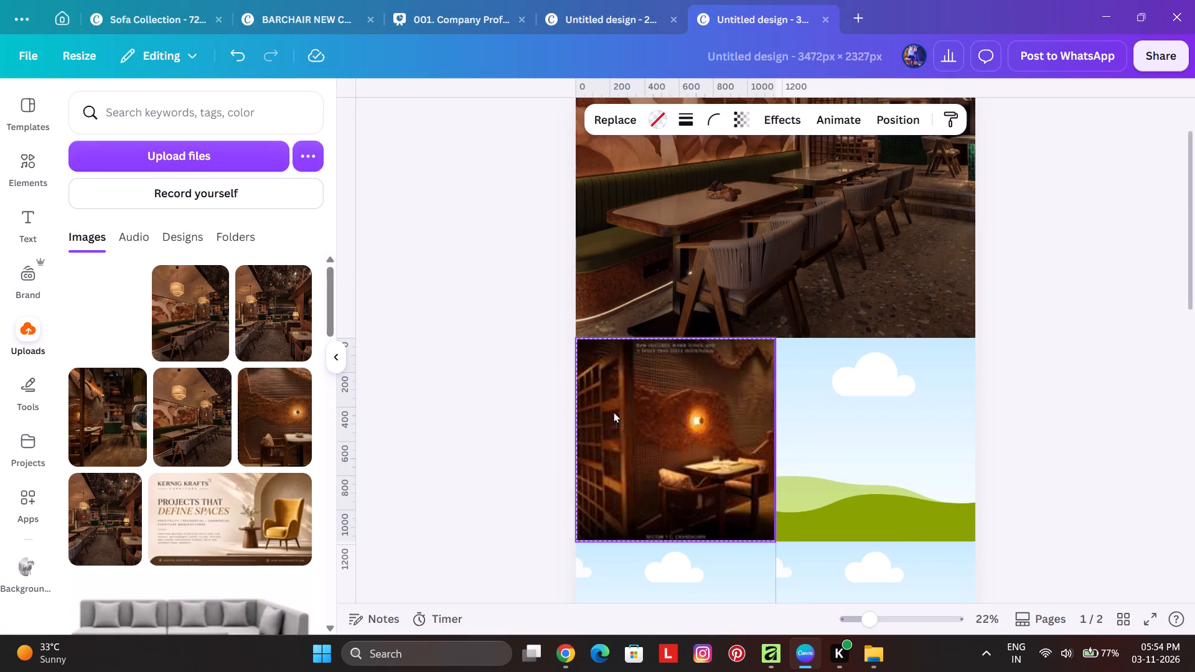
left_click_drag(613, 411, 657, 408)
left_click(418, 403)
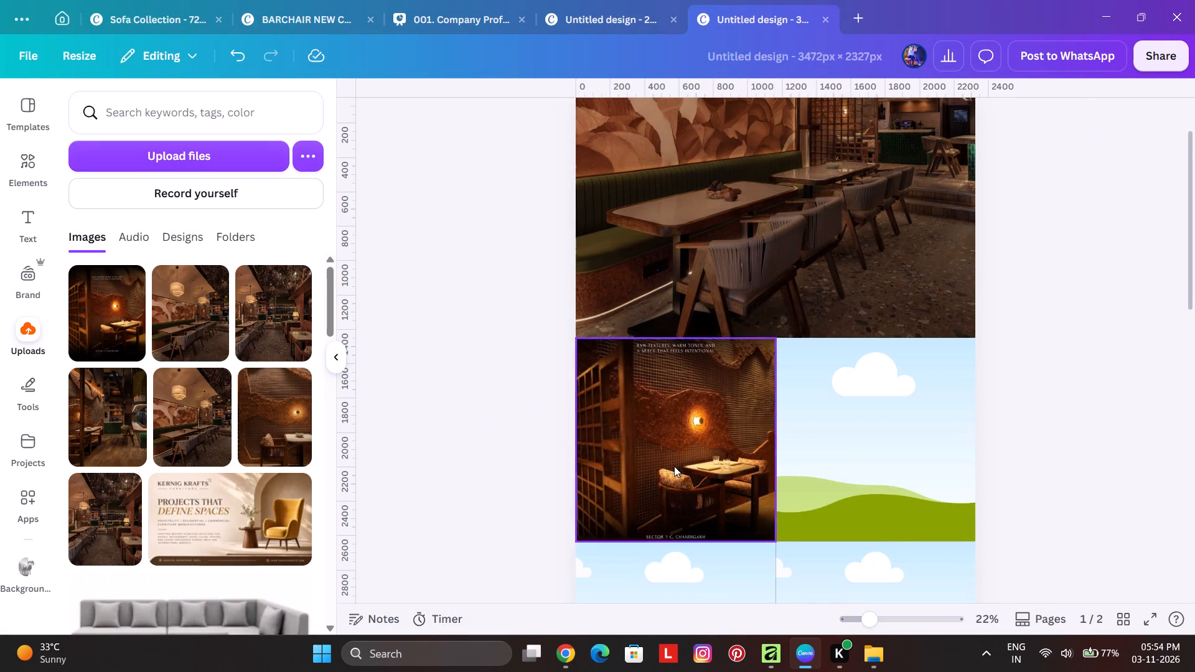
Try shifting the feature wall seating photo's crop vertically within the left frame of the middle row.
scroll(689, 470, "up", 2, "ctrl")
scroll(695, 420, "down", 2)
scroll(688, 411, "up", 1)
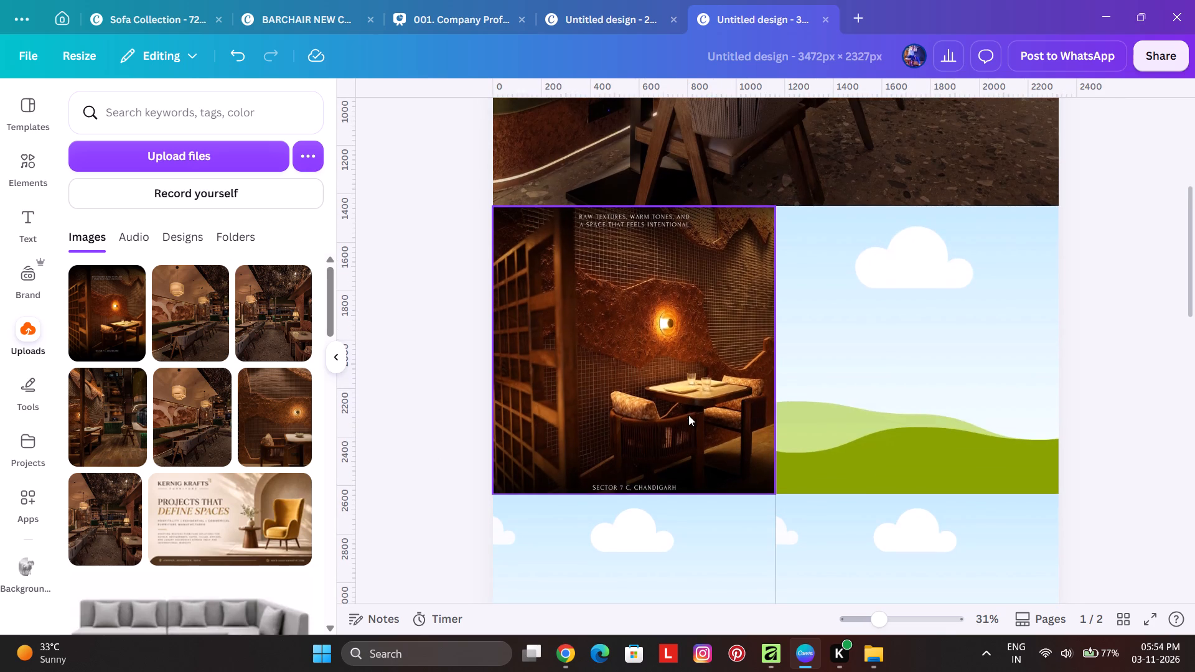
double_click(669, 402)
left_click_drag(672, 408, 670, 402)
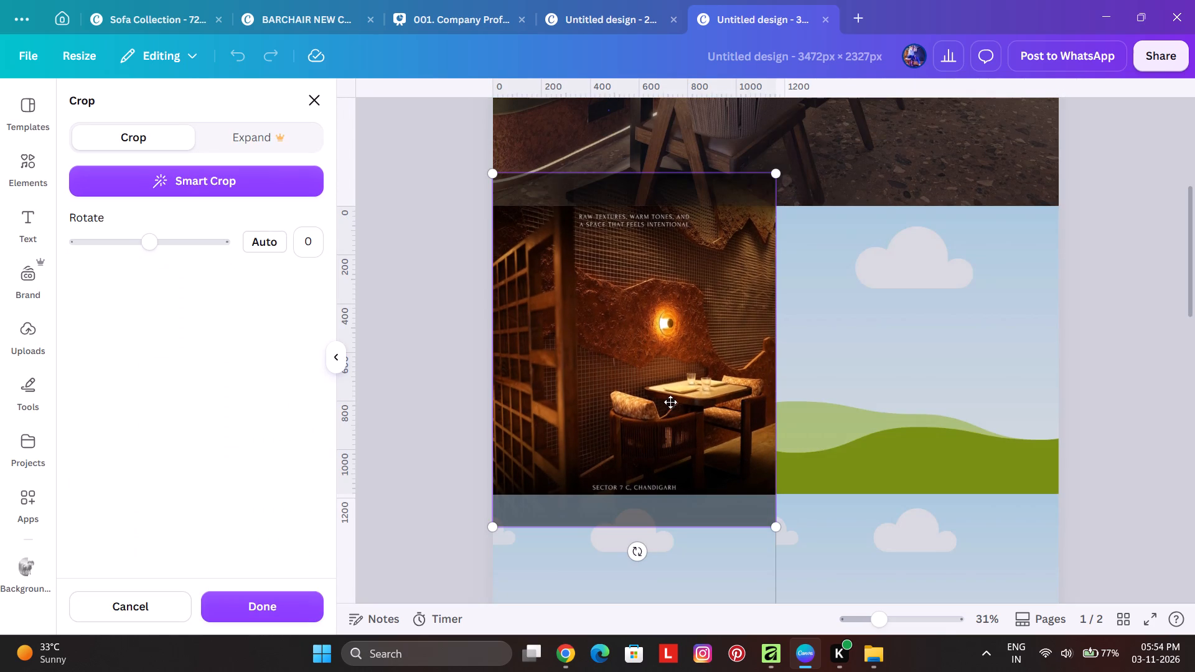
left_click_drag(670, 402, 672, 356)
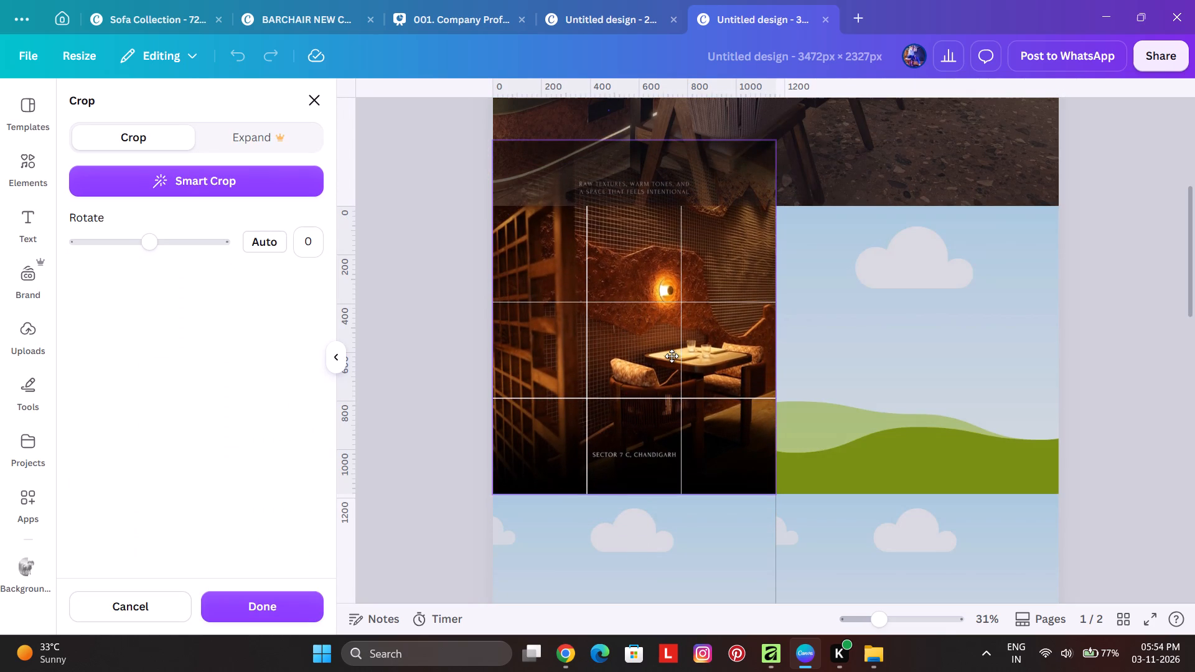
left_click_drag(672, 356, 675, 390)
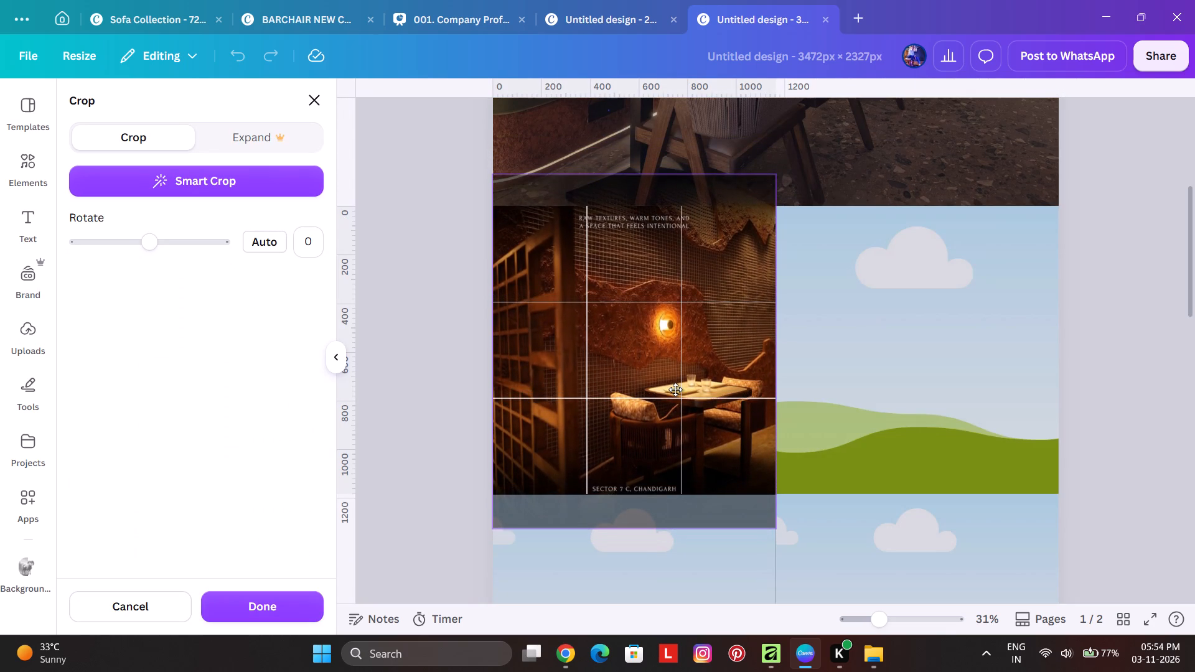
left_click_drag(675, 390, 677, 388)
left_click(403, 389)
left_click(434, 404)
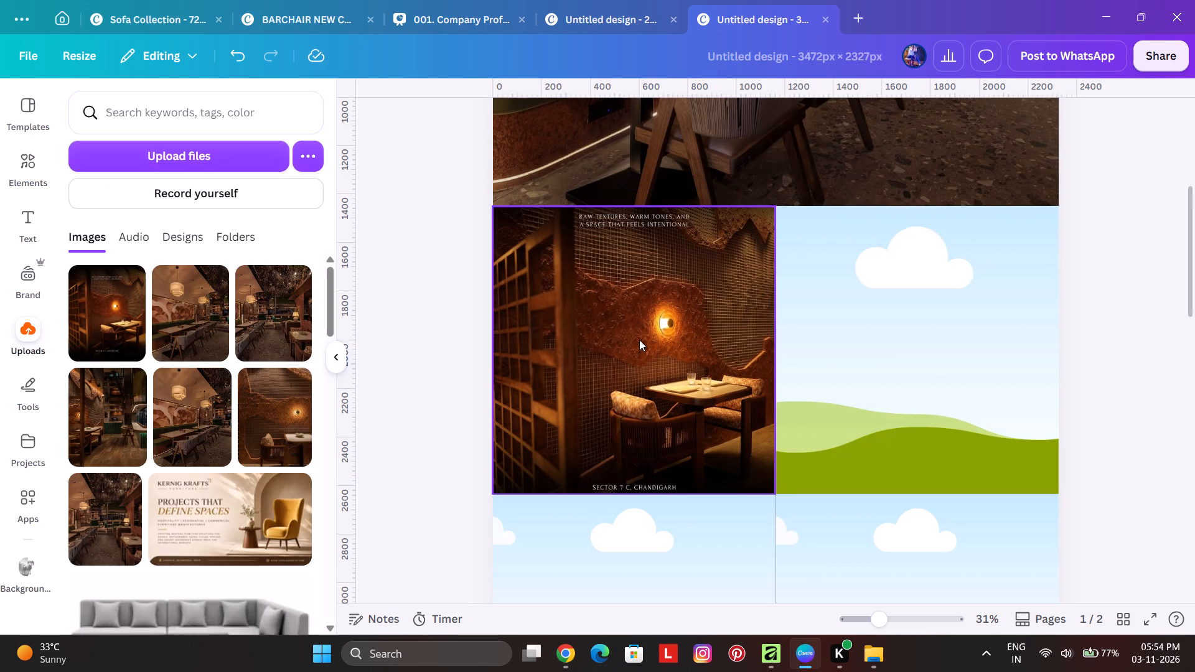
Consult ChatGPT's five-photo preview in Chrome, and upload 2839F2BC-3EDE-4F7B-BE3C-3F4EC7F8451D_1_105_c from the chandigarhflint folder to Canva.
scroll(653, 393, "down", 1, "ctrl")
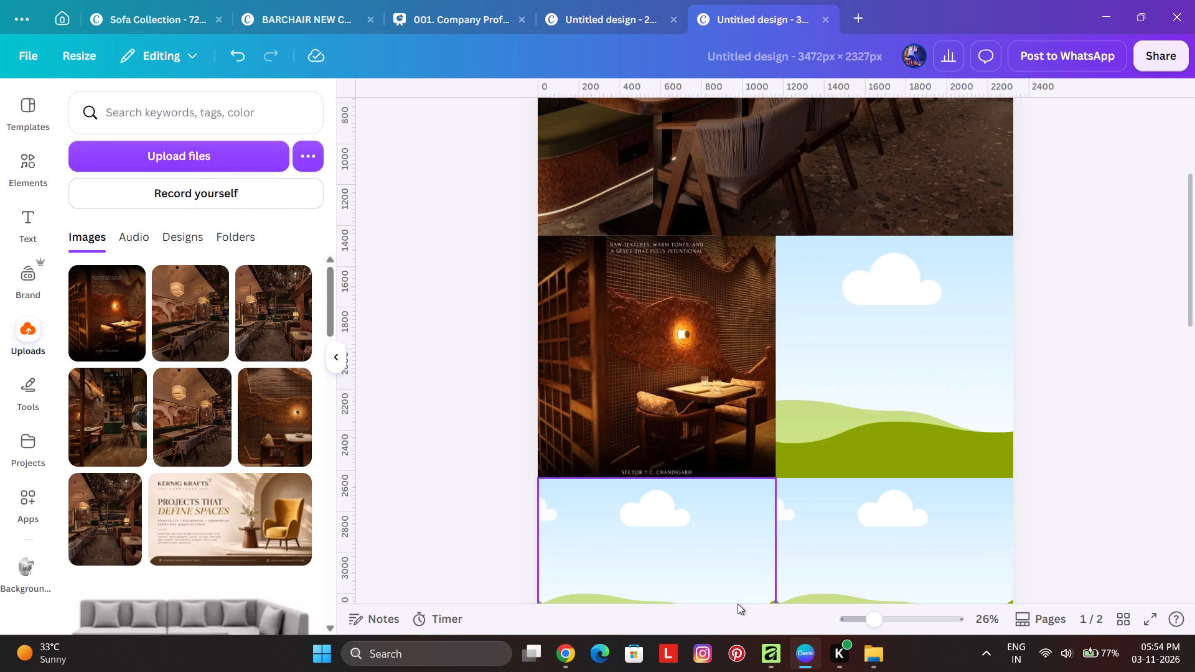
left_click(560, 648)
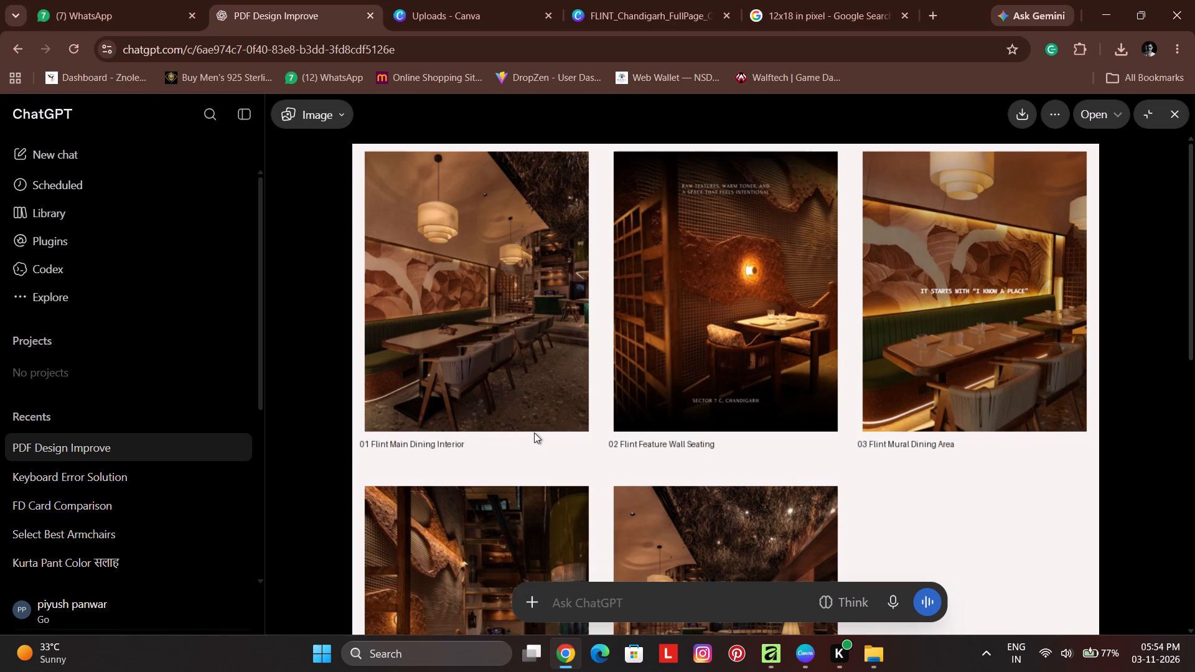
scroll(675, 515, "down", 3)
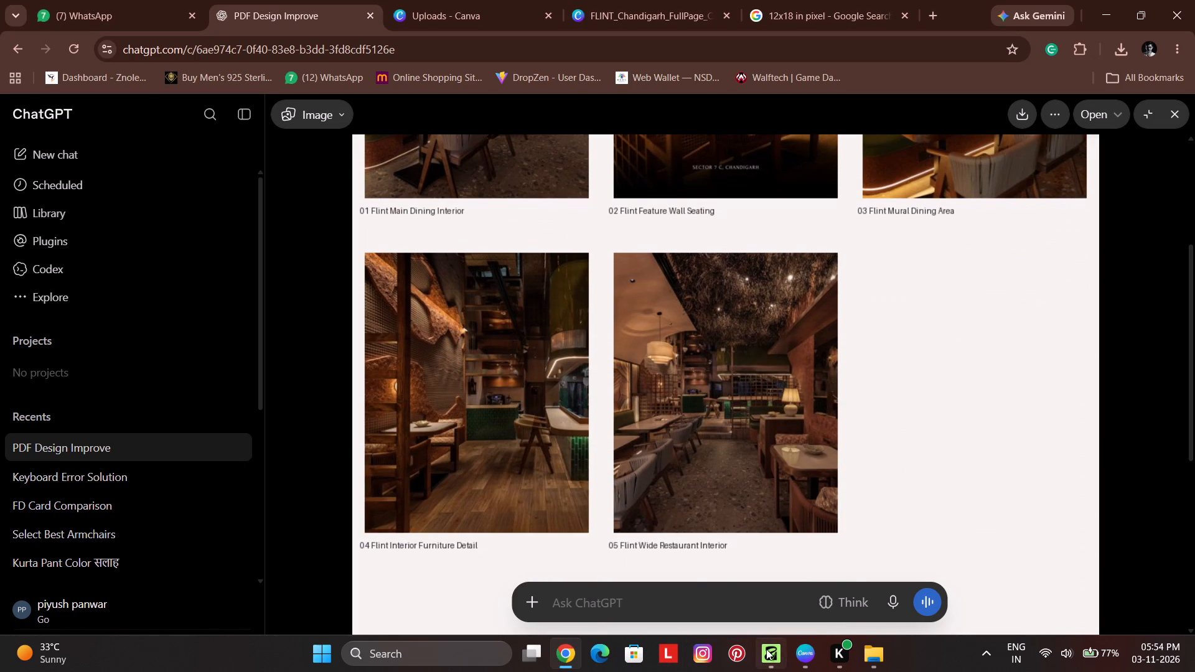
left_click(843, 528)
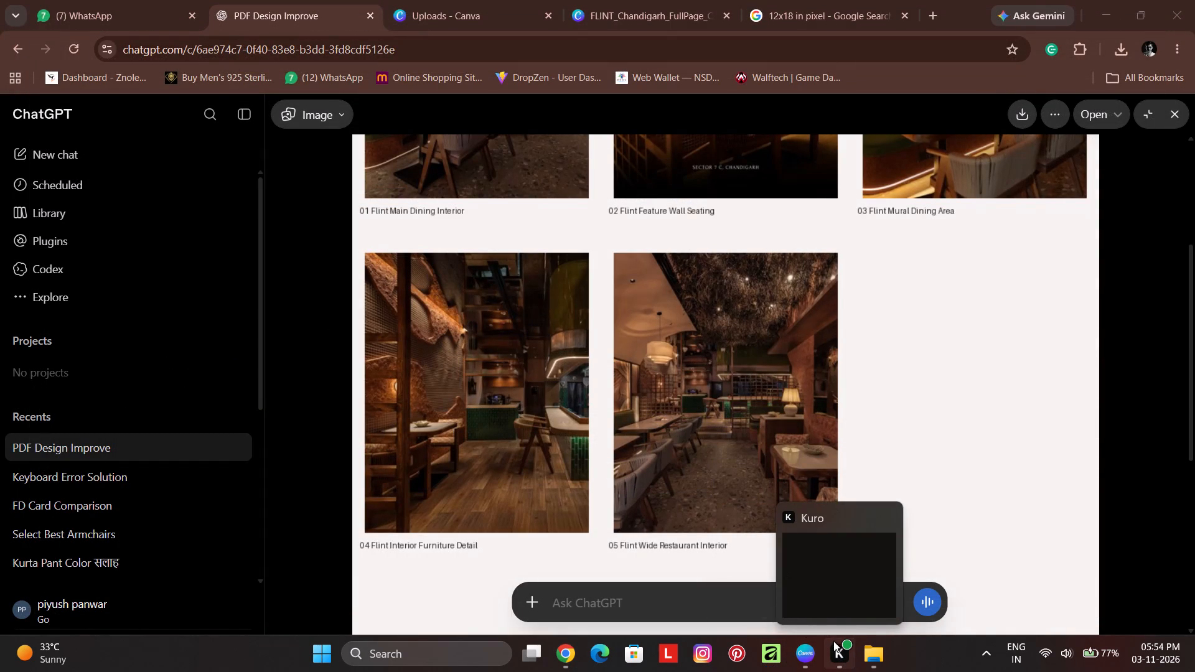
left_click(797, 656)
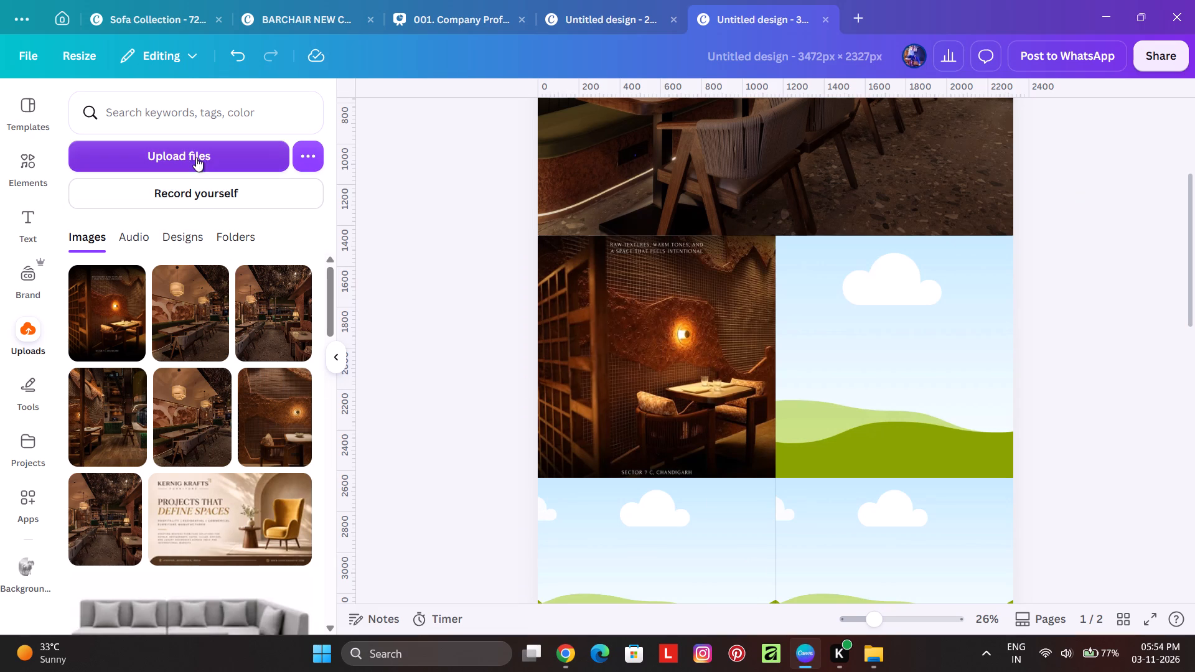
left_click(196, 157)
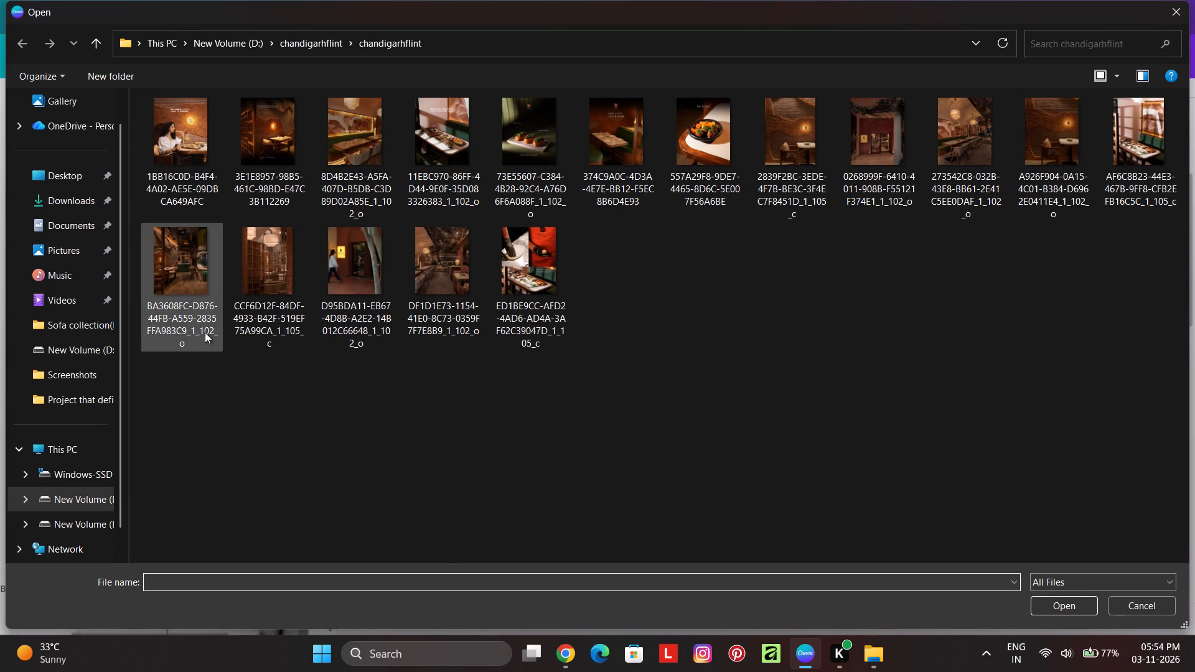
left_click(190, 327)
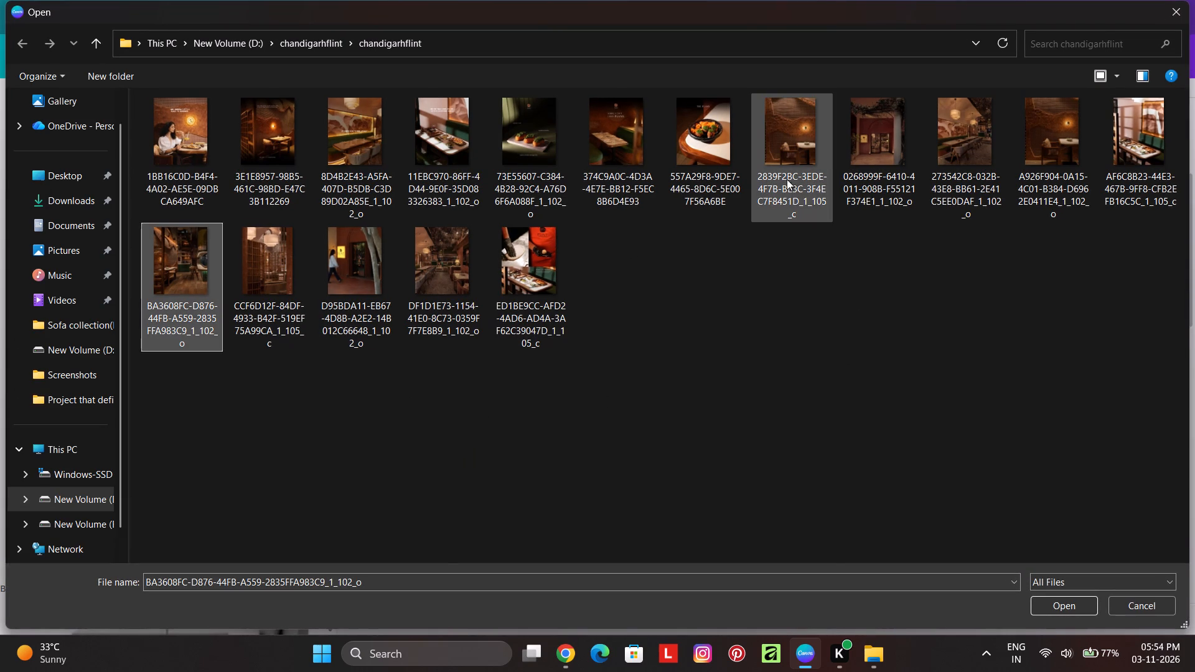
left_click(804, 185)
left_click(1046, 609)
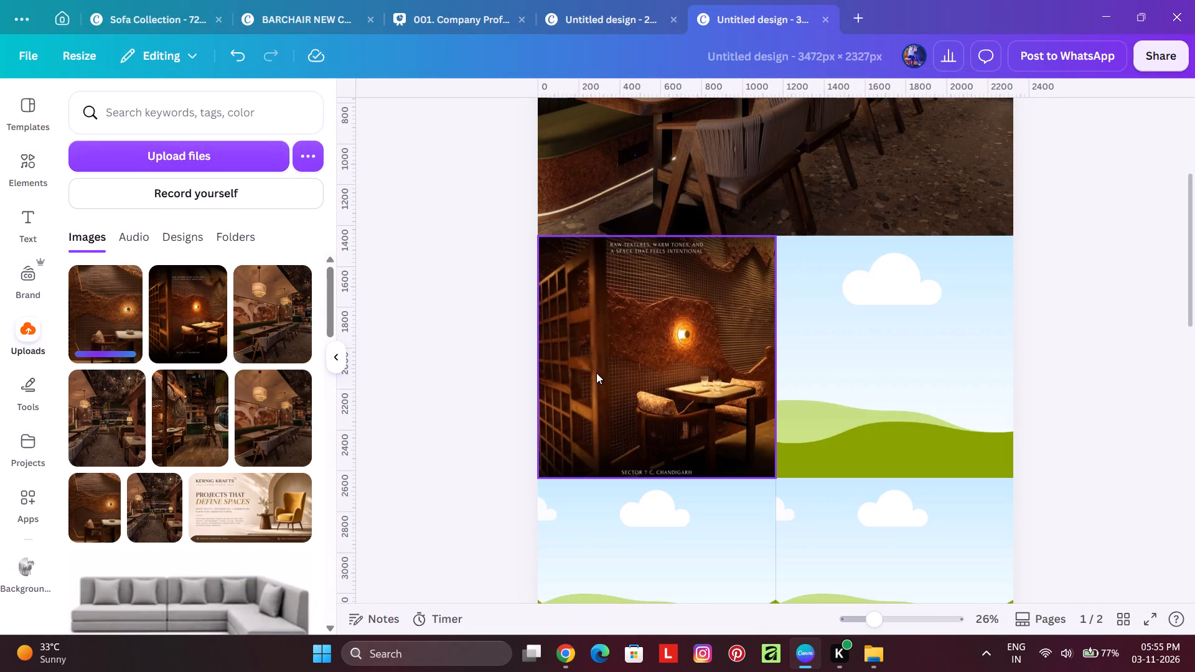
Replace the middle row's left photo with the newly uploaded wall-lamp photo, cropped to its lower part to feature the chair and table.
left_click_drag(109, 334, 603, 322)
double_click(640, 349)
left_click_drag(678, 407, 678, 407)
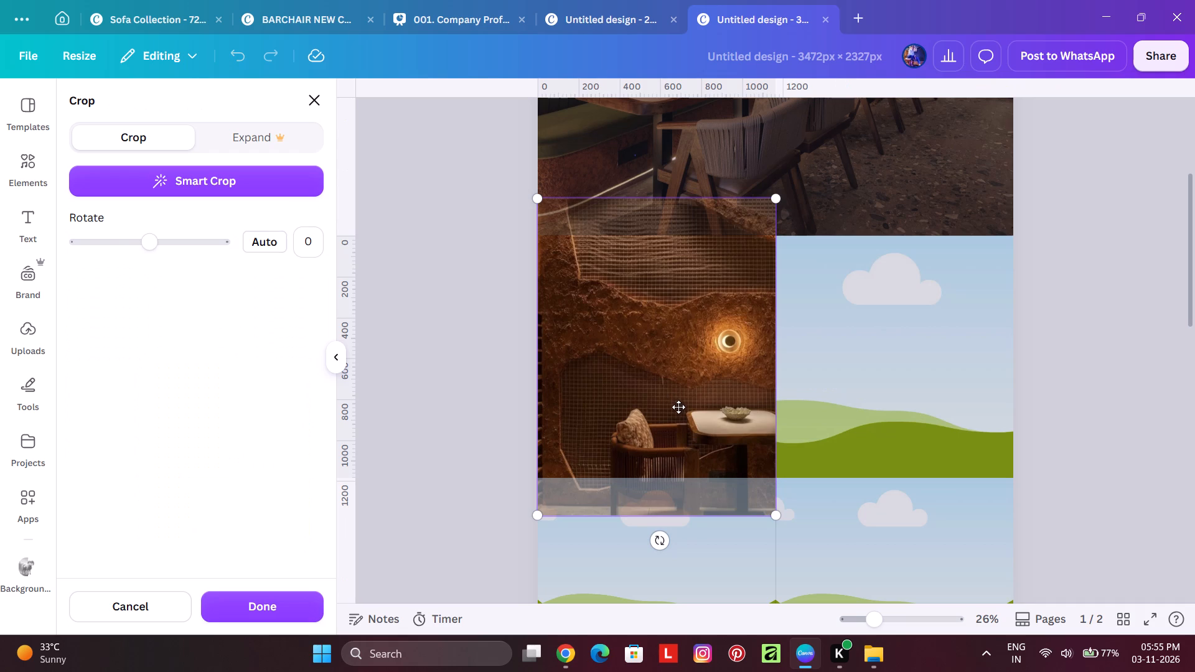
left_click_drag(678, 407, 682, 326)
left_click(481, 319)
left_click(474, 348)
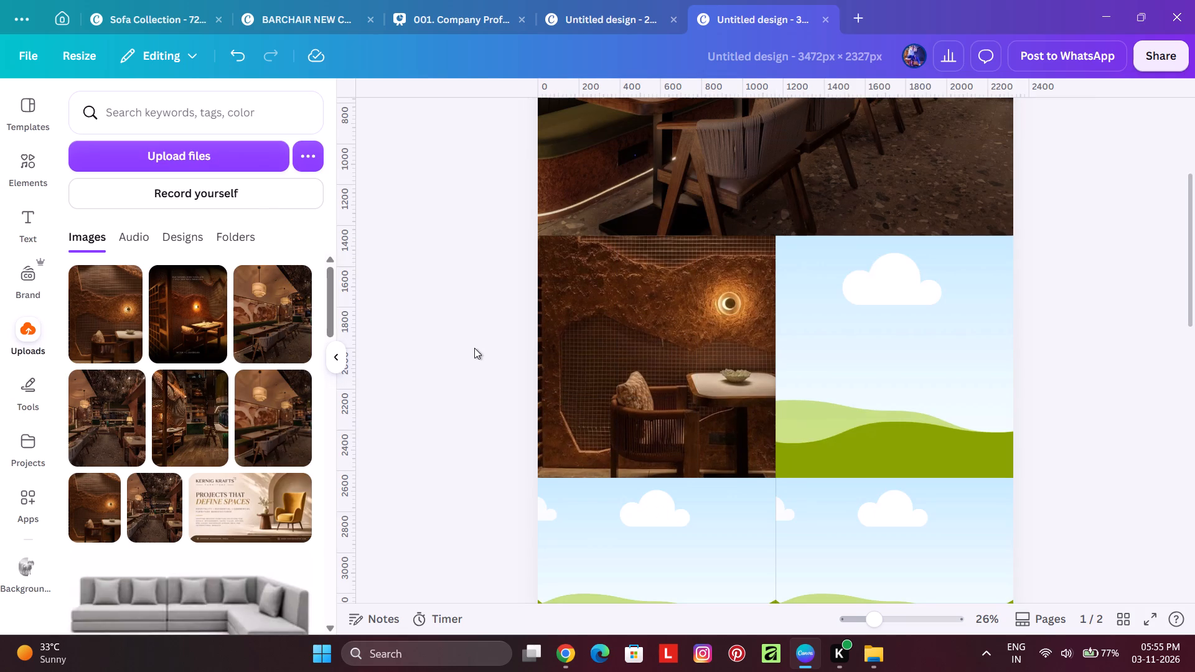
left_click(1127, 391)
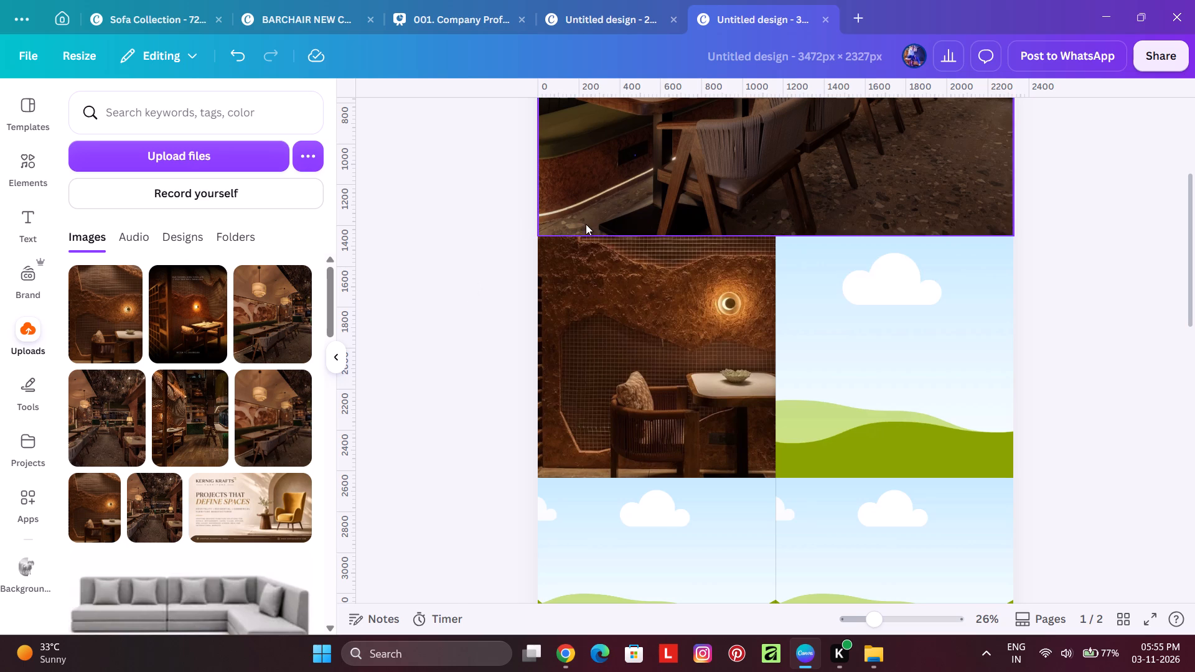
Scale the whole five-frame grid on page 1 down slightly from its upper corner, leaving thin page margins along the top and right.
scroll(668, 320, "up", 2)
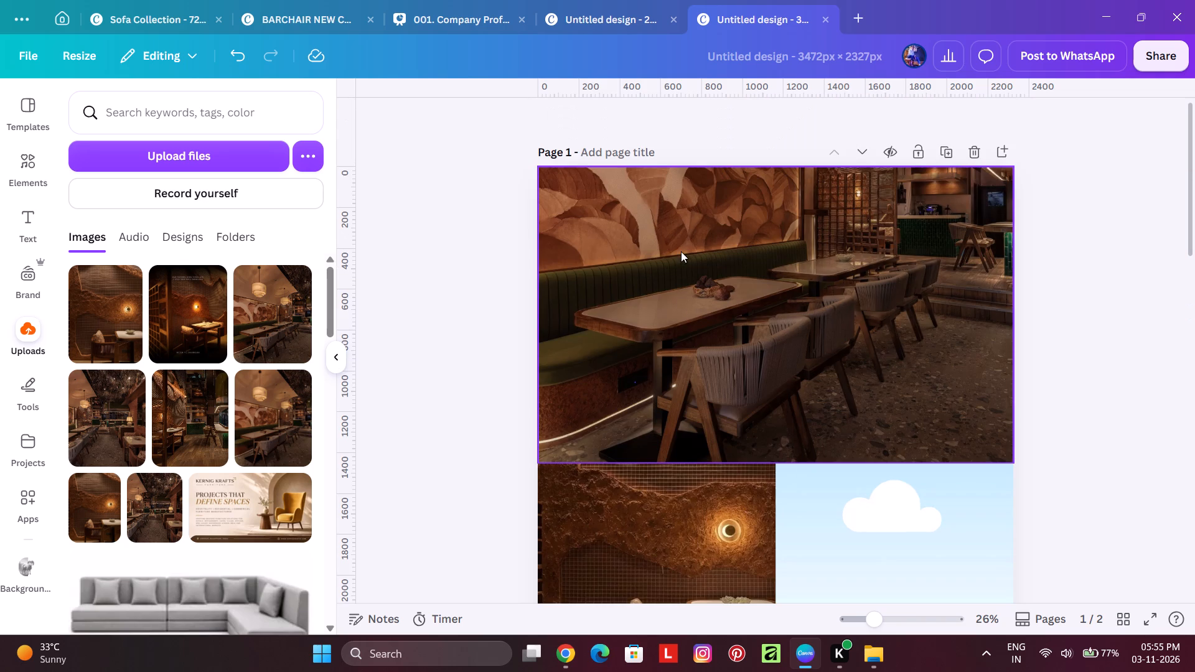
scroll(681, 251, "down", 3, "ctrl")
left_click_drag(602, 181, 916, 578)
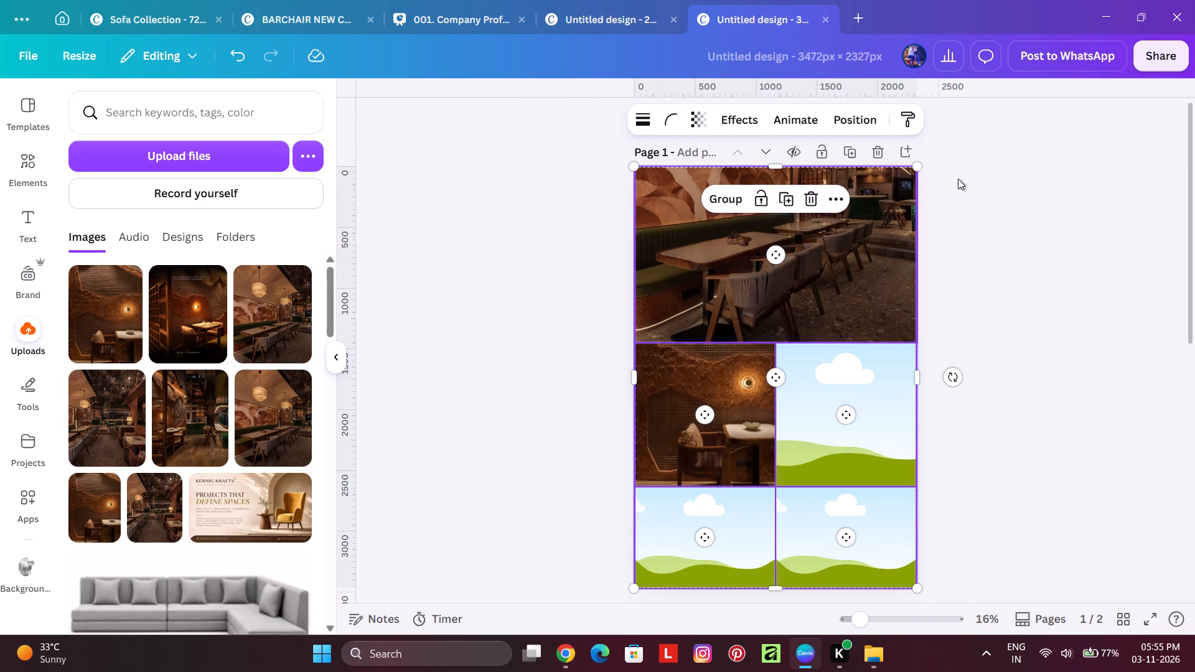
left_click_drag(916, 166, 911, 173)
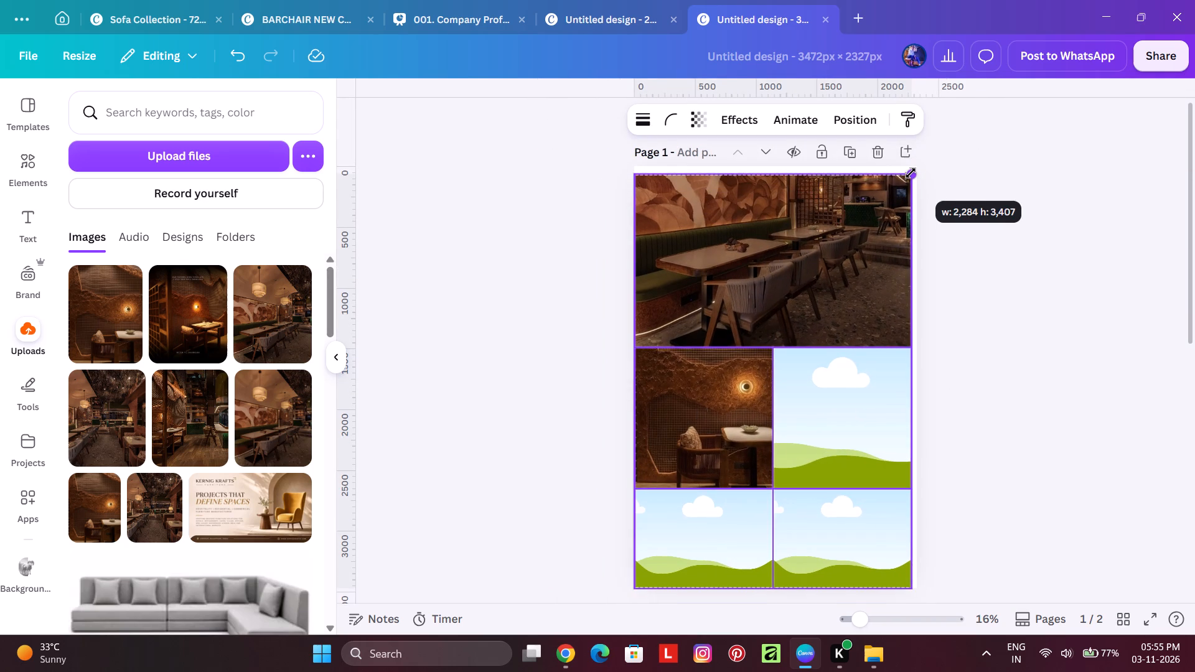
left_click_drag(911, 173, 909, 176)
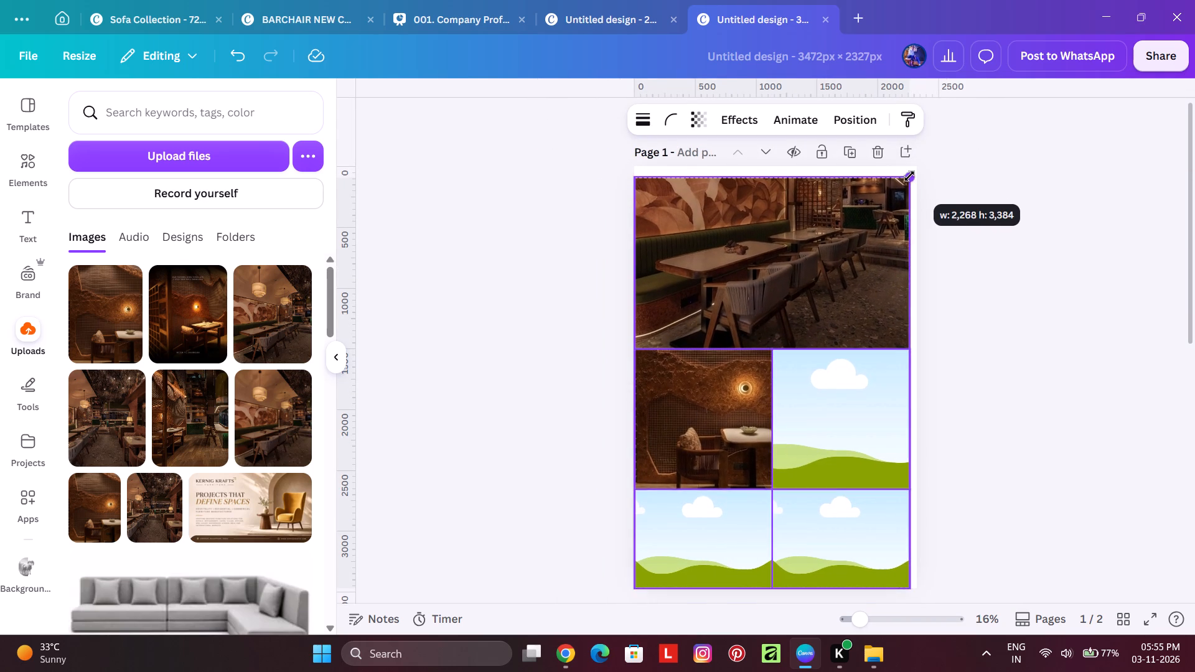
left_click_drag(909, 176, 917, 172)
scroll(947, 223, "up", 4, "ctrl")
scroll(1100, 178, "up", 3, "ctrl")
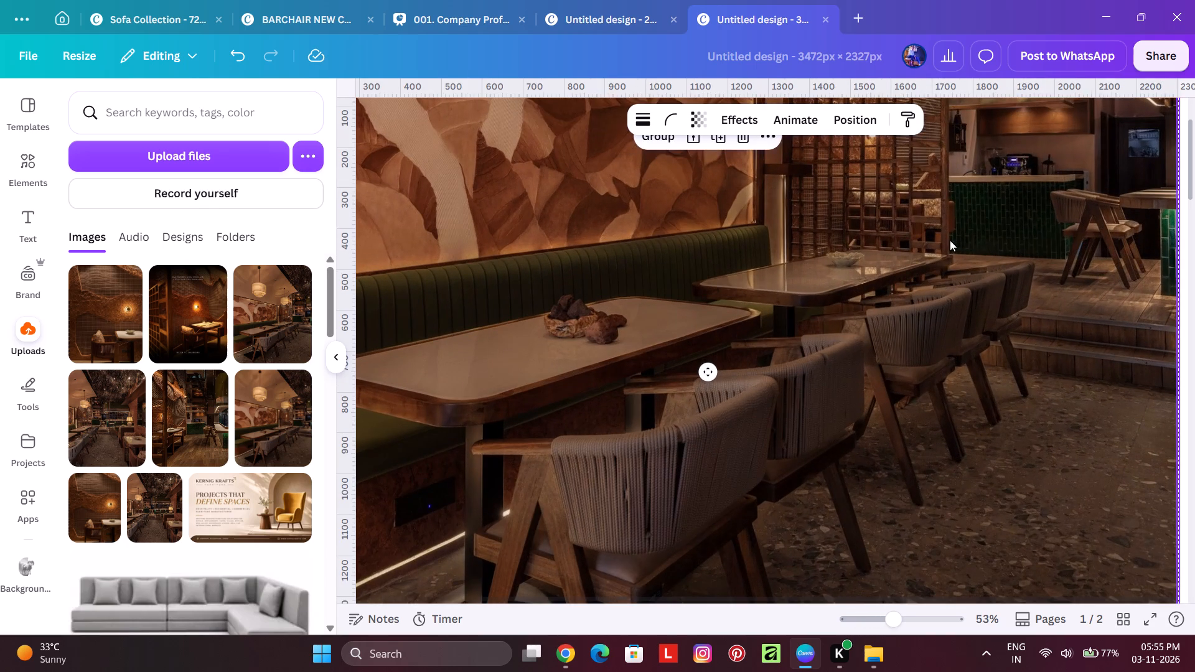
scroll(804, 274, "up", 3)
scroll(995, 214, "down", 1, "ctrl")
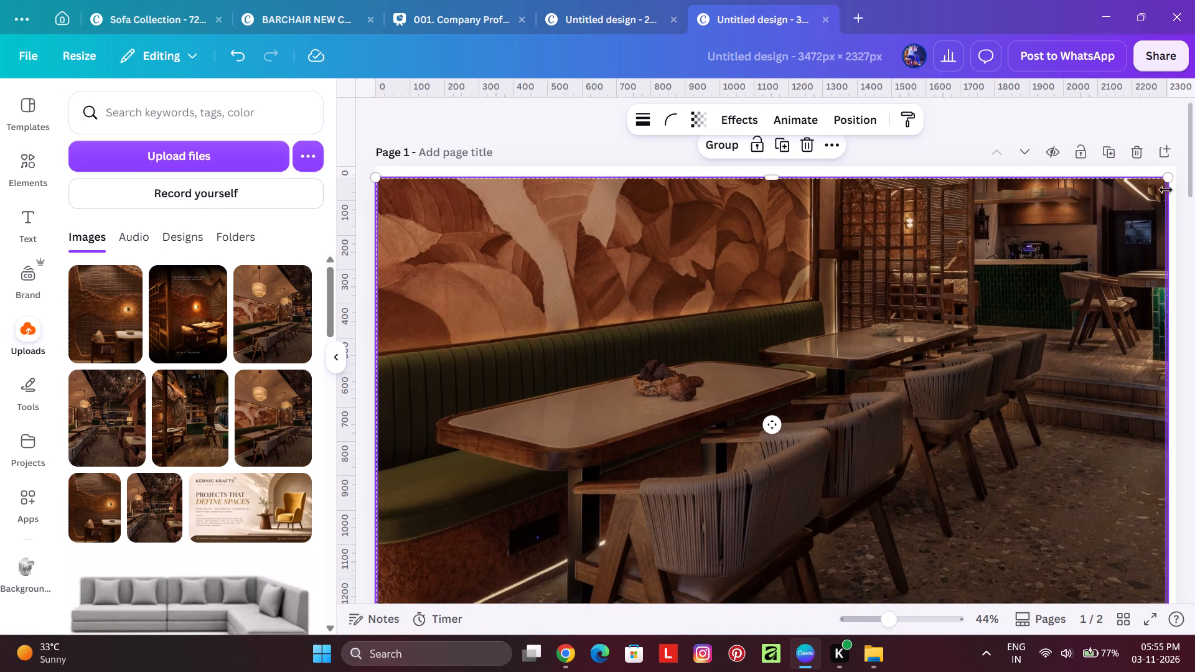
Compare several brown photo colors for page 1's background and set it to dark brown #523324.
left_click(901, 168)
left_click(761, 118)
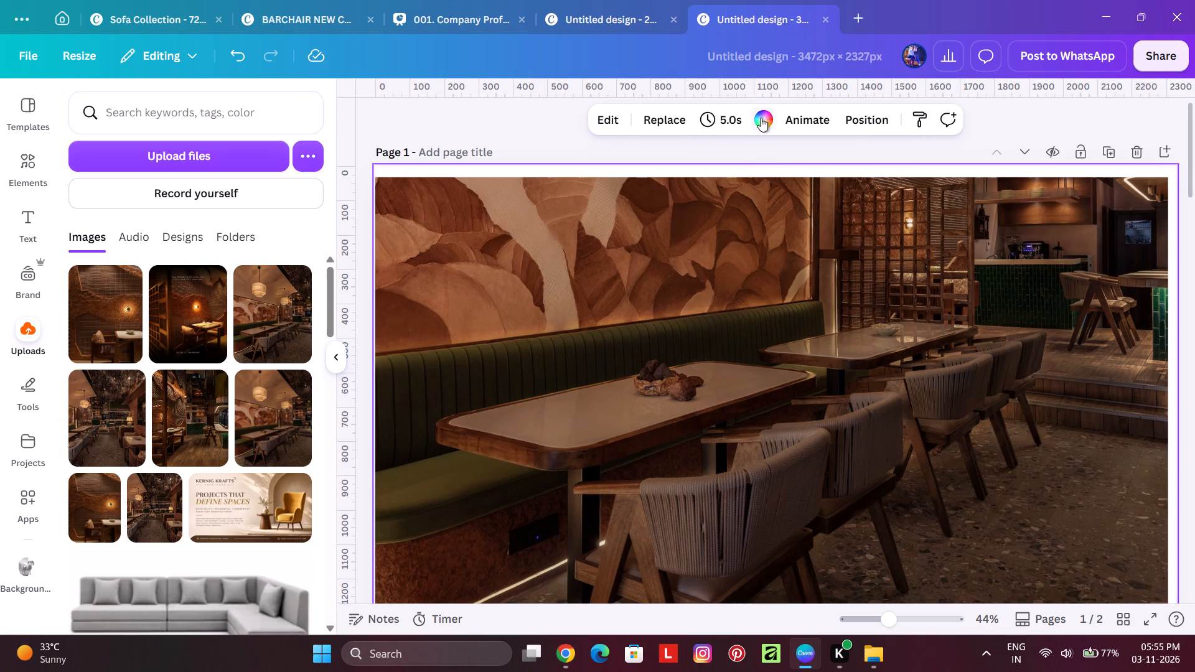
left_click(190, 382)
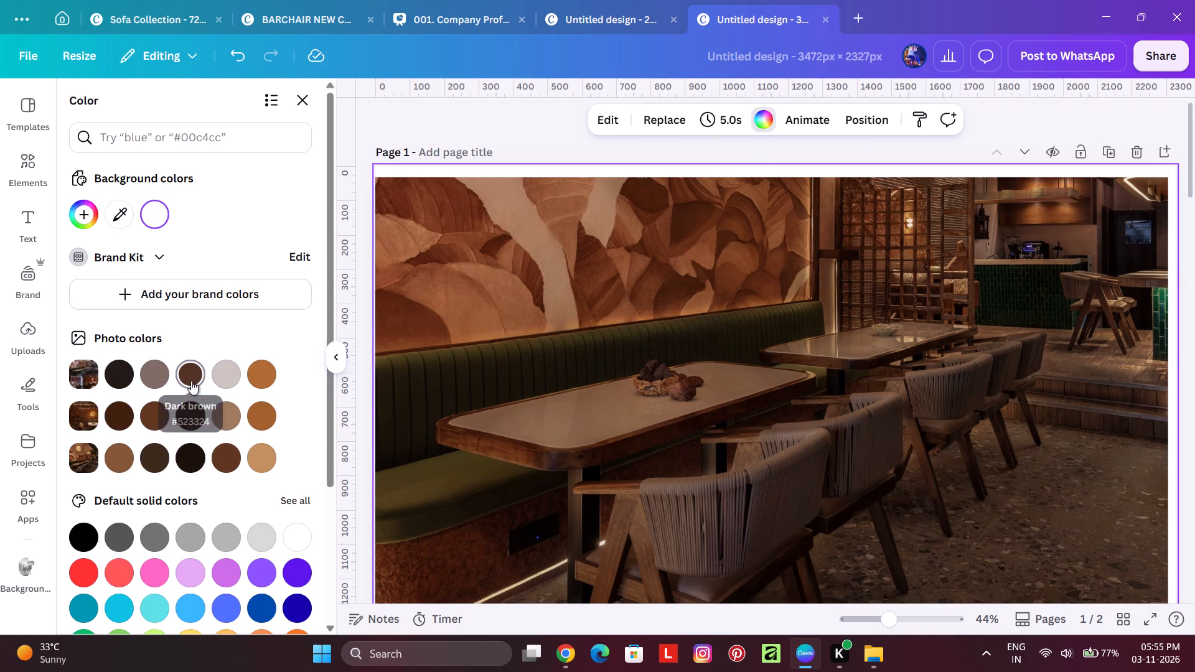
left_click(130, 422)
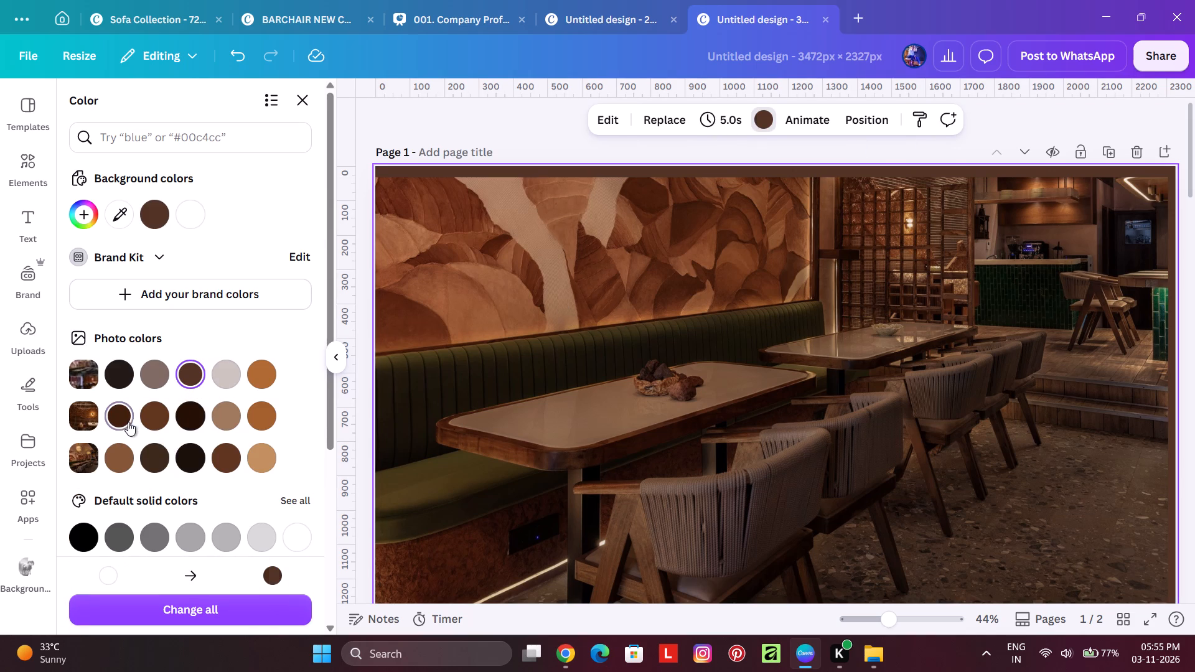
left_click(196, 457)
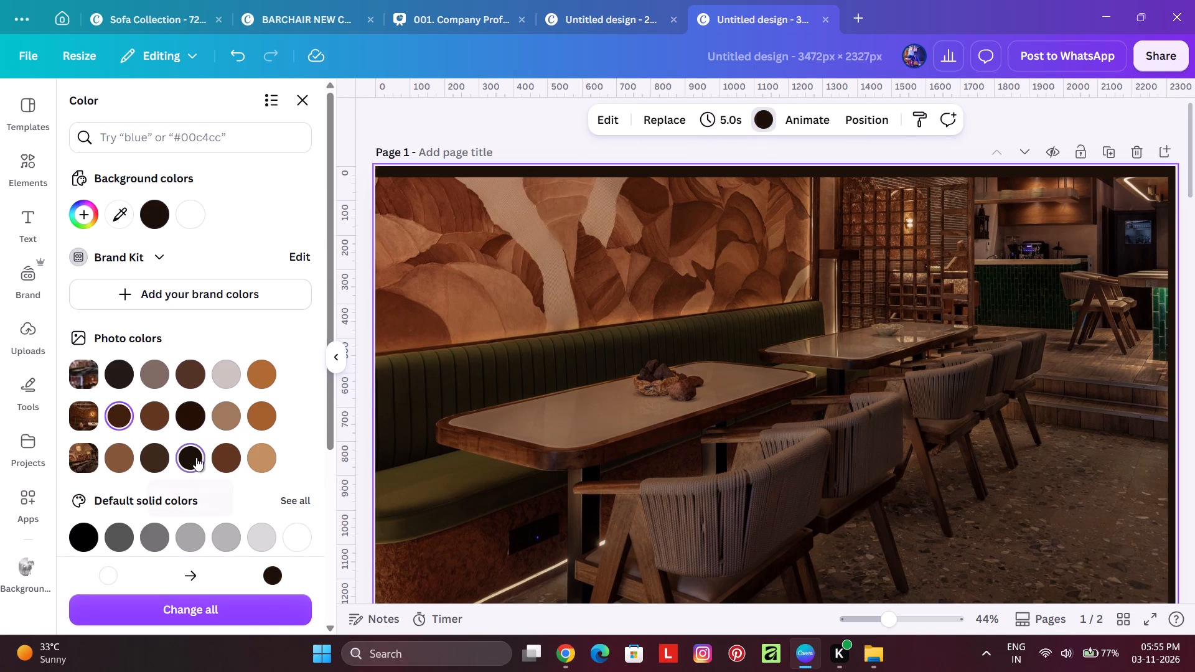
left_click(218, 463)
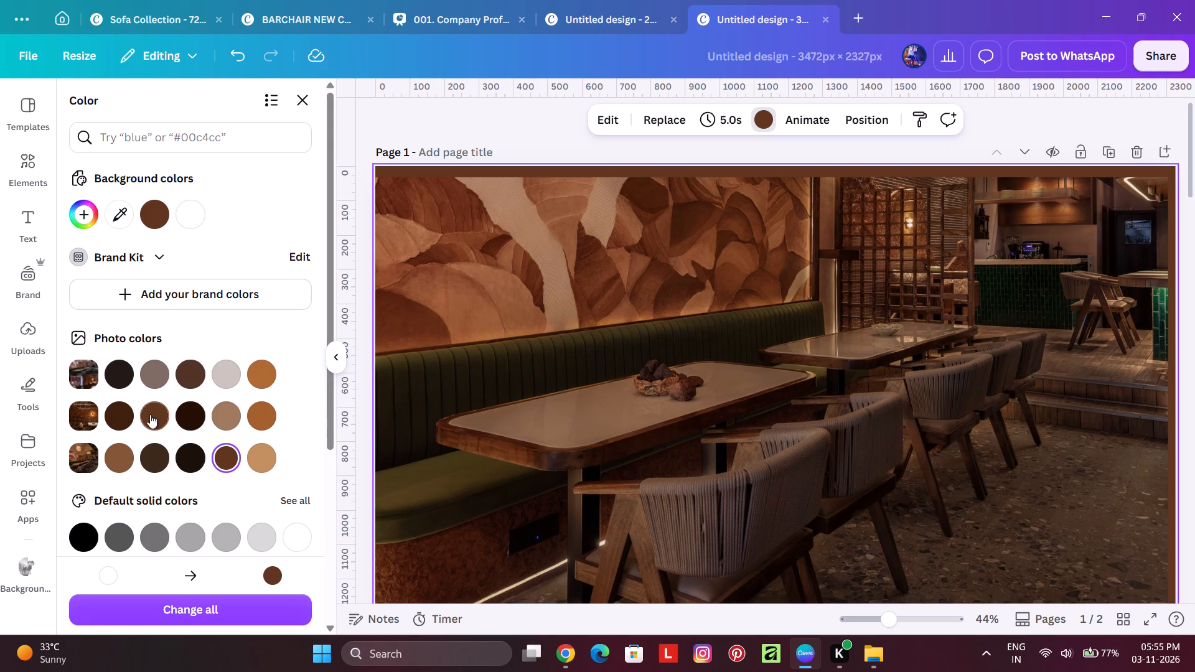
left_click(180, 414)
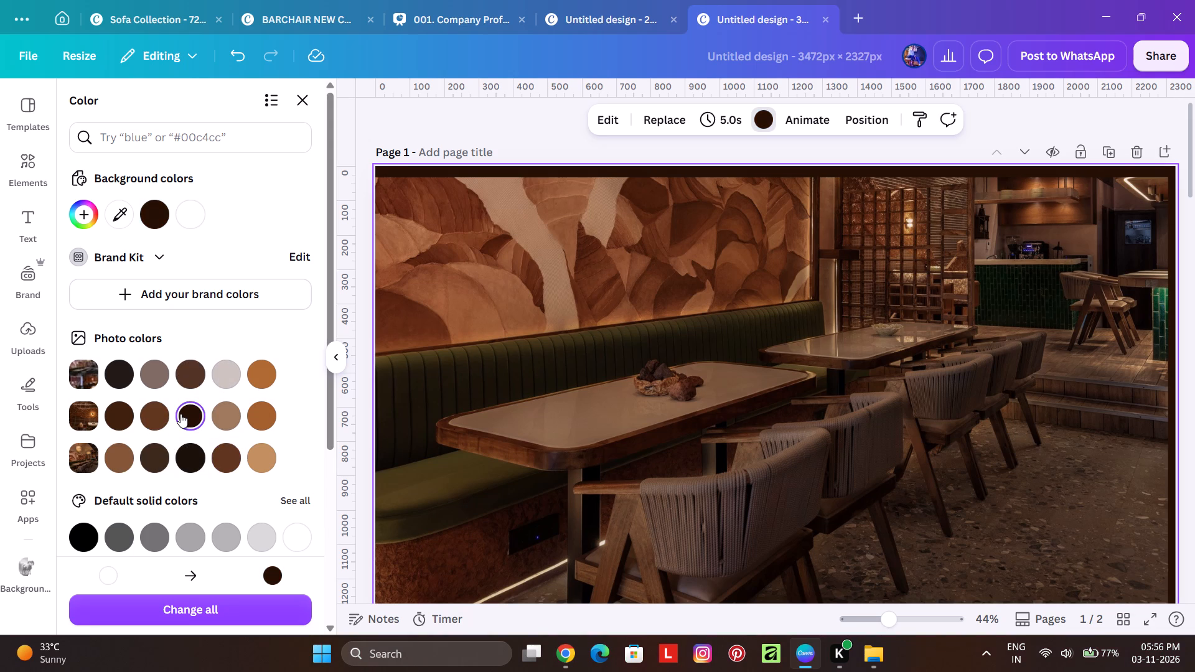
left_click(184, 380)
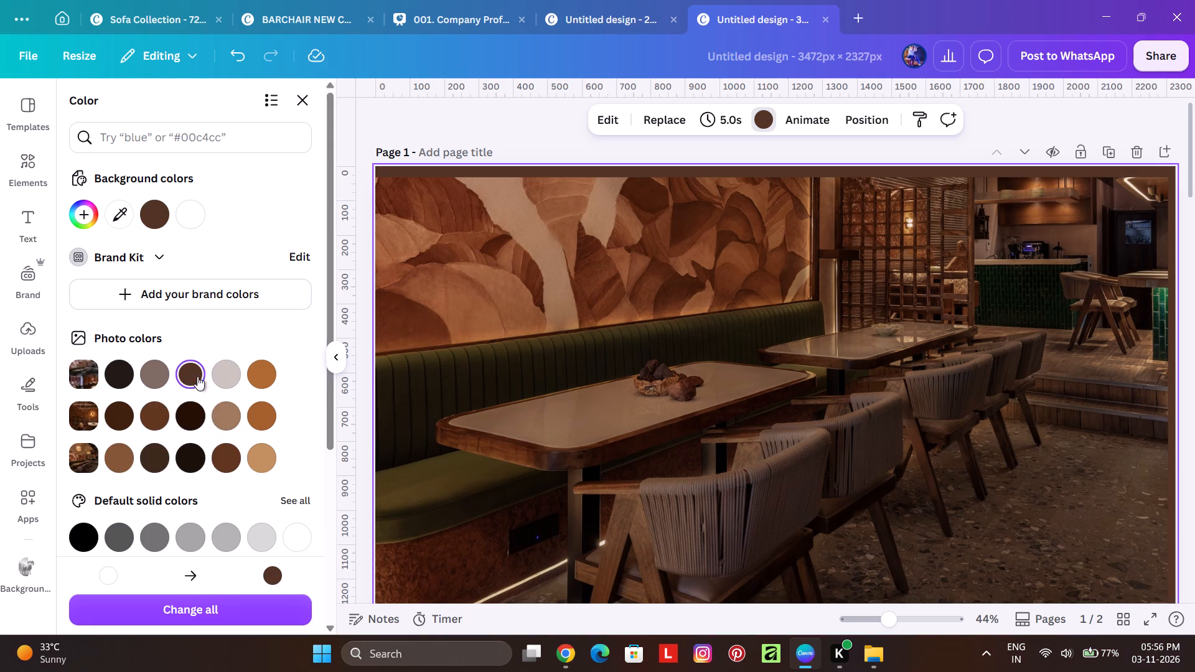
left_click(193, 370)
Darken page 1's brown background slightly to a custom solid shade deeper than #472D20.
left_click(151, 210)
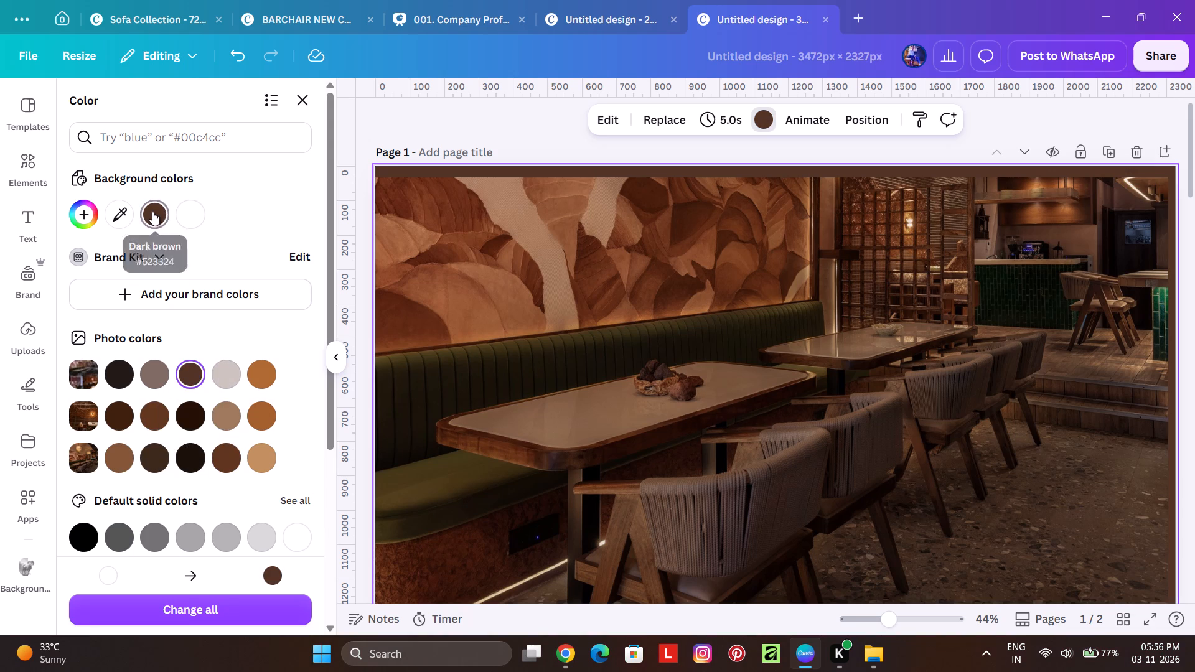
left_click(157, 215)
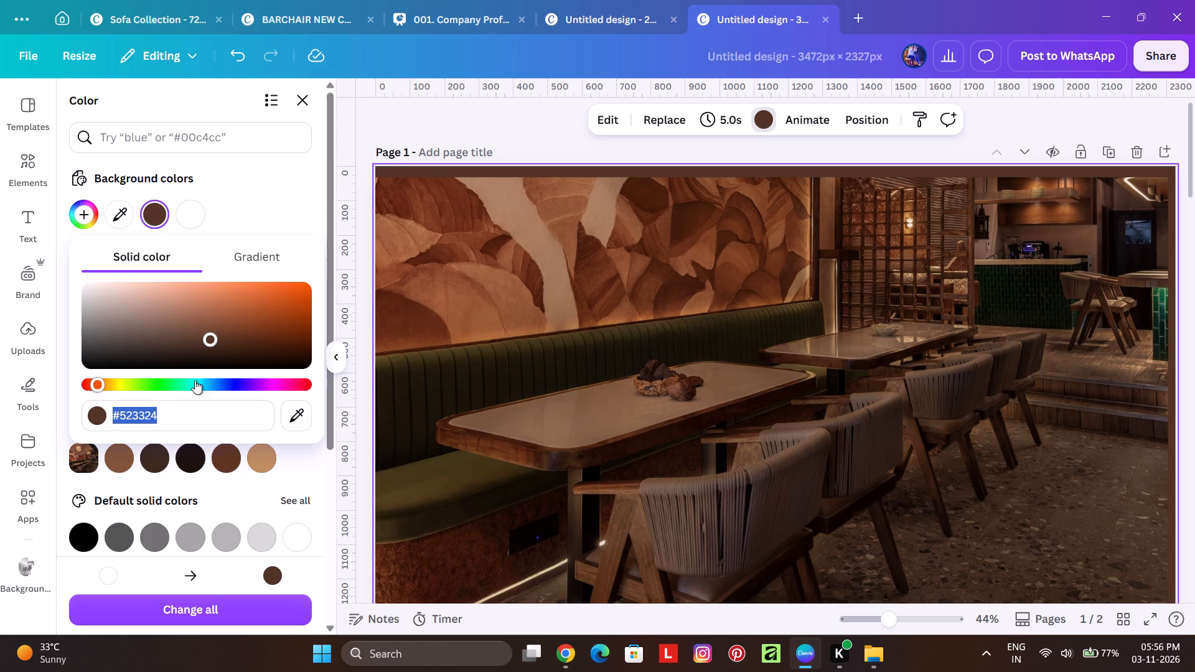
left_click_drag(205, 340, 210, 345)
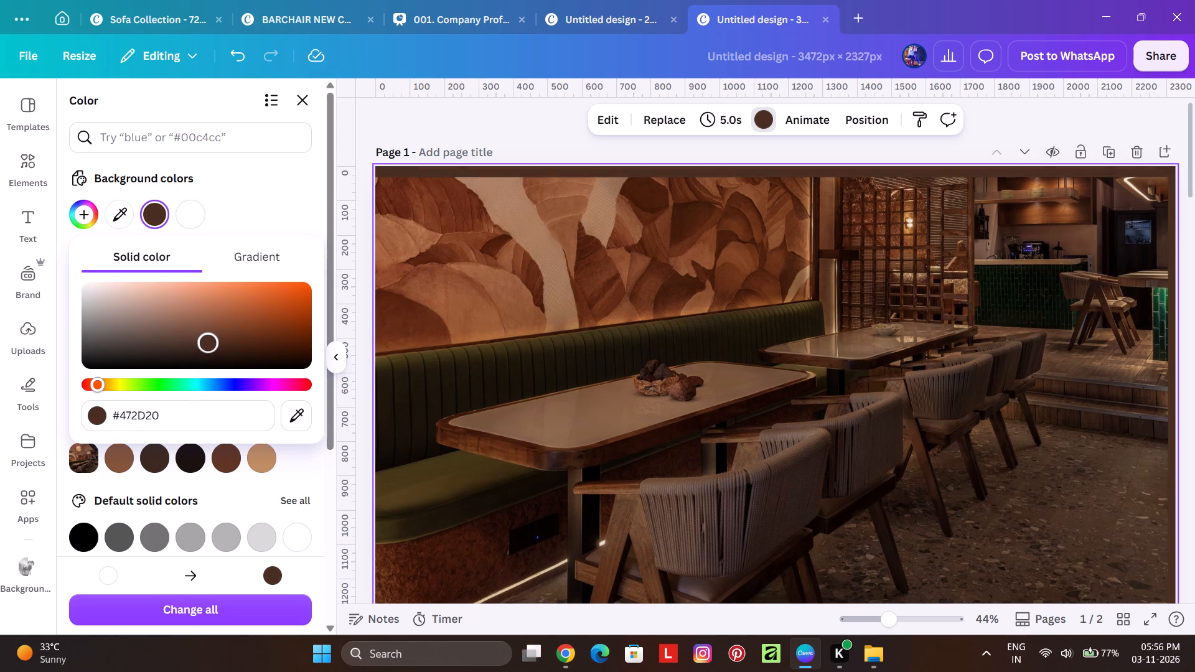
left_click_drag(210, 345, 211, 349)
scroll(259, 367, "down", 3, "ctrl")
left_click(321, 465)
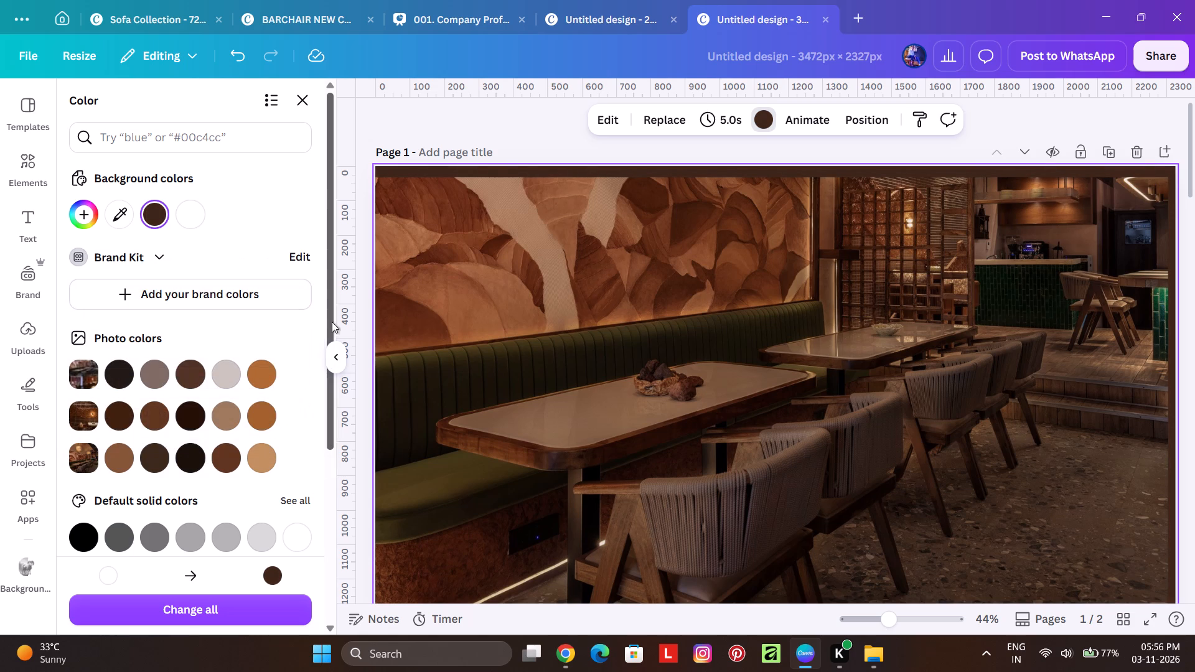
scroll(339, 261, "down", 3, "ctrl")
left_click(473, 291)
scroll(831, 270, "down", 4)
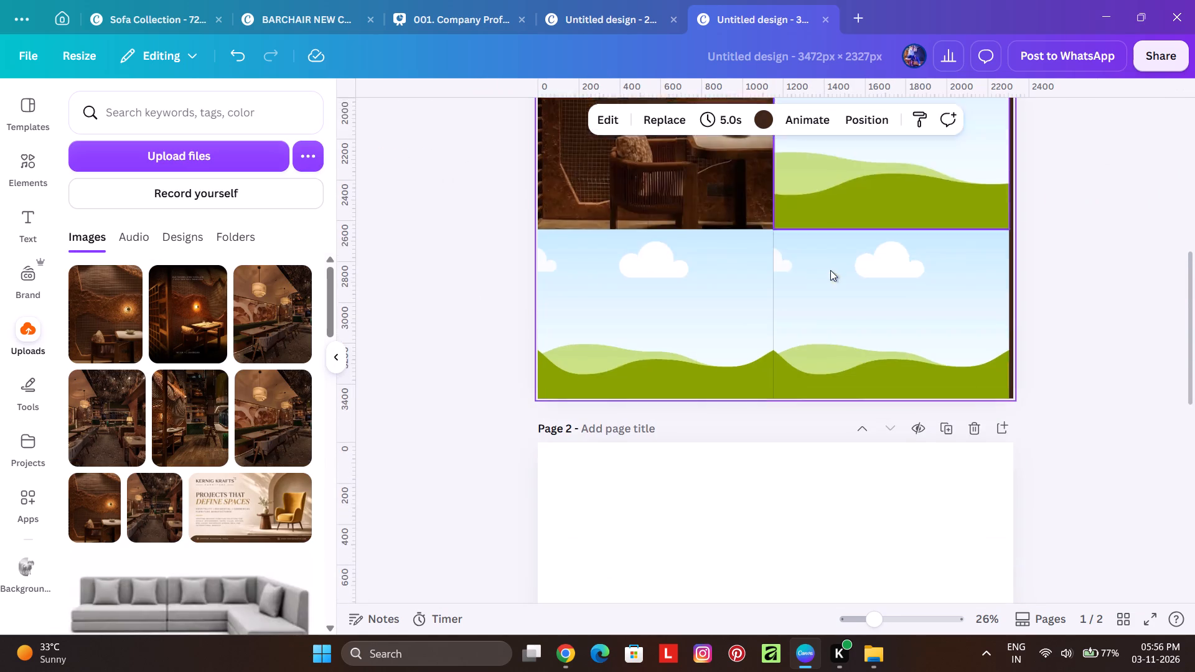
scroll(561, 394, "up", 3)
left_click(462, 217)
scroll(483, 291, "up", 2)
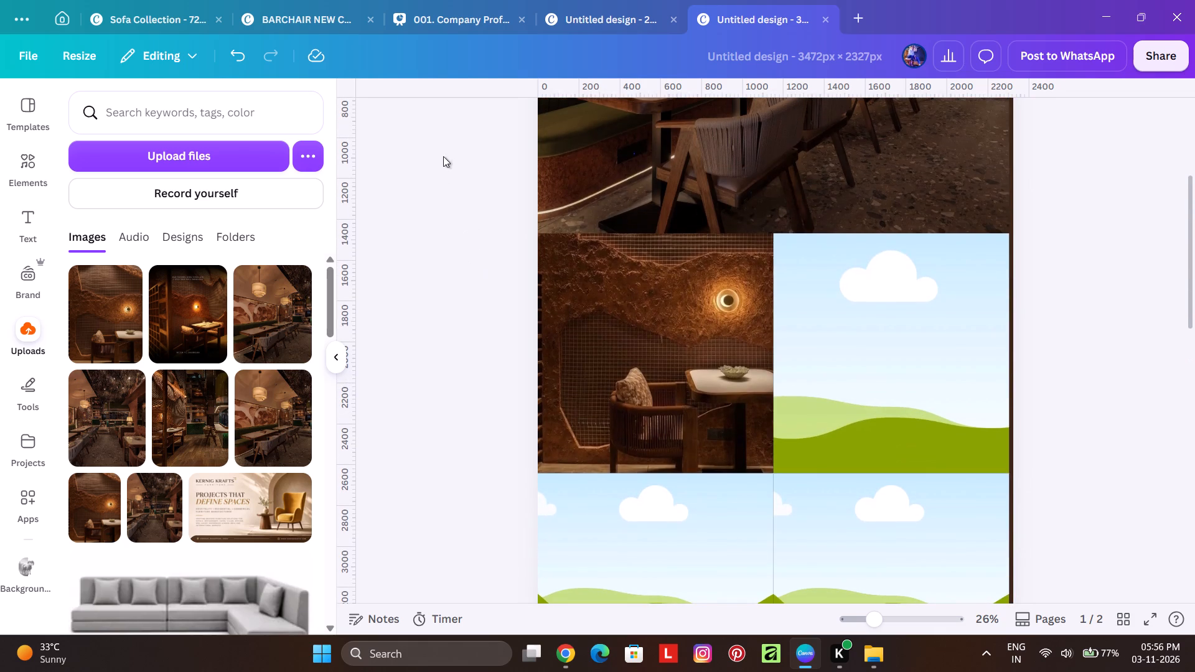
Move the whole five-frame grid on page 1 slightly so it is centred on the dark brown page.
left_click_drag(452, 158, 1047, 621)
scroll(894, 378, "down", 2, "ctrl")
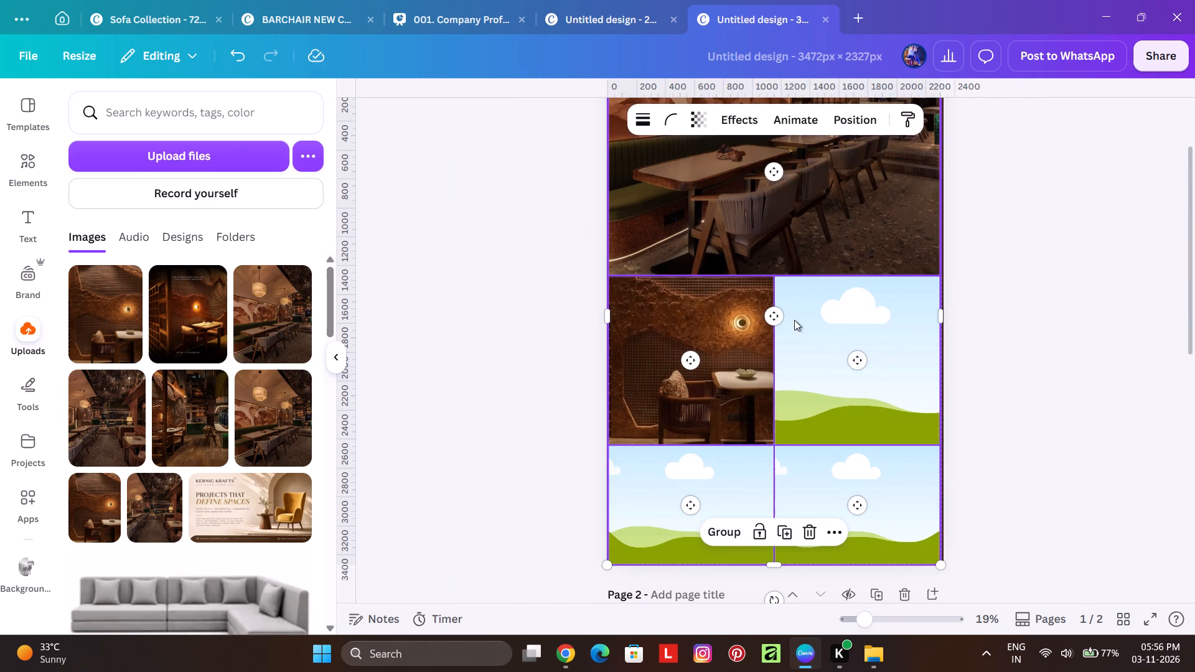
left_click(794, 320)
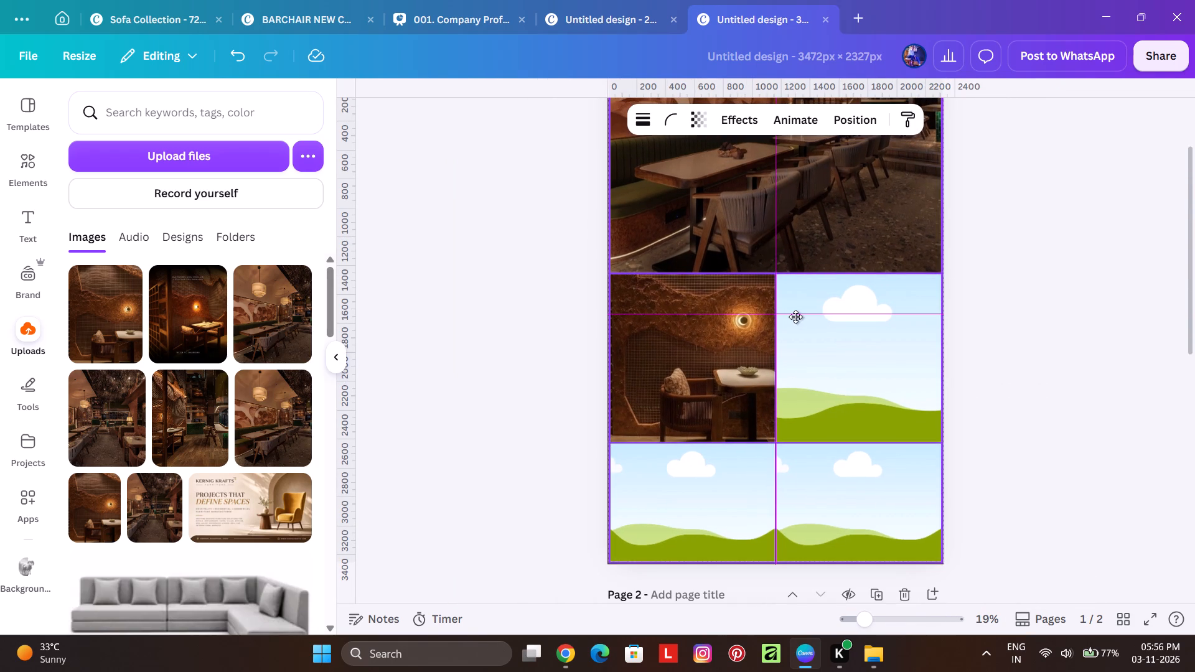
left_click(1029, 352)
Examine the thin brown margins around the grid at the page edges and along the bottom of page 1.
scroll(938, 357, "up", 3)
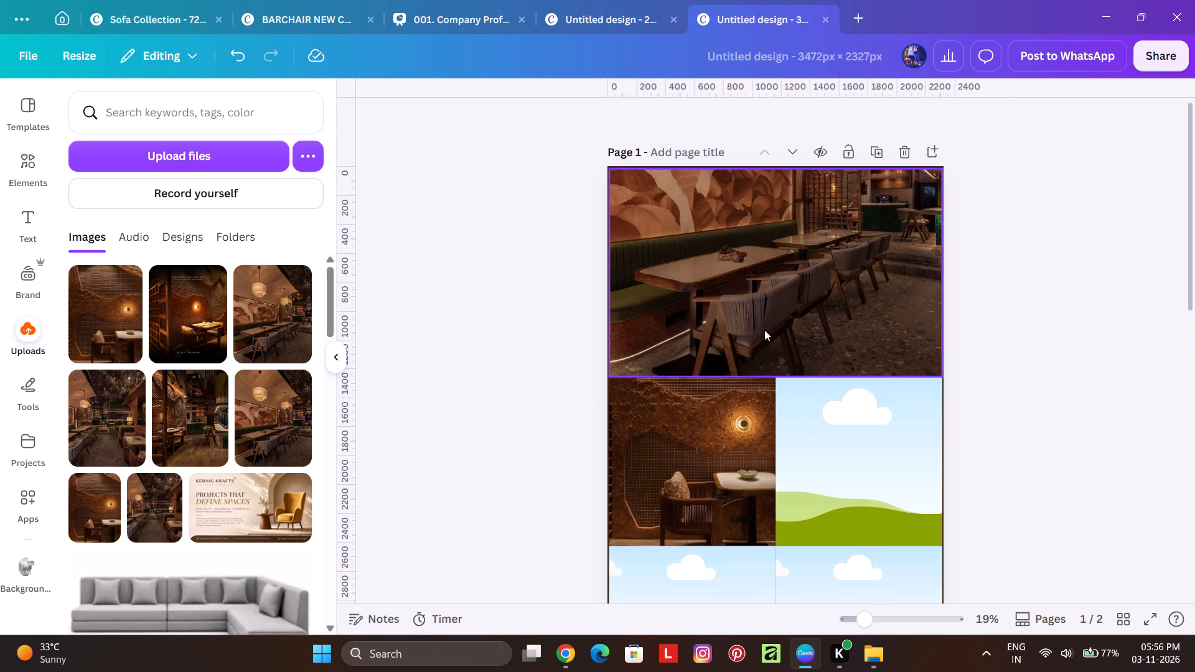
scroll(612, 162, "up", 5, "ctrl")
scroll(629, 233, "down", 5)
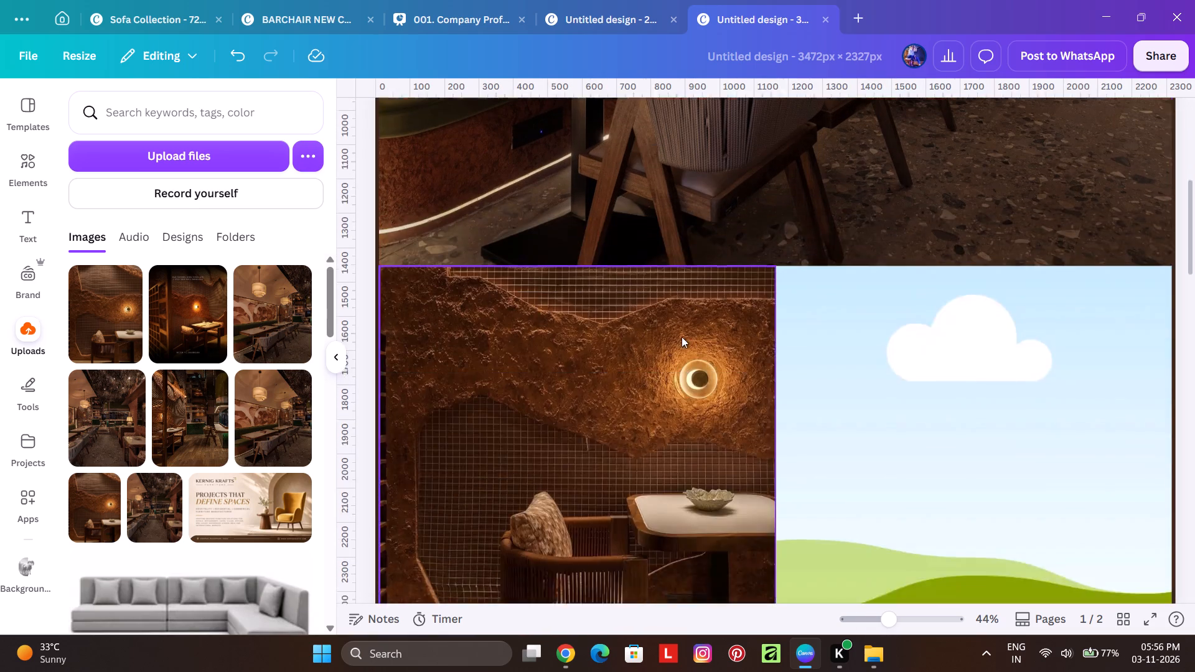
scroll(682, 337, "down", 6)
scroll(782, 348, "up", 3)
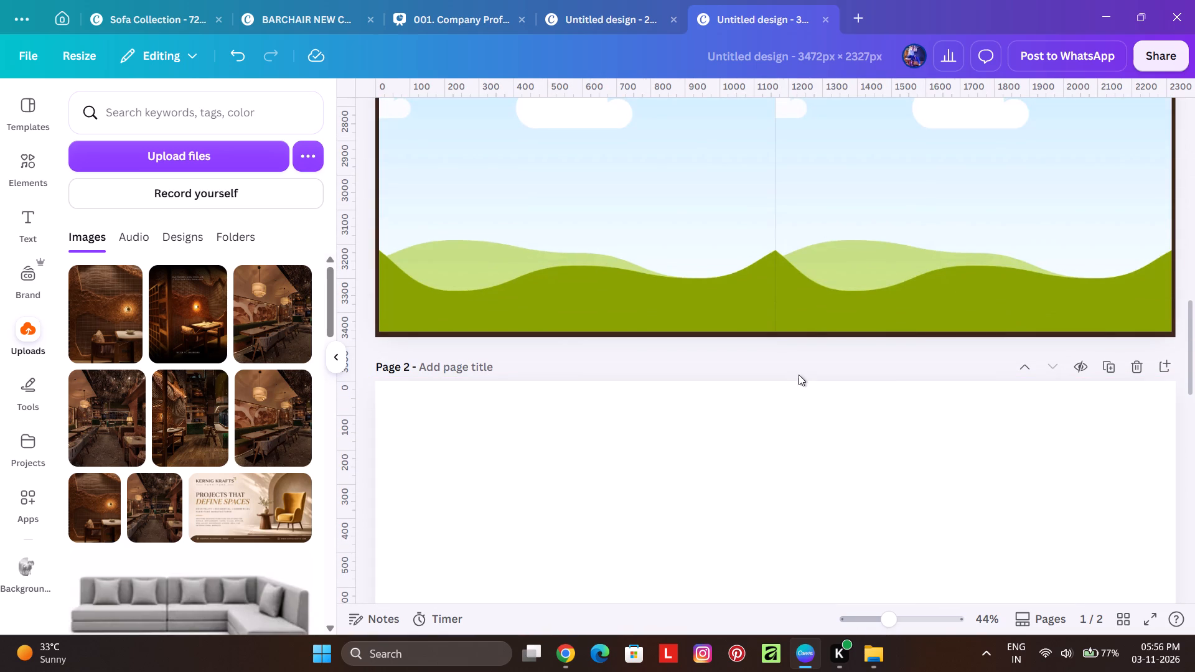
scroll(801, 385, "up", 3)
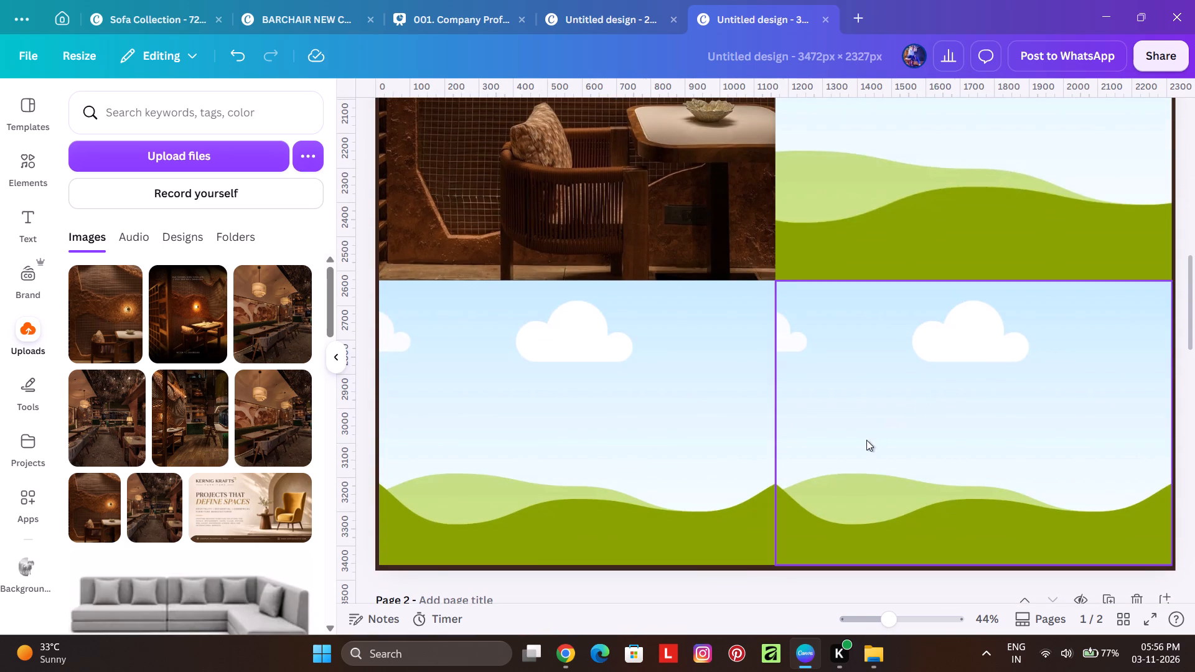
scroll(865, 441, "down", 2, "ctrl")
scroll(866, 395, "up", 2)
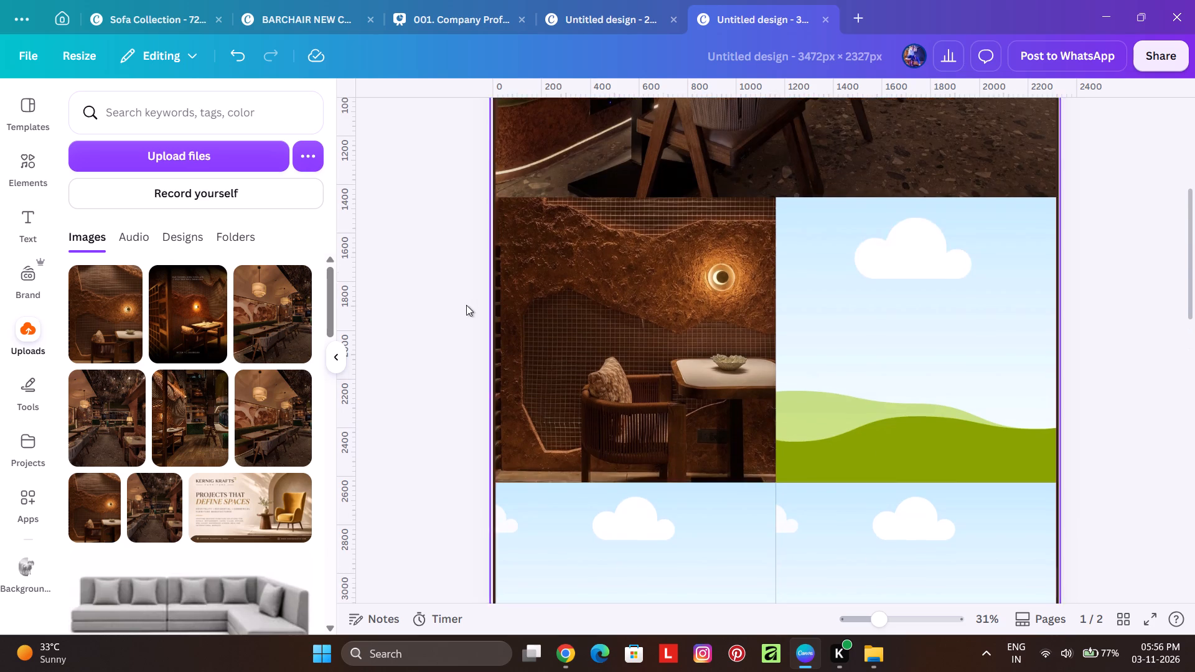
scroll(464, 304, "up", 2)
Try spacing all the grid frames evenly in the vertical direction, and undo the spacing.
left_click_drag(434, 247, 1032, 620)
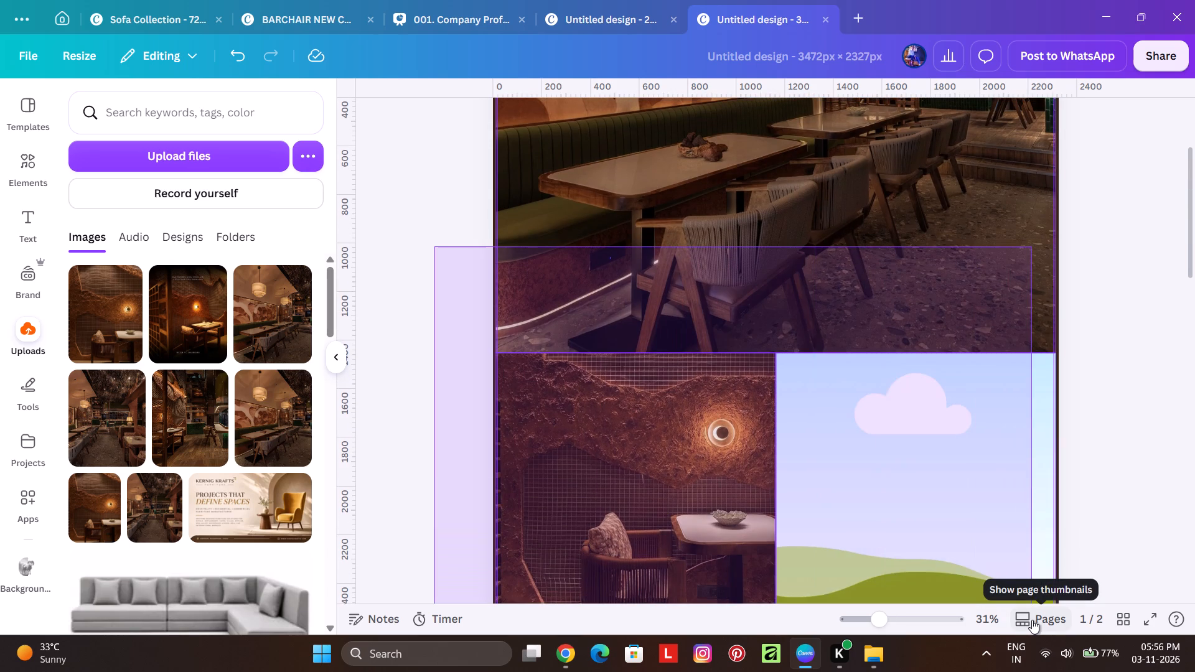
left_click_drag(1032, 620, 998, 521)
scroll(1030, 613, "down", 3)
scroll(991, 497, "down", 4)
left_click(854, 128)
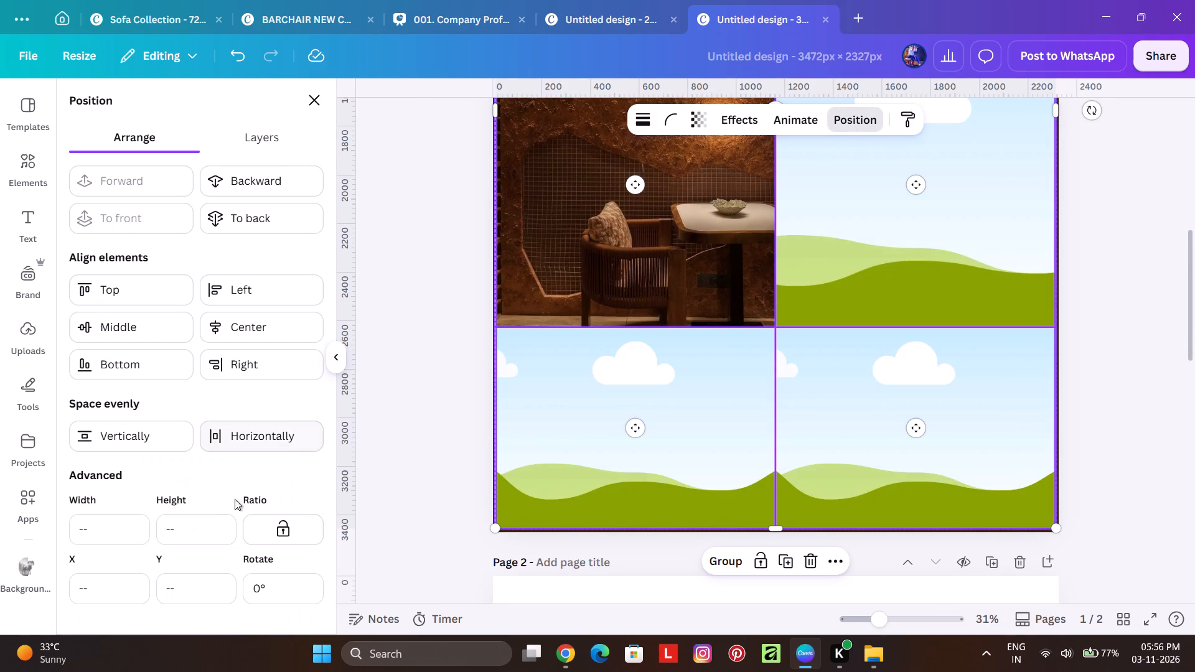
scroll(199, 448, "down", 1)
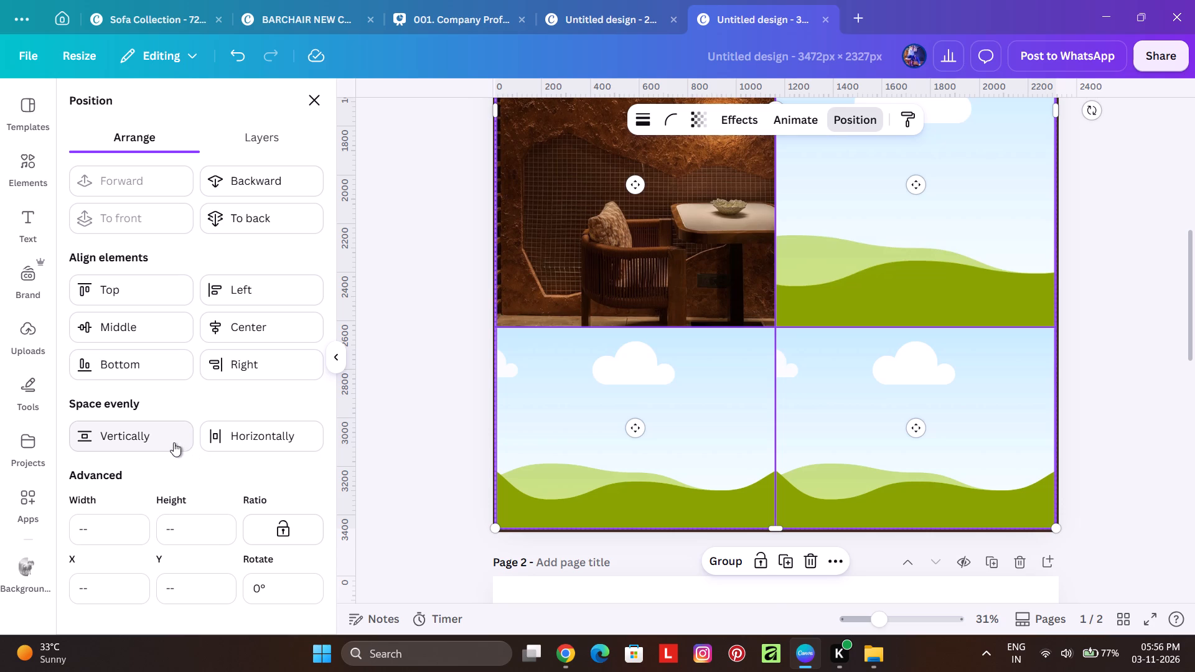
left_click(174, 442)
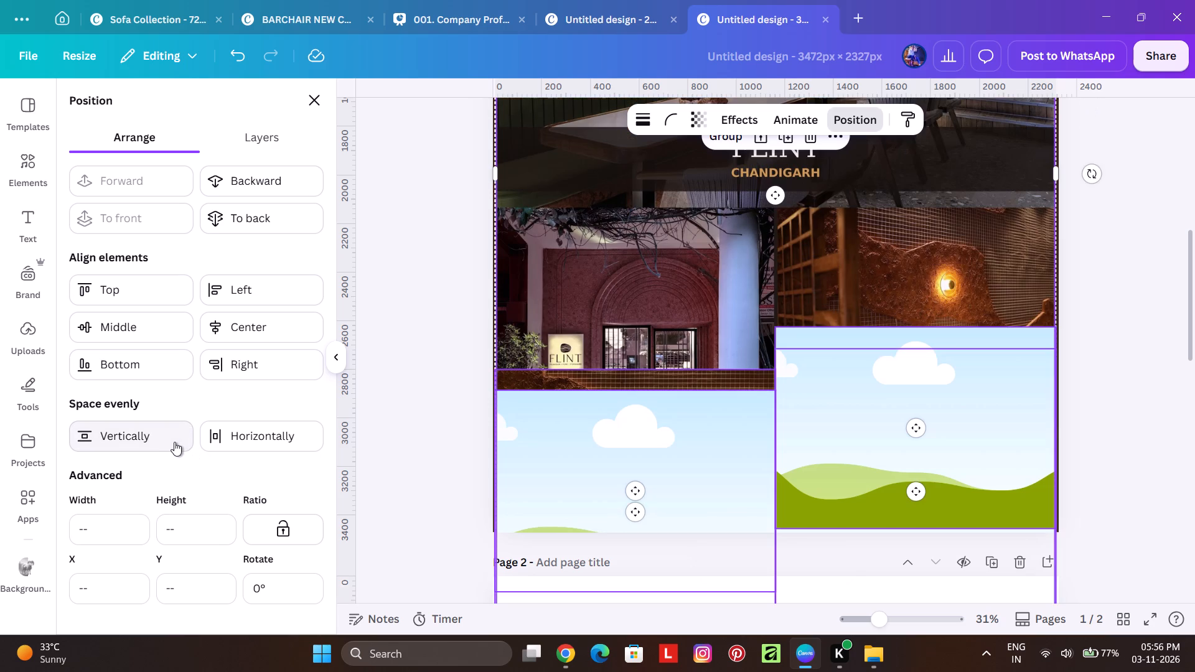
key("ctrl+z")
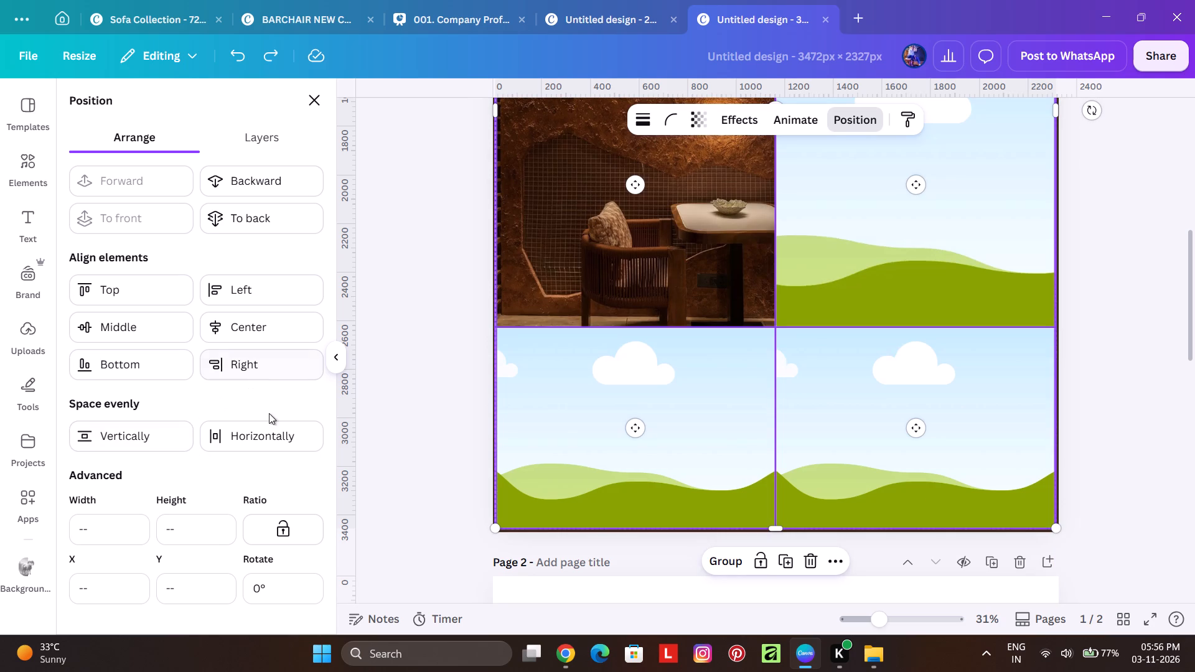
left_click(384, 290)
Stretch the grid's upper edge slightly toward the page top, making the selection about 2,305 x 3,447 px.
scroll(799, 418, "up", 2)
scroll(840, 366, "up", 6)
scroll(769, 161, "up", 3, "ctrl")
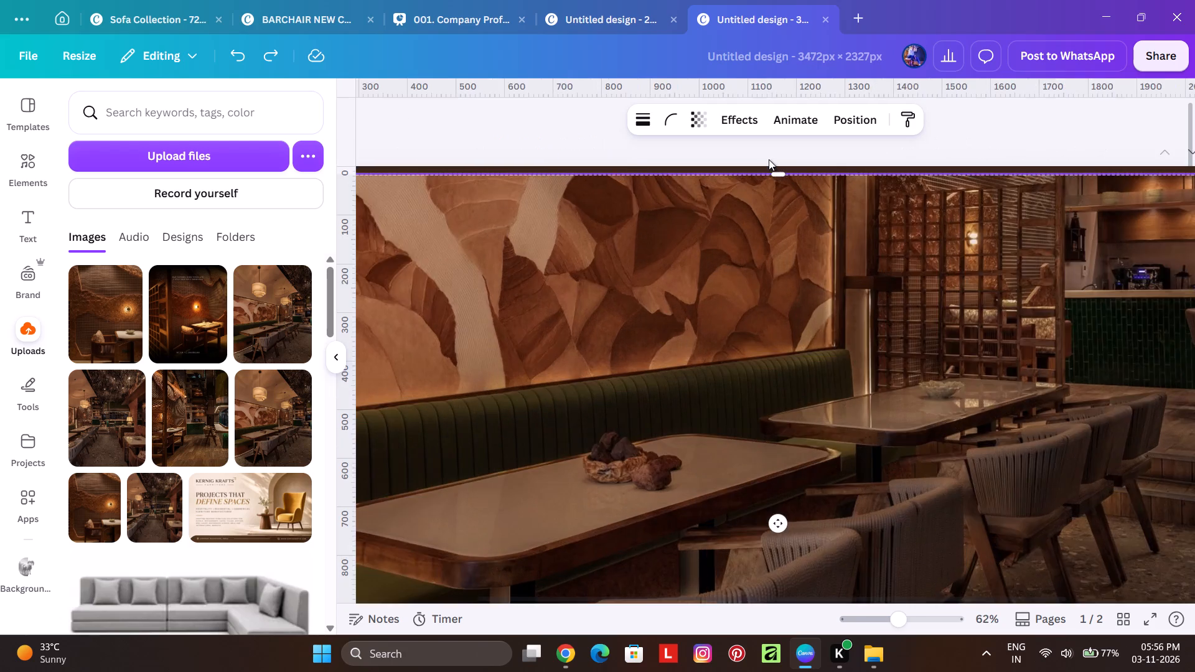
scroll(769, 159, "up", 4, "ctrl")
left_click_drag(787, 184, 789, 179)
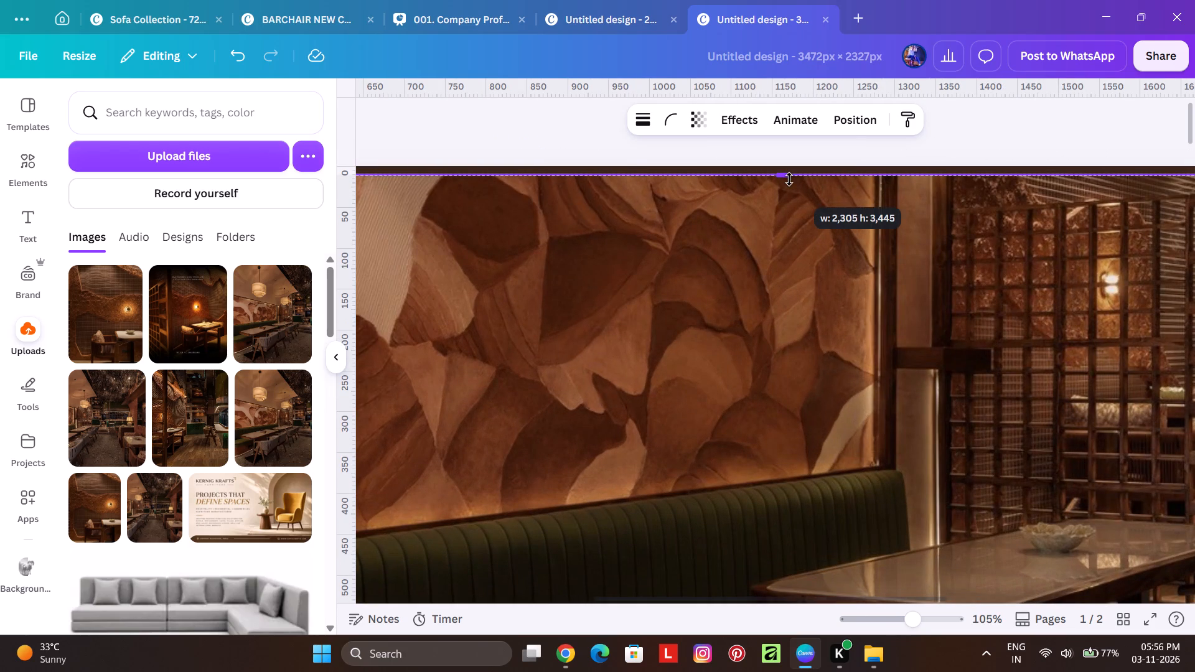
left_click_drag(789, 179, 789, 178)
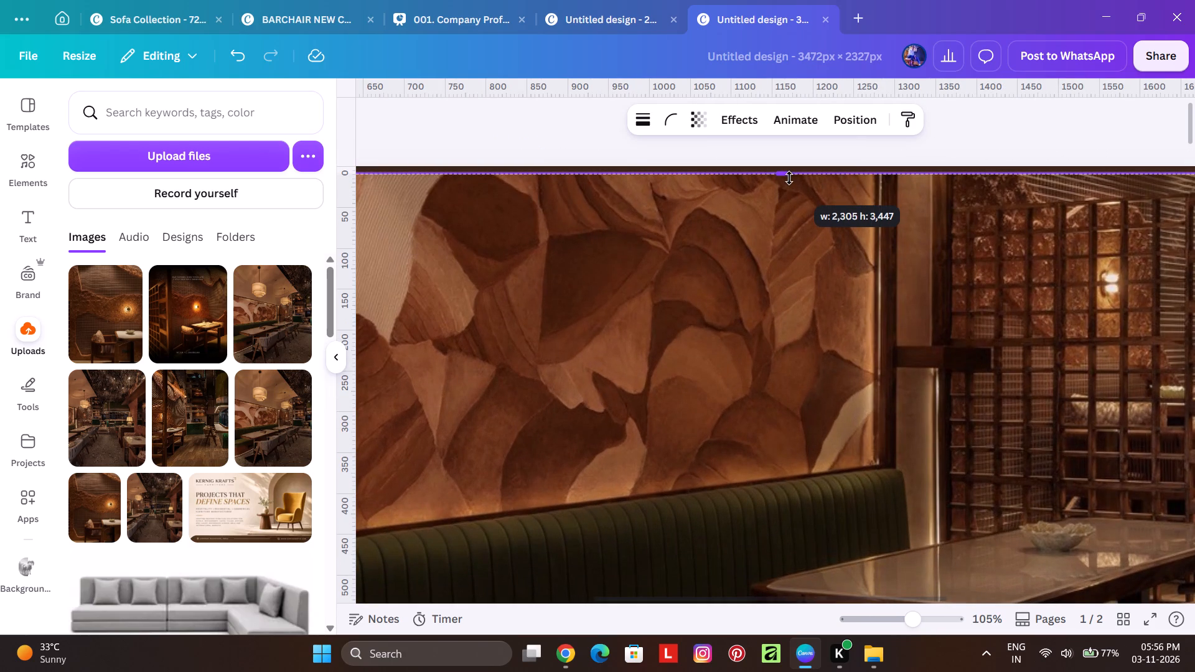
left_click_drag(789, 178, 789, 177)
left_click_drag(789, 177, 789, 175)
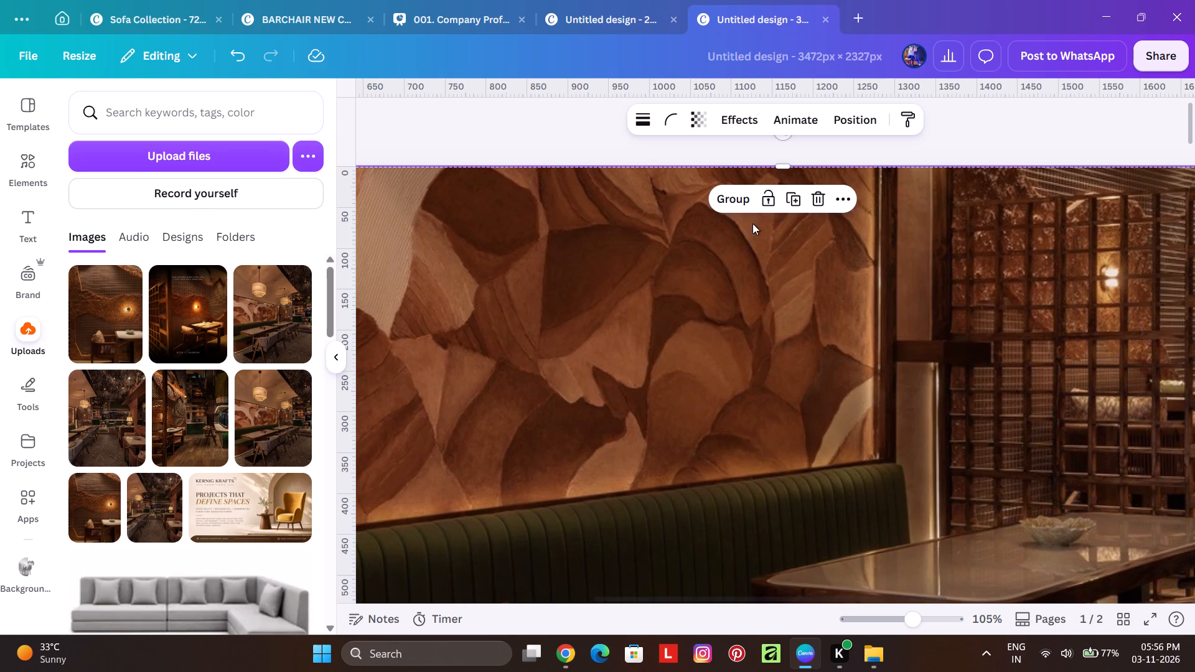
left_click_drag(777, 169, 783, 176)
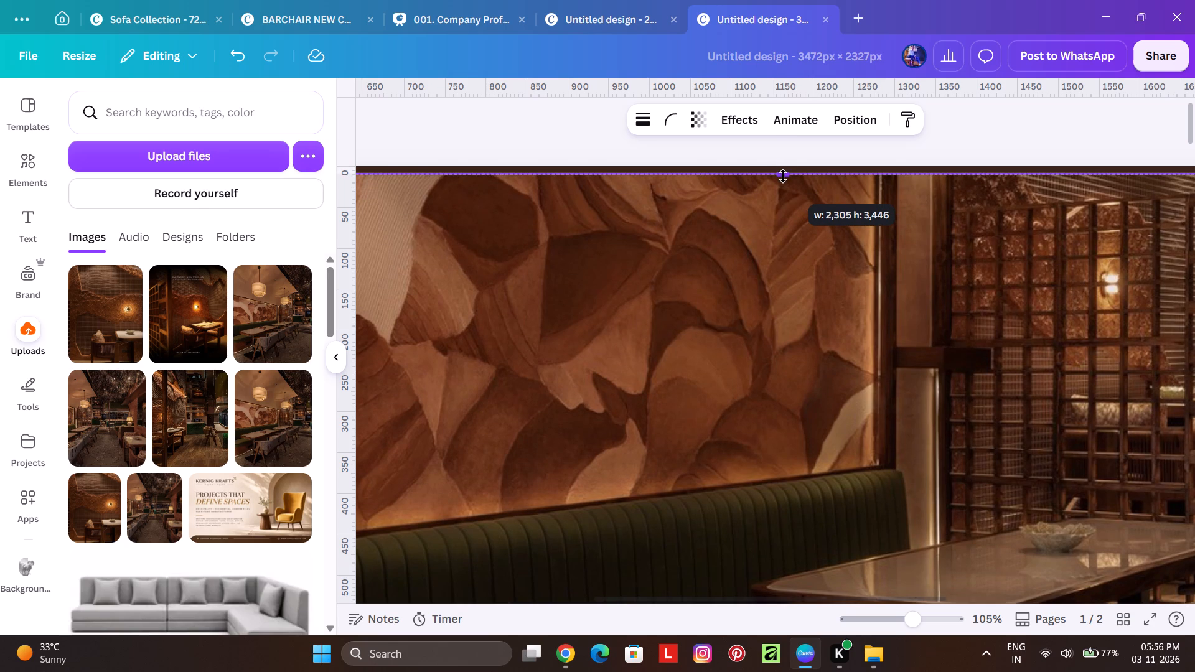
left_click_drag(783, 176, 784, 175)
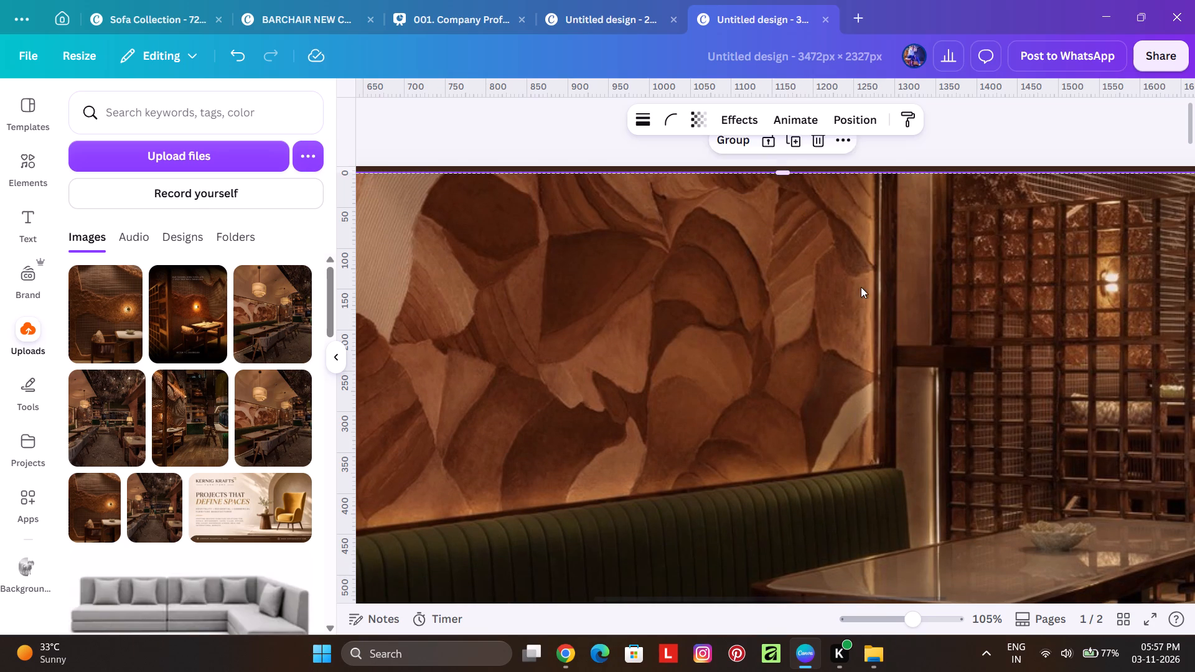
Compare the grid's top and left margins, and fine-tune the grid's upper edge to even them out.
scroll(861, 287, "down", 4, "ctrl")
scroll(553, 218, "down", 3, "ctrl")
scroll(460, 179, "up", 4, "ctrl")
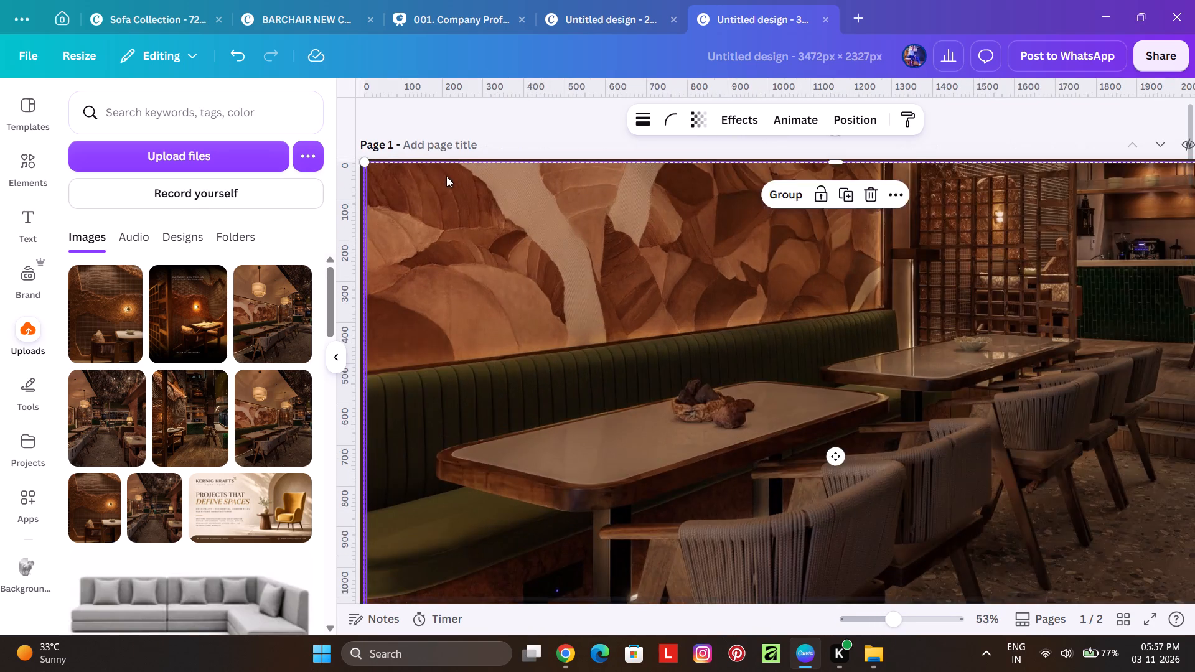
scroll(446, 176, "up", 2, "ctrl")
scroll(556, 264, "up", 2, "ctrl")
scroll(514, 481, "up", 4, "shift")
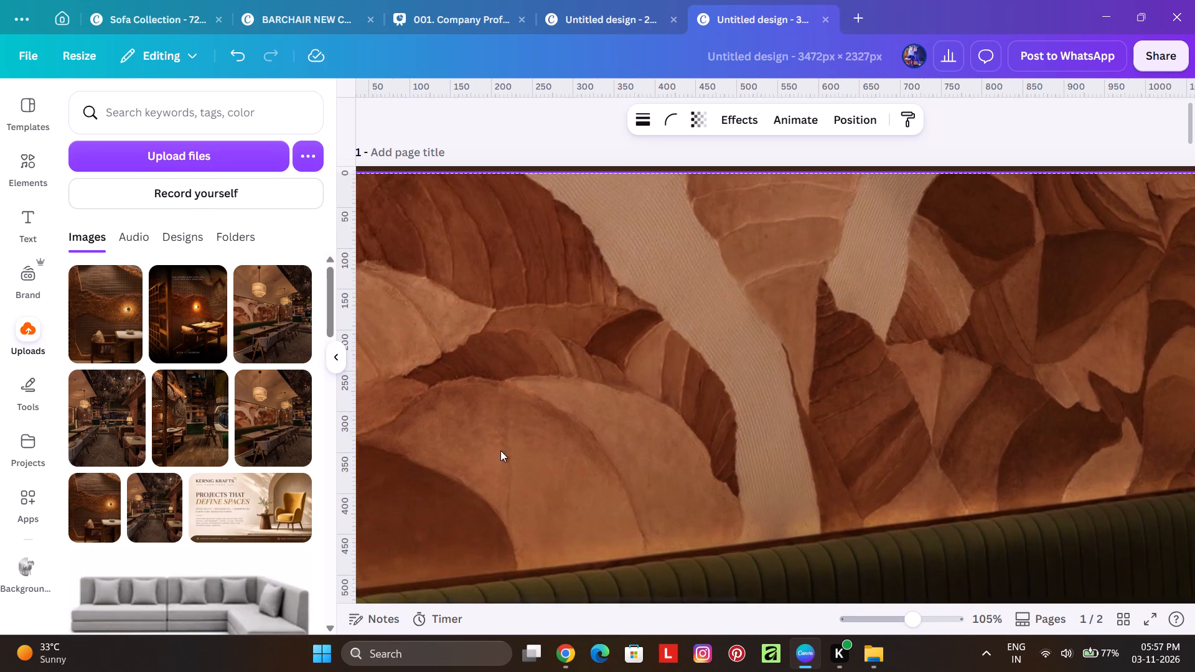
scroll(432, 316, "up", 4, "shift")
scroll(365, 173, "up", 6, "ctrl")
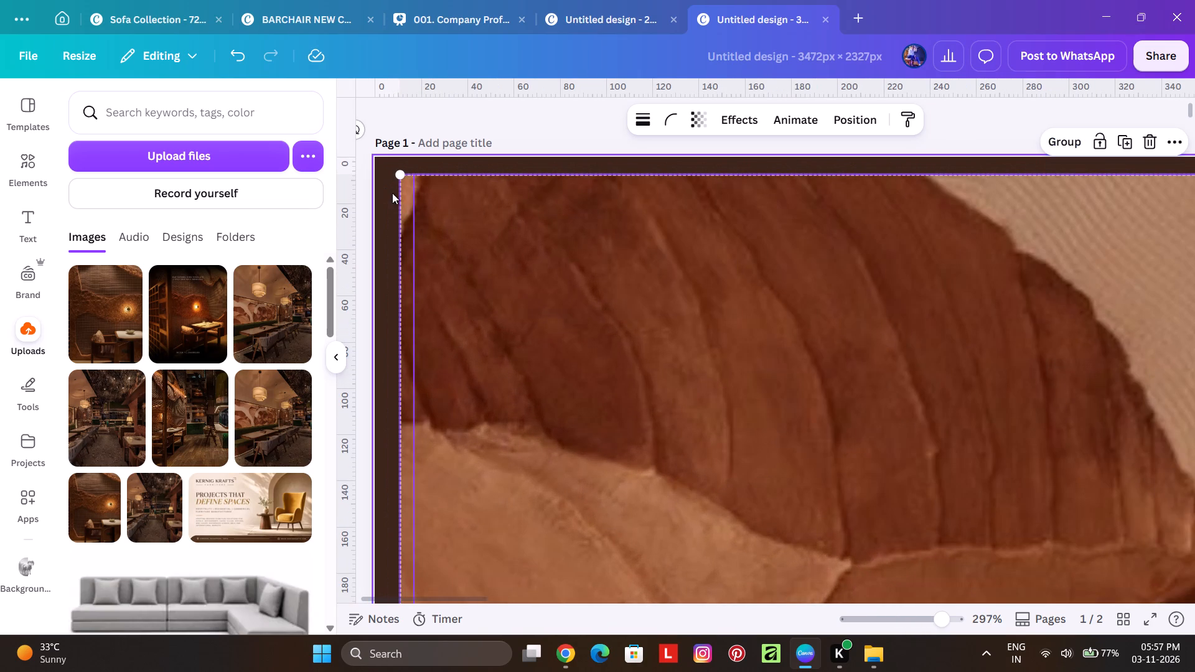
scroll(406, 214, "down", 6, "ctrl")
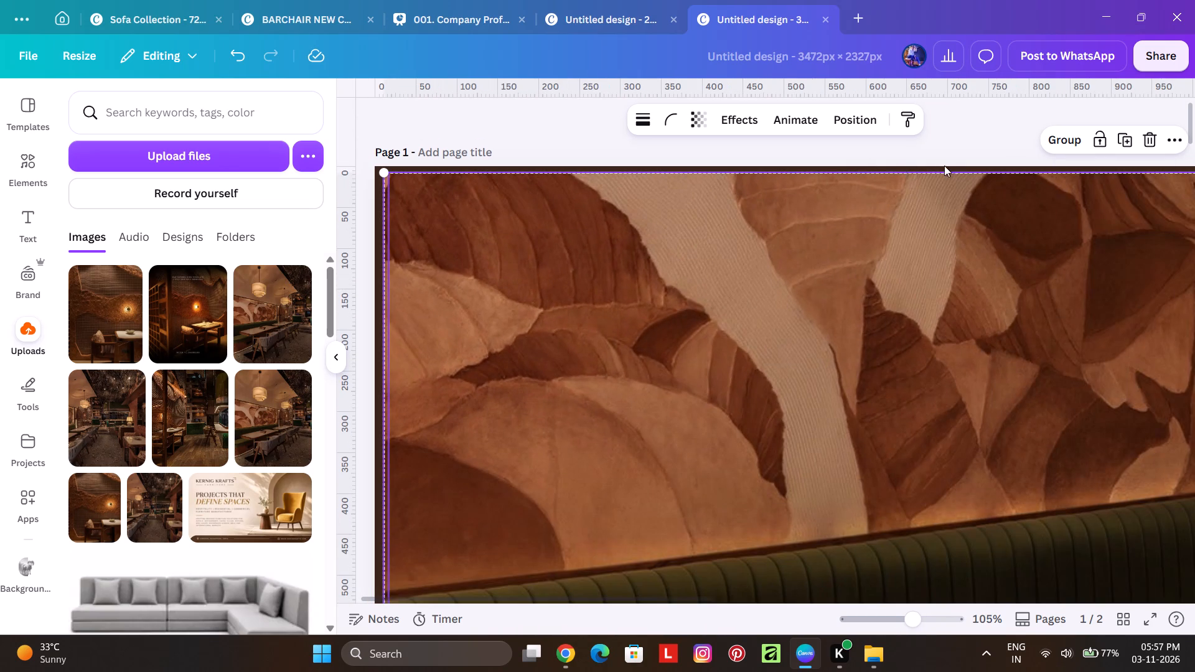
scroll(945, 166, "down", 4, "ctrl")
scroll(888, 170, "up", 8, "ctrl")
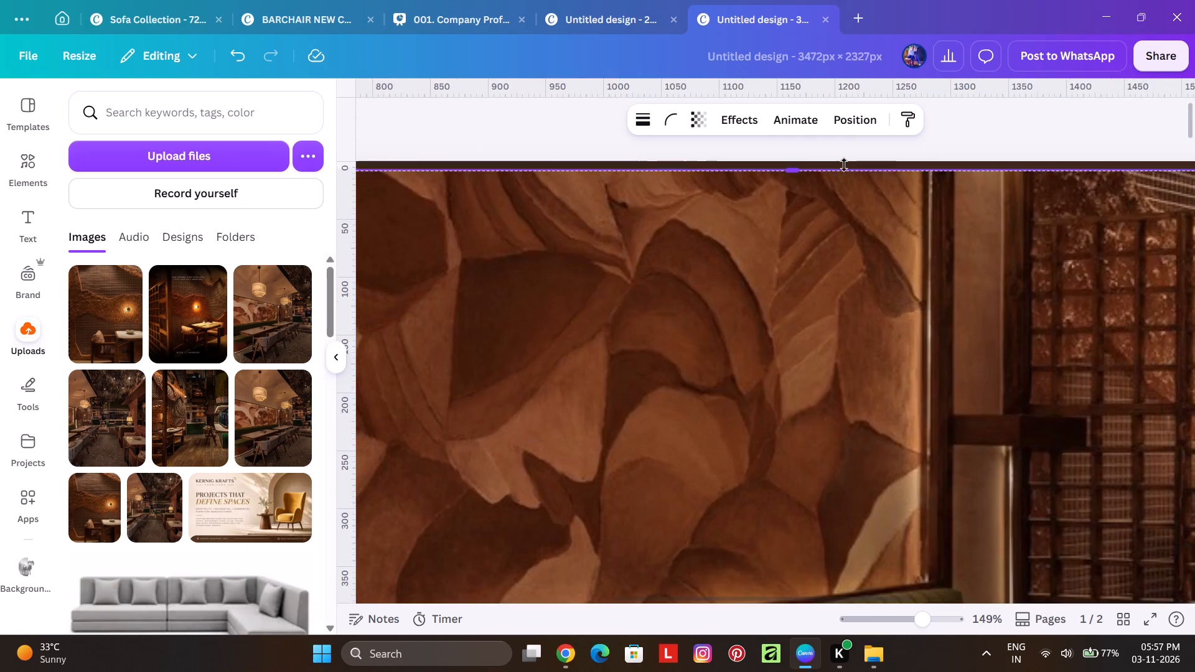
scroll(844, 165, "up", 6, "ctrl")
left_click(734, 180)
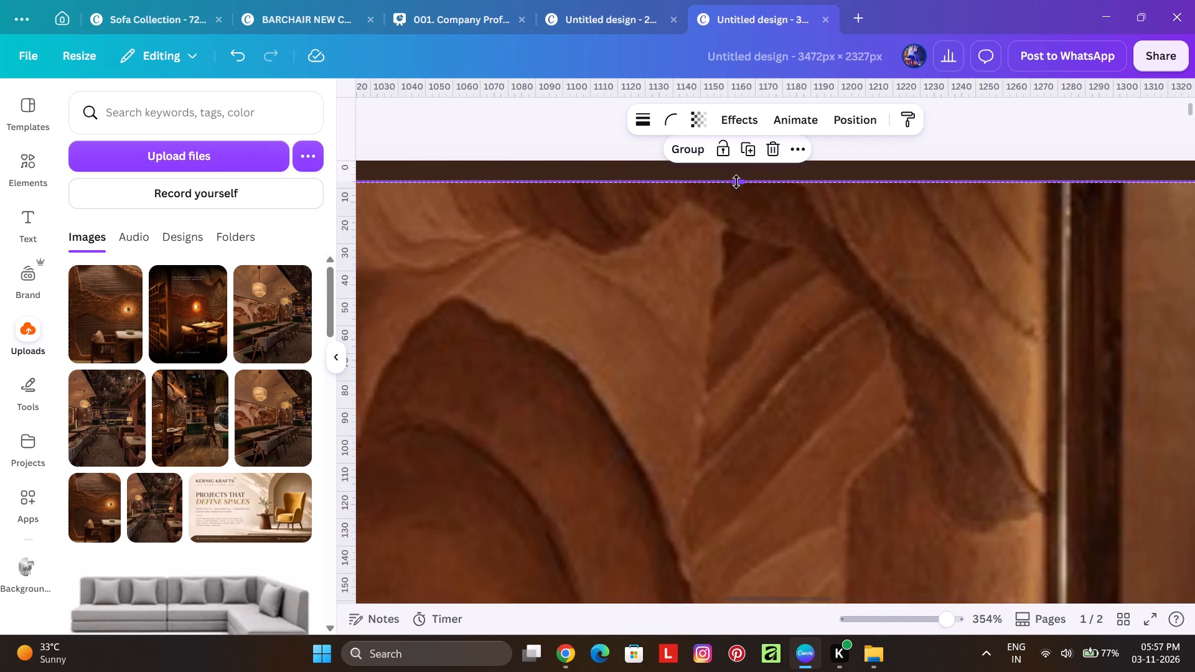
Examine the top and left margins at the grid's upper-left corner and the margin along its lower edge.
scroll(794, 215, "down", 12, "ctrl")
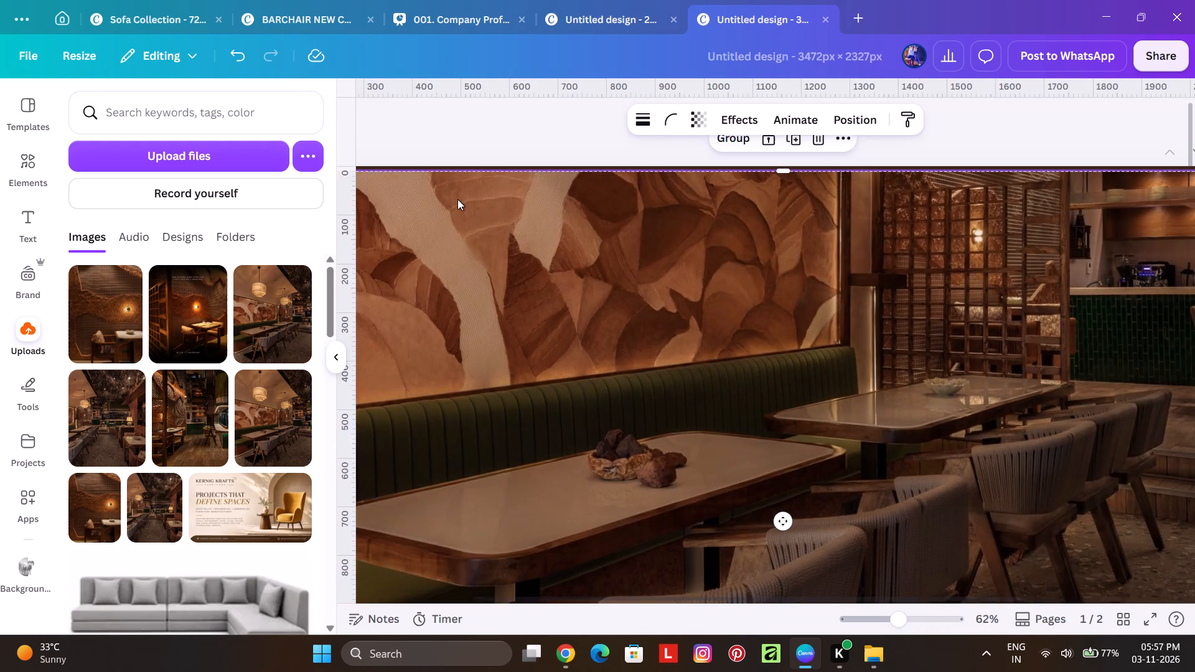
scroll(457, 198, "down", 4, "ctrl")
scroll(431, 172, "up", 4, "ctrl")
scroll(408, 205, "up", 4, "shift")
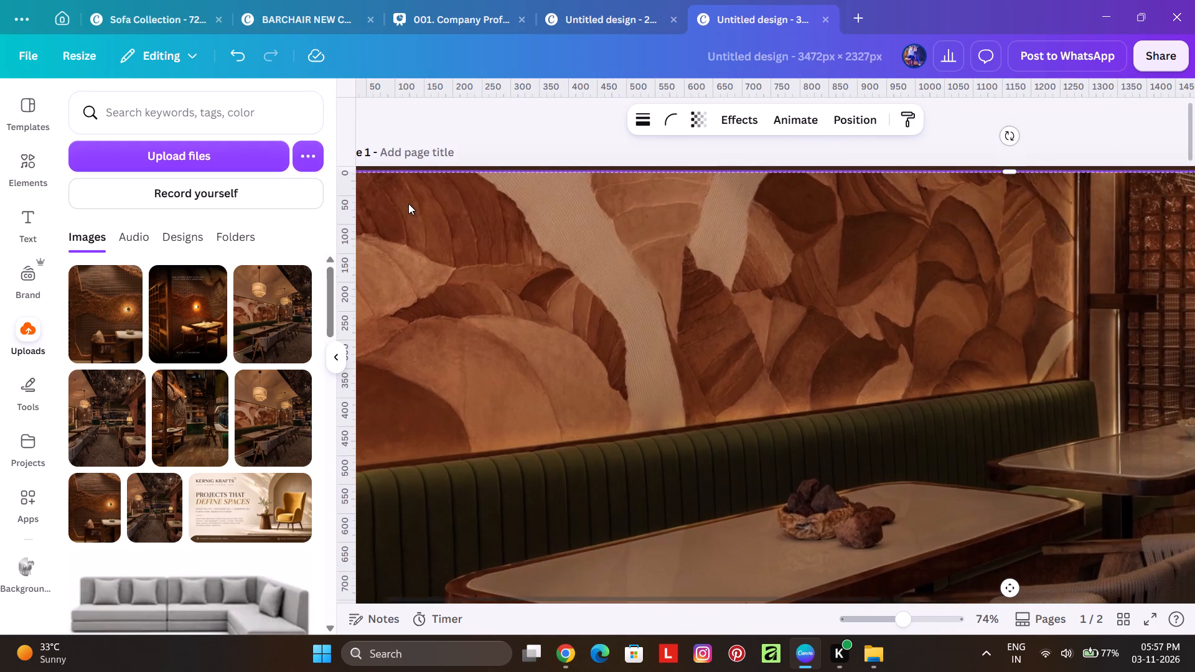
scroll(405, 200, "up", 5, "shift")
scroll(375, 176, "up", 11, "ctrl")
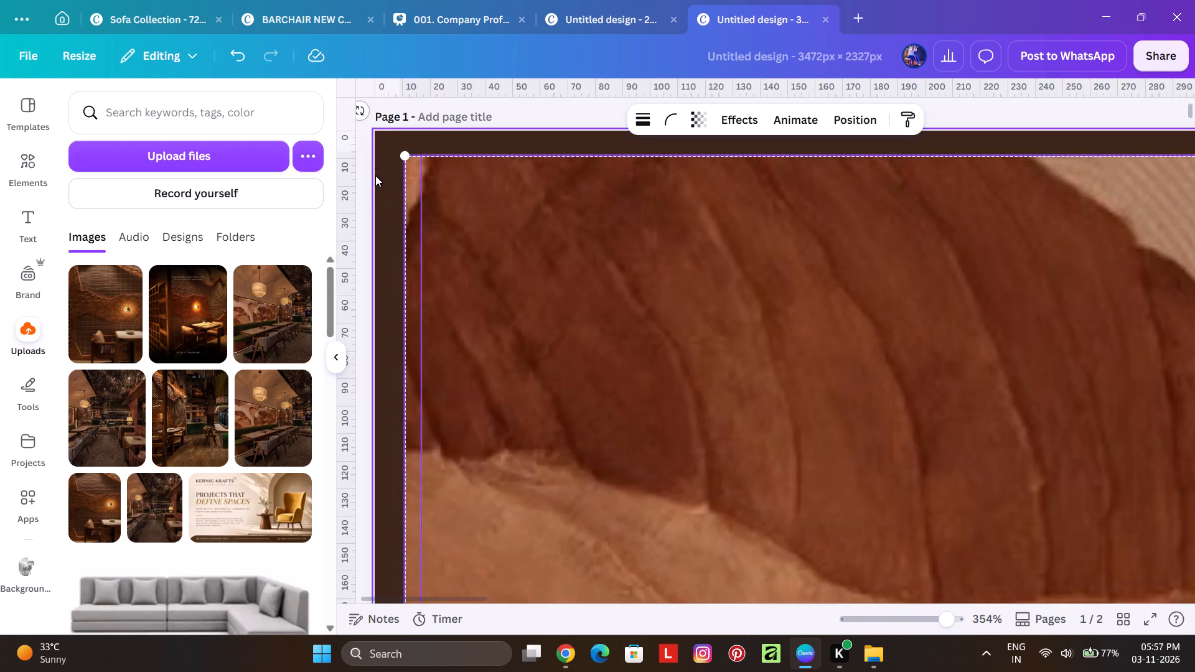
scroll(375, 174, "up", 2, "ctrl")
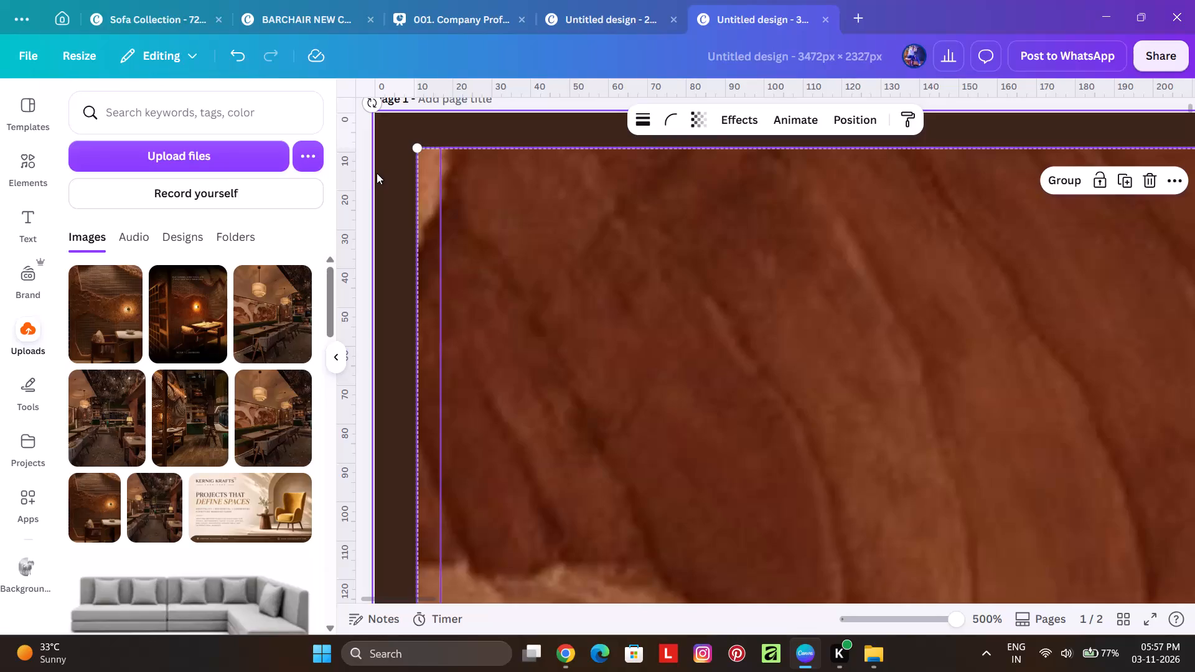
scroll(377, 173, "down", 8, "ctrl")
scroll(470, 171, "down", 2, "ctrl")
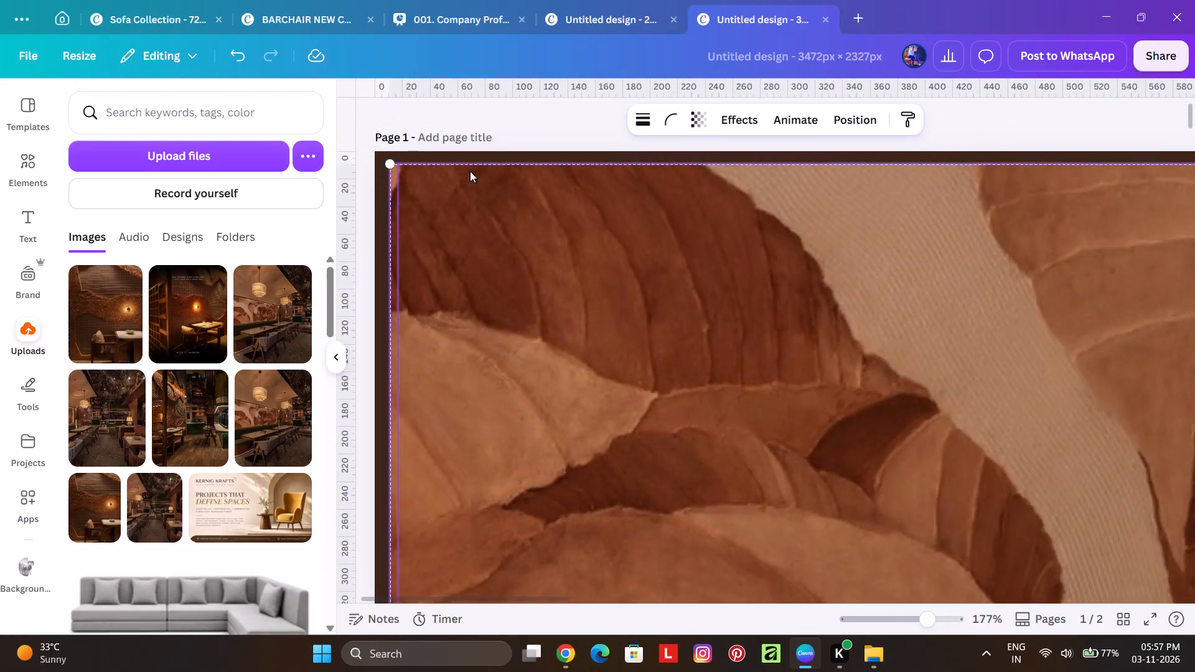
scroll(470, 171, "down", 8, "ctrl")
scroll(515, 202, "down", 3, "ctrl")
scroll(634, 306, "down", 3)
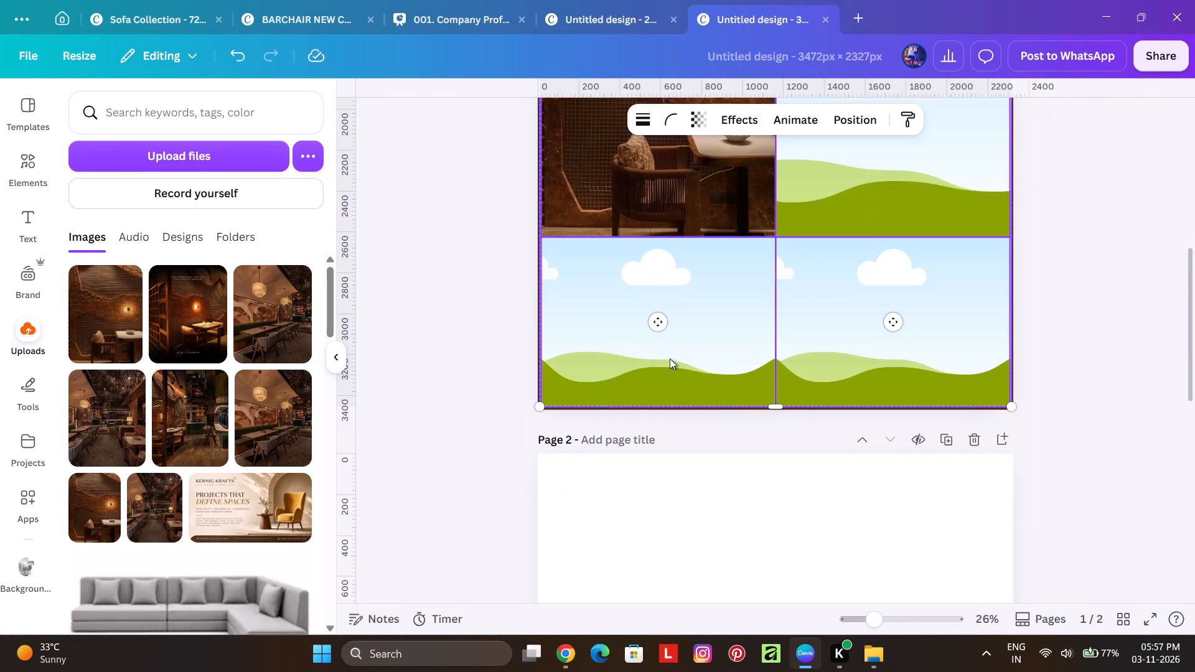
left_click(1108, 376)
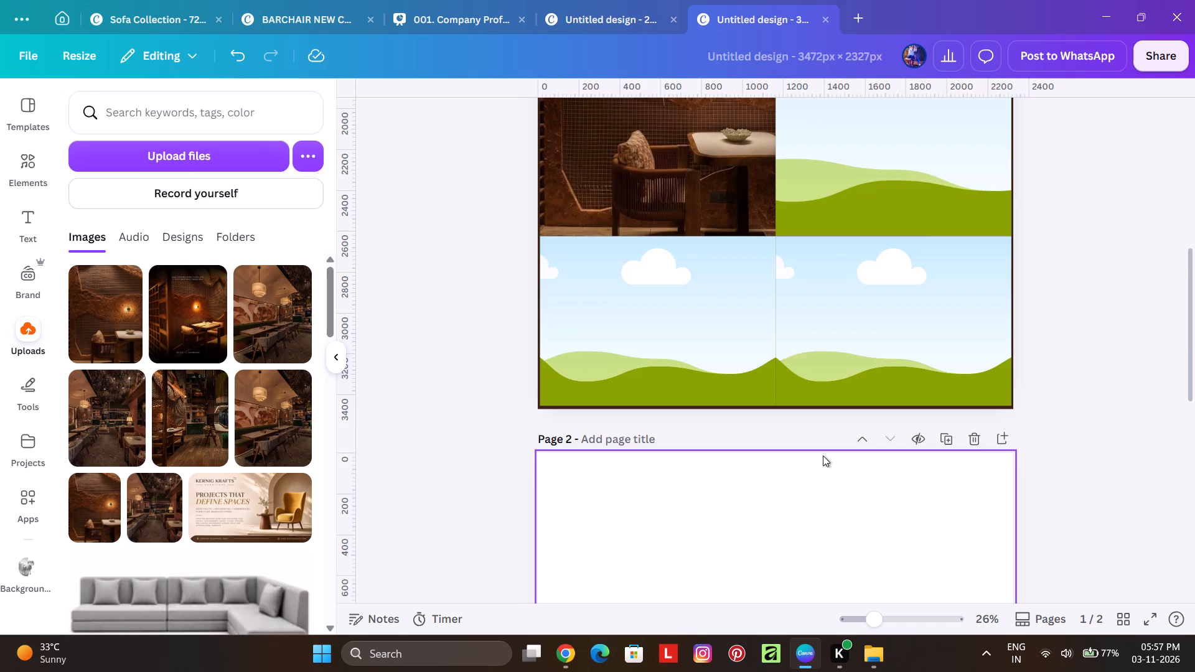
Examine the five-frame grid's fit on page 1, checking the margins around all its outer edges.
scroll(823, 455, "up", 2)
scroll(499, 229, "up", 2)
scroll(497, 233, "down", 2, "ctrl")
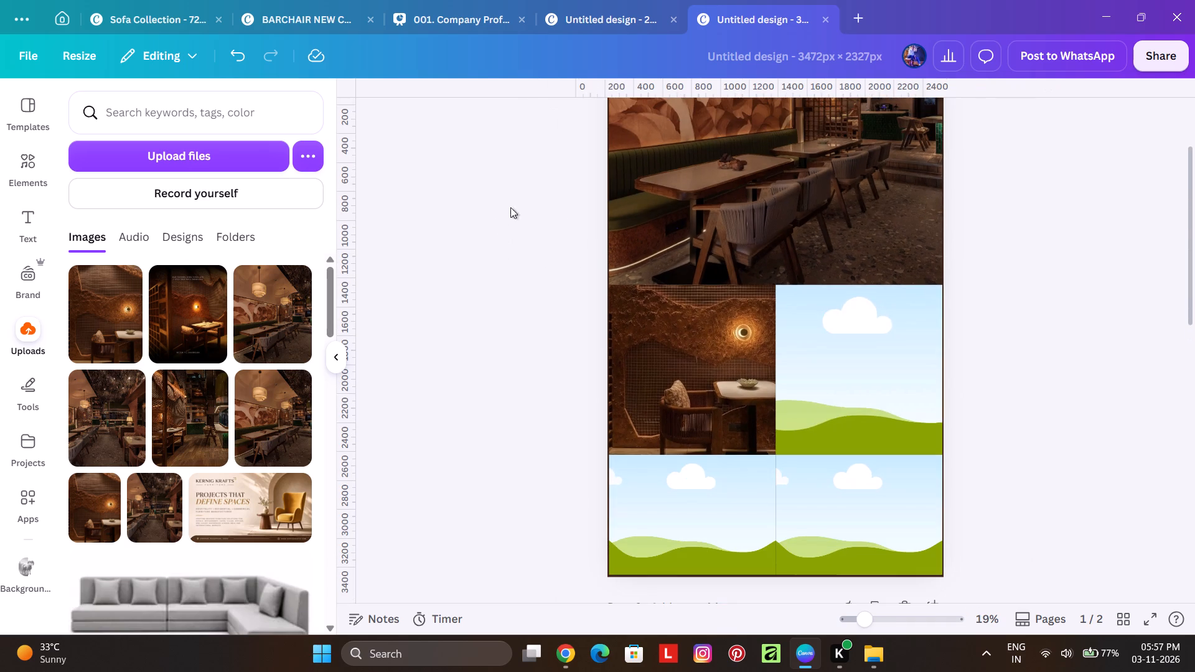
left_click_drag(548, 167, 956, 562)
scroll(758, 212, "up", 3)
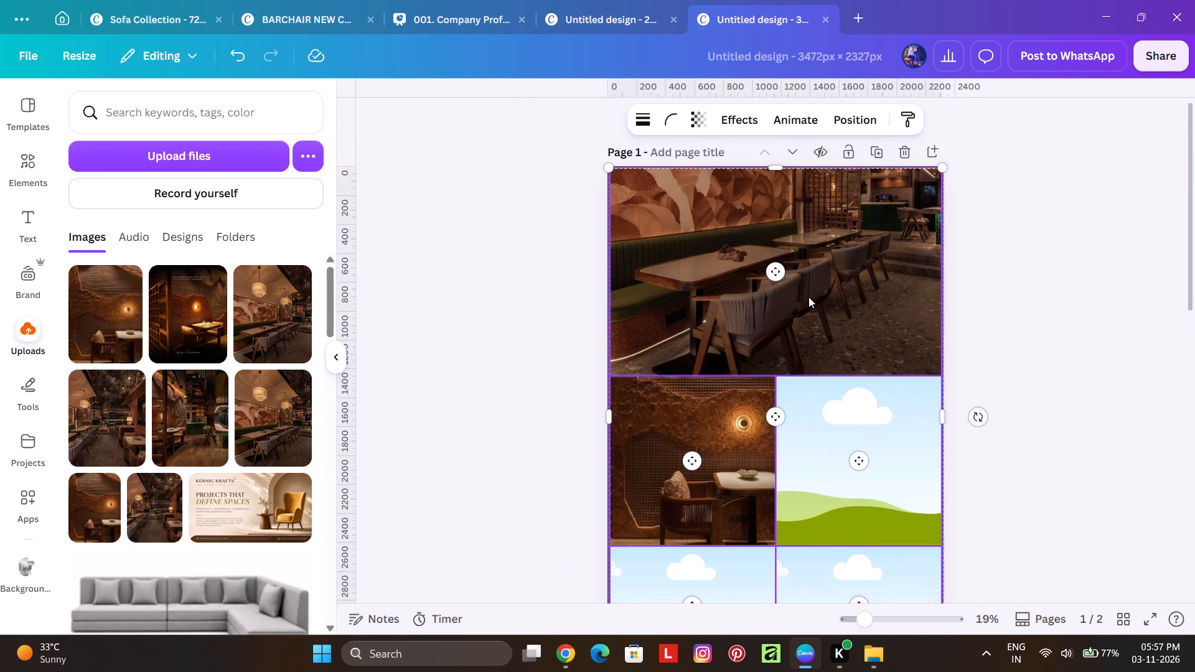
scroll(807, 263, "down", 1)
left_click(825, 169)
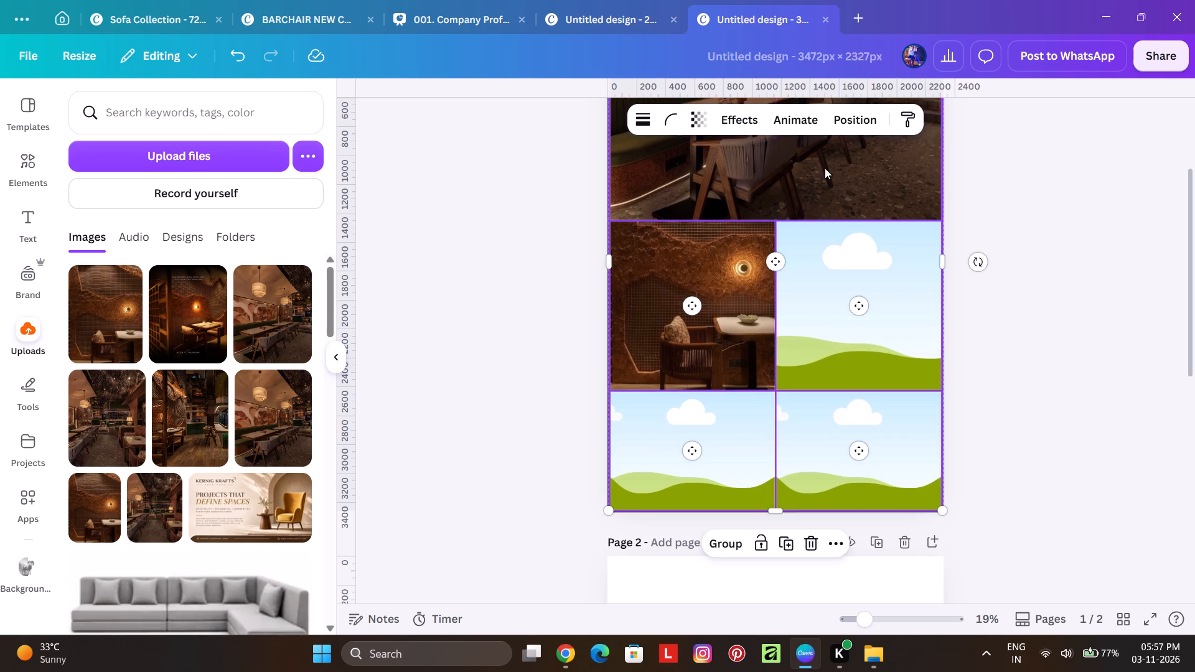
left_click(1054, 269)
scroll(940, 303, "up", 3)
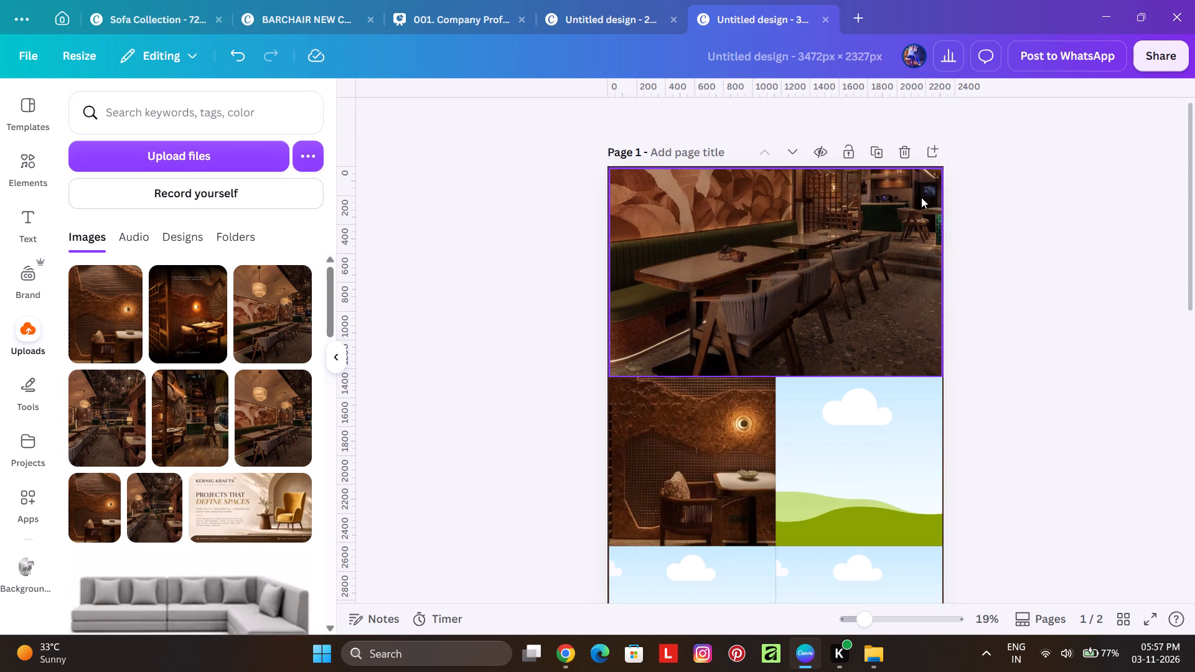
scroll(935, 157, "up", 3, "ctrl")
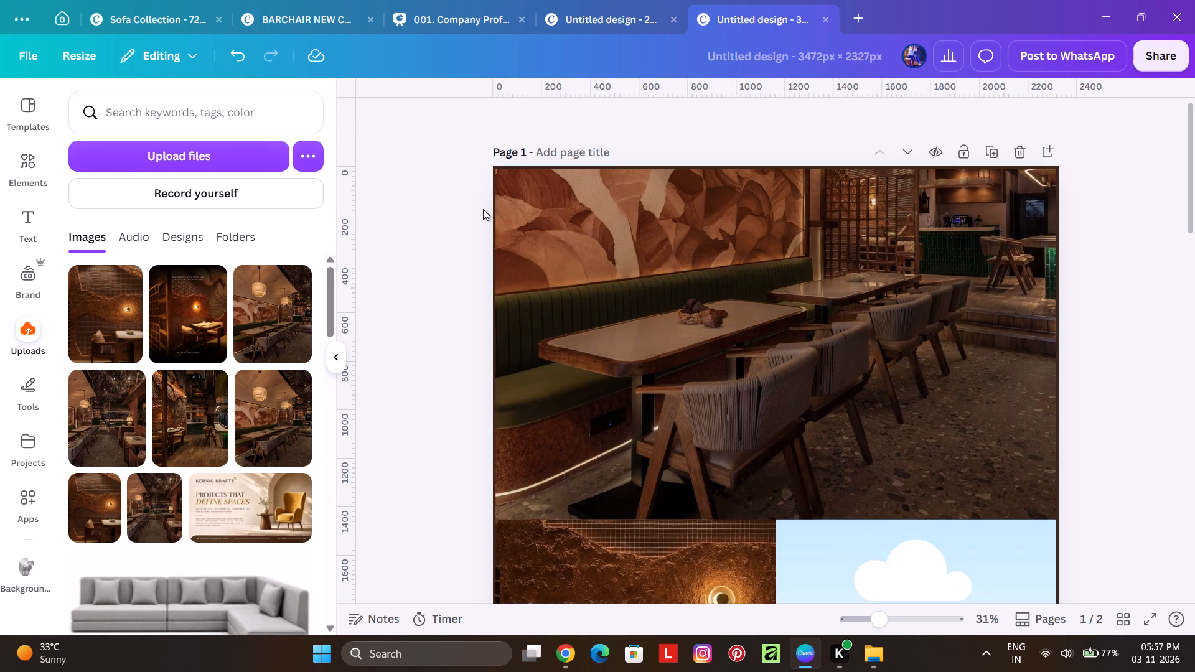
scroll(483, 209, "up", 2)
scroll(410, 262, "down", 2, "ctrl")
scroll(504, 222, "down", 3, "ctrl")
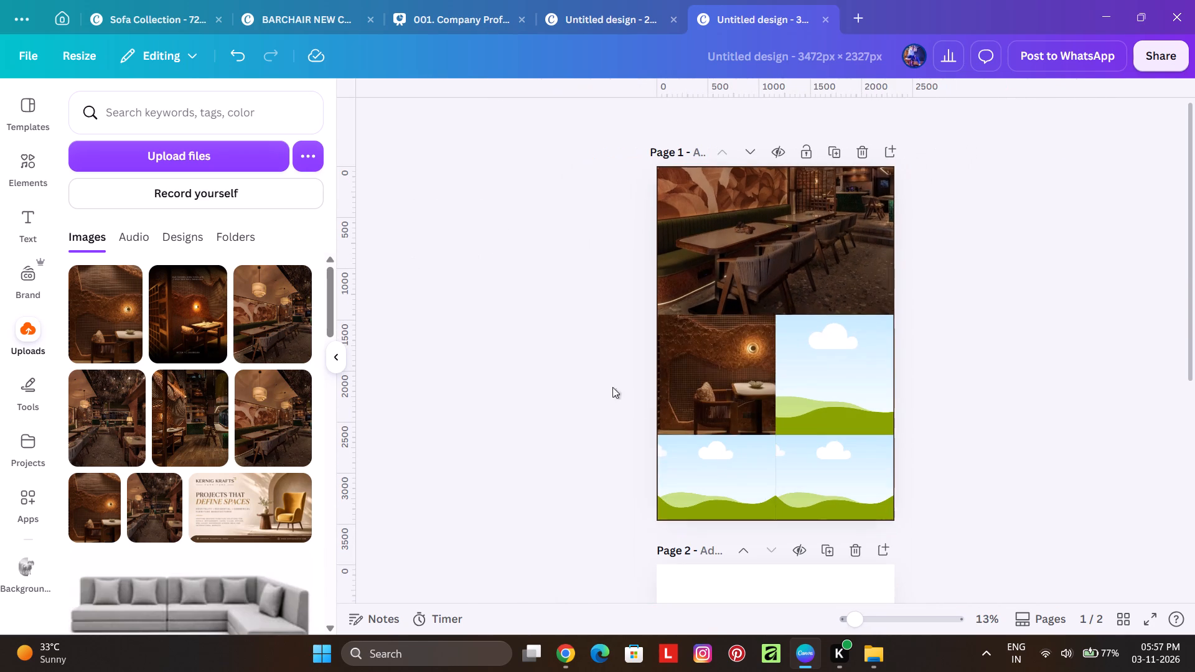
scroll(856, 378, "up", 2, "ctrl")
scroll(507, 401, "down", 1)
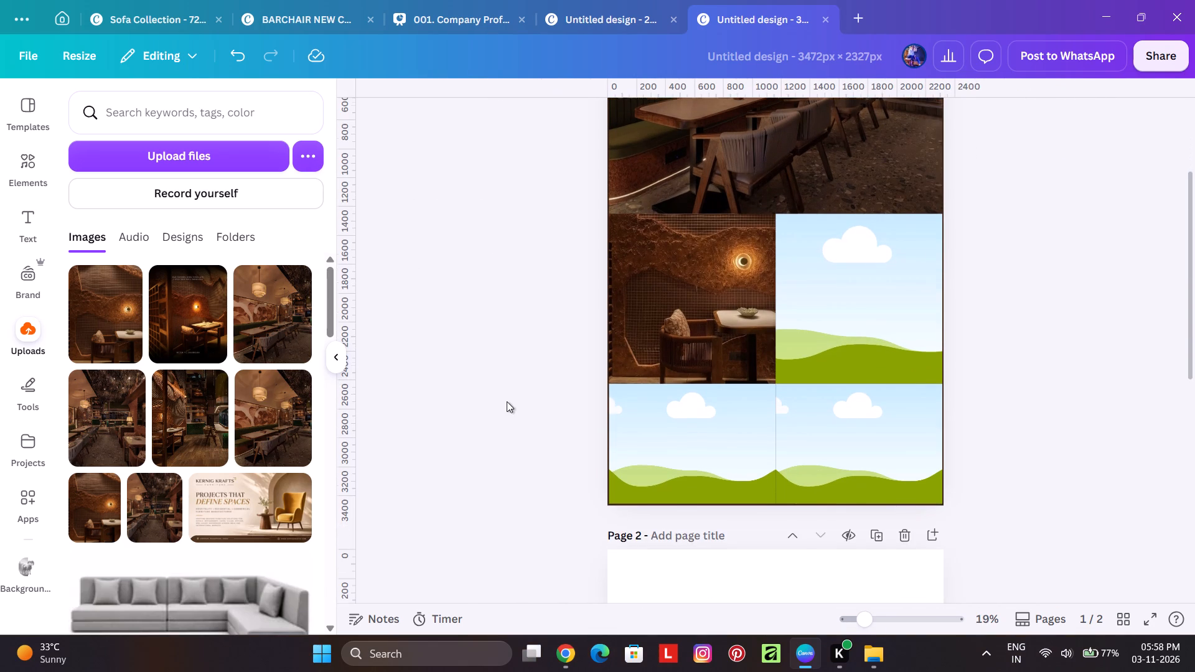
scroll(509, 401, "up", 2)
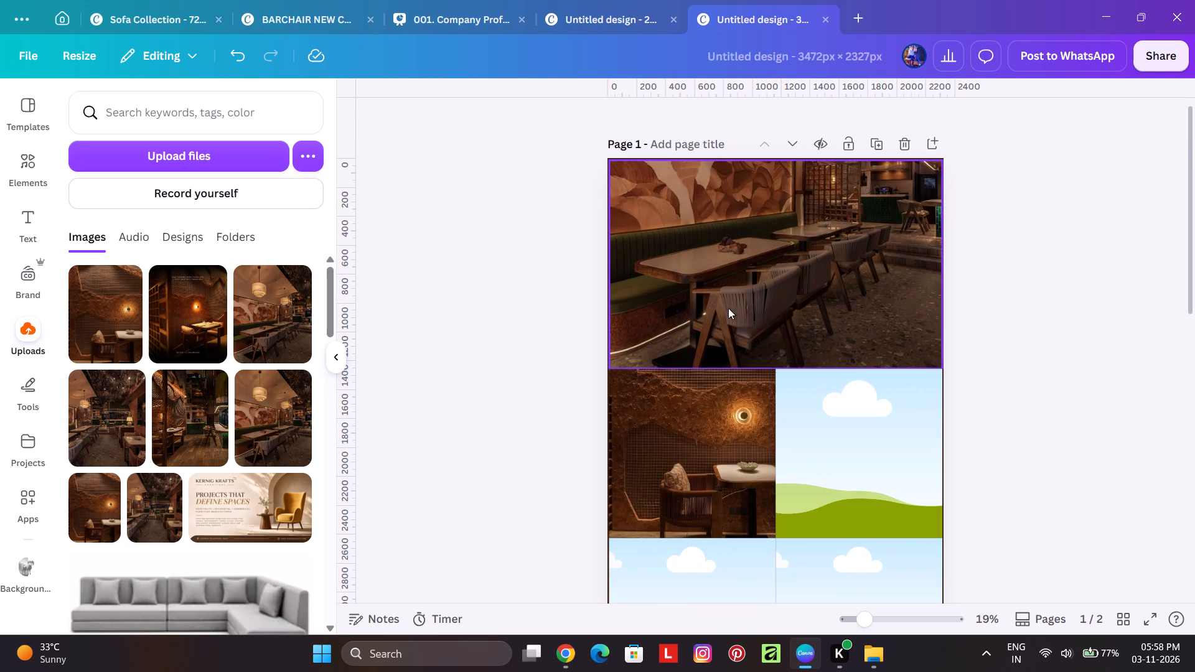
Upload the mural dining photo 8D4B2E43-A5FA-407D-B5DB-C3D89D02A85E_1_102_o from the chandigarhflint folder.
left_click(790, 267)
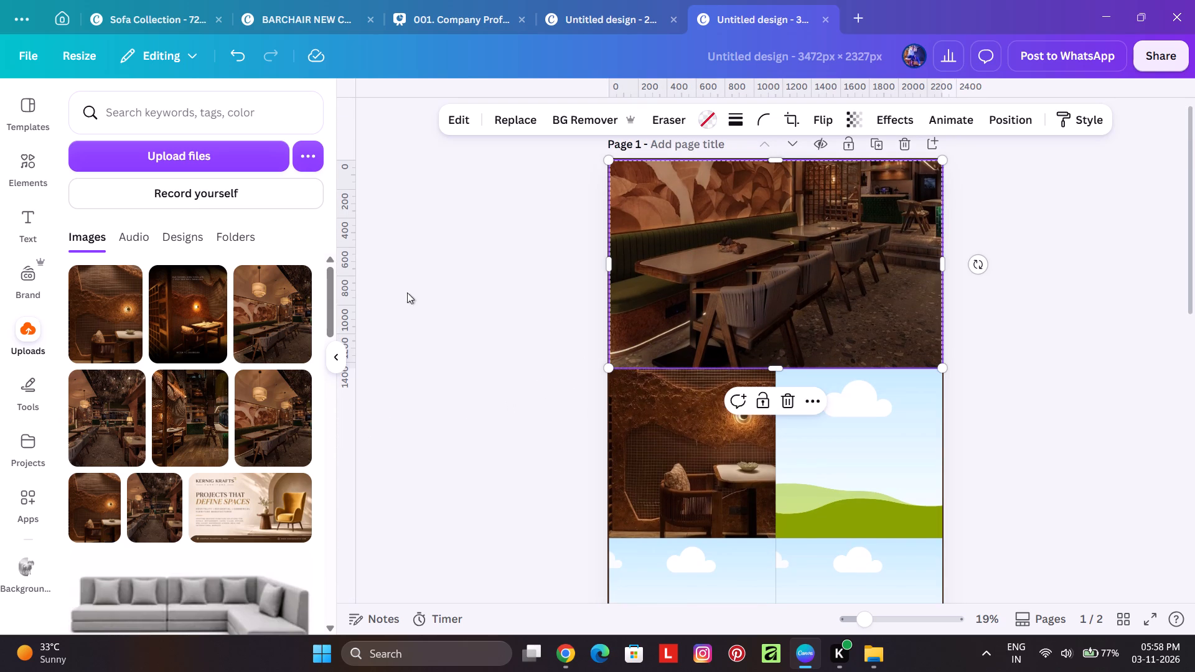
left_click(266, 158)
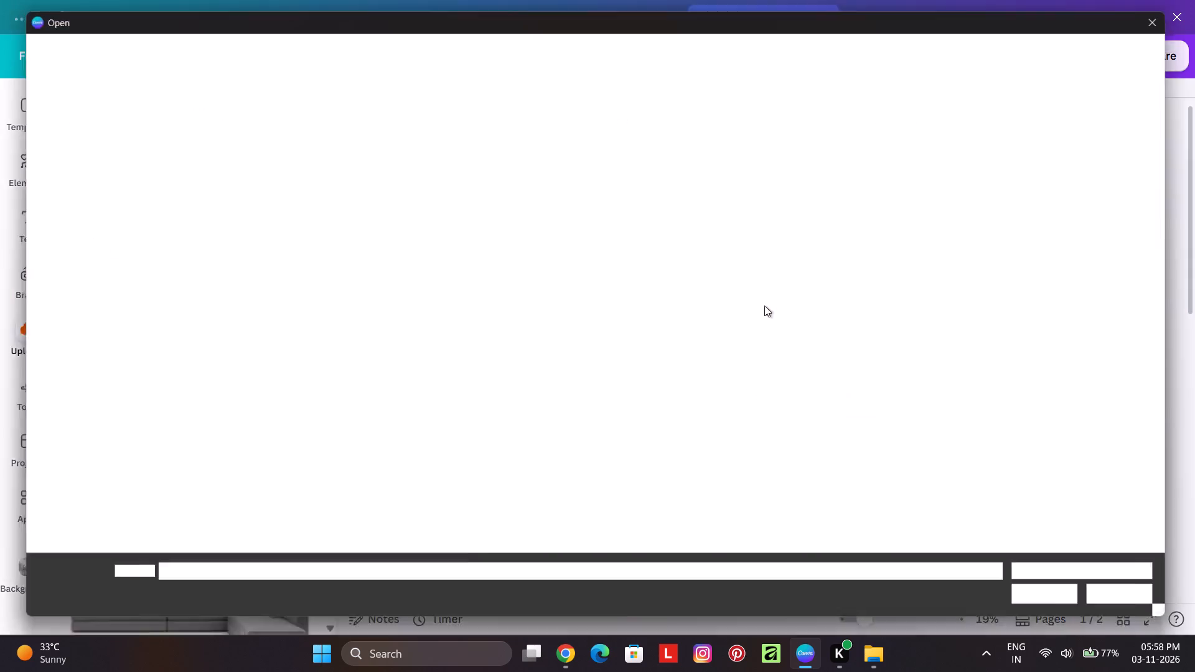
left_click(367, 177)
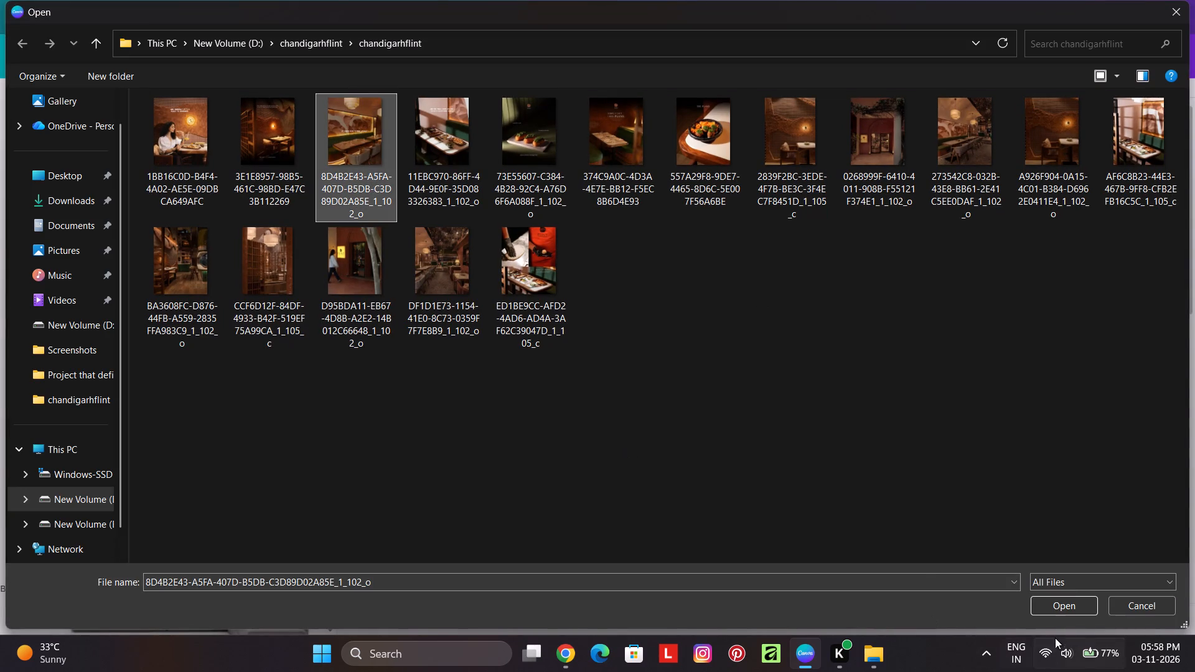
left_click(1069, 596)
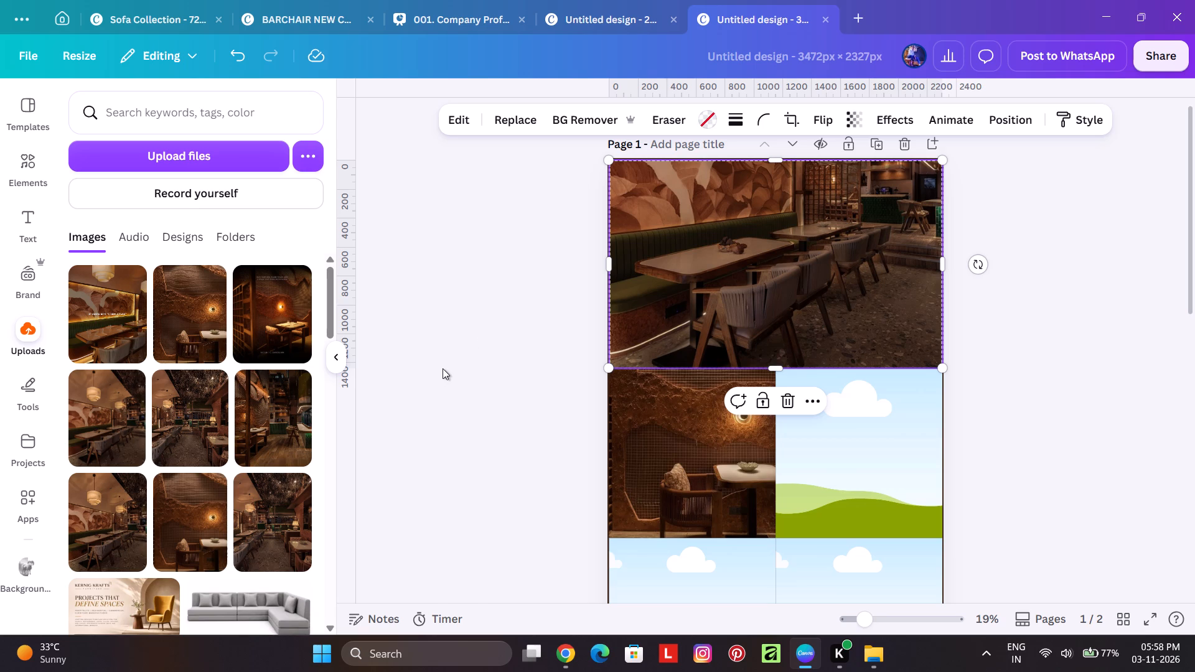
scroll(442, 363, "down", 3)
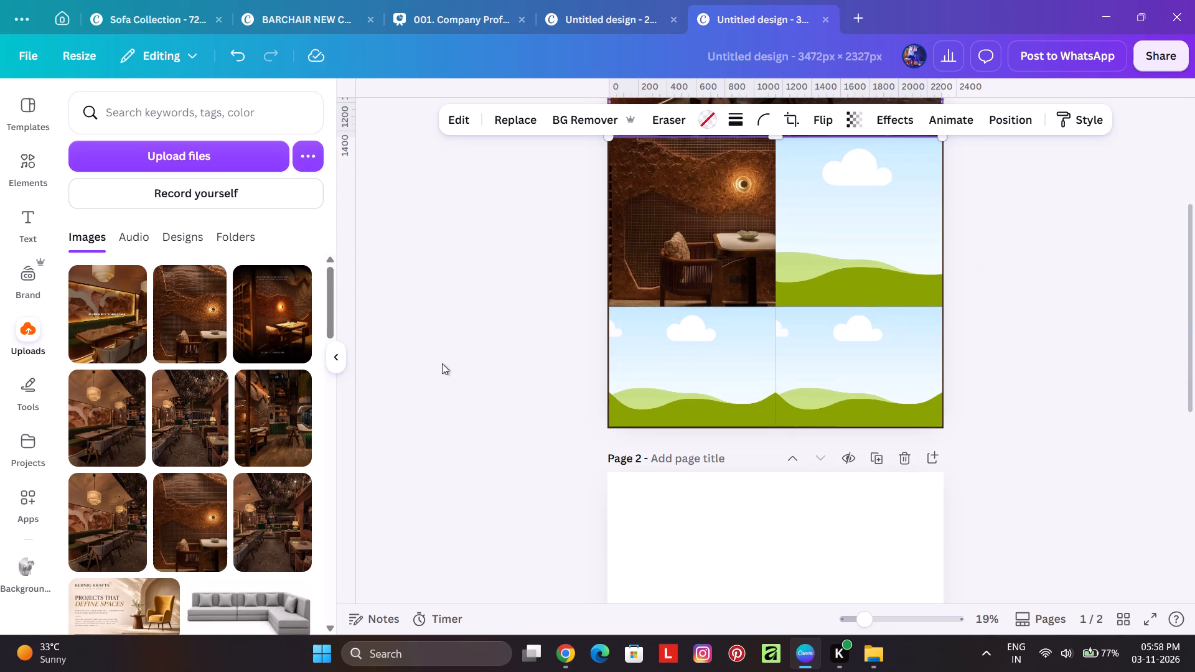
scroll(442, 355, "up", 3)
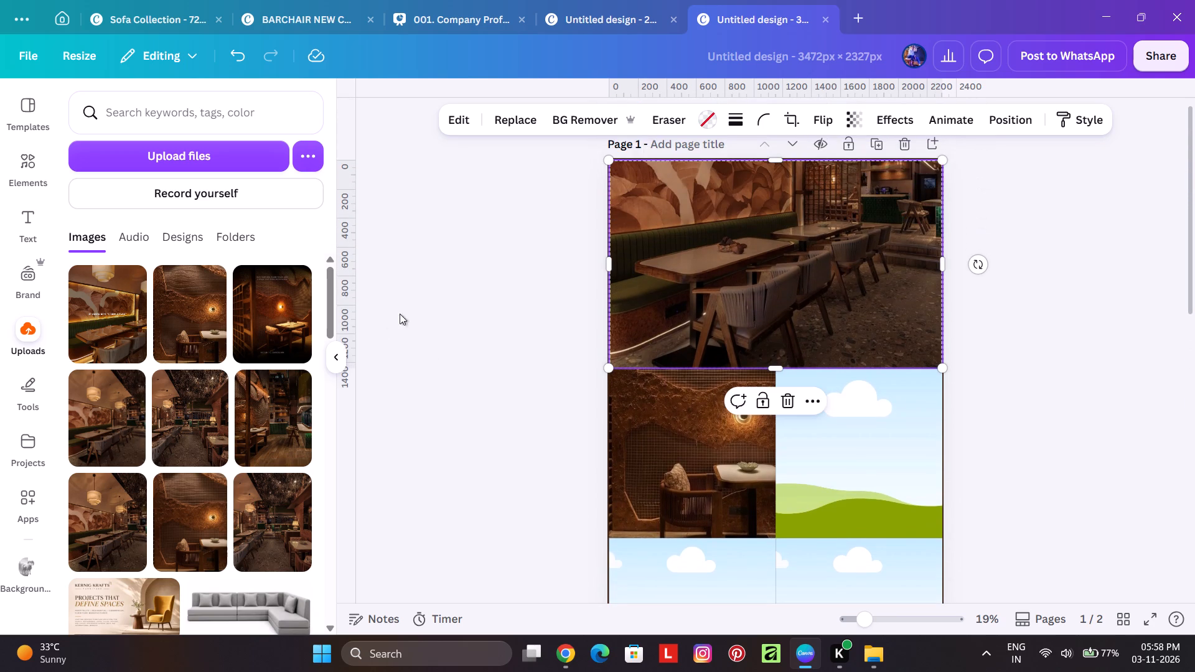
left_click(441, 347)
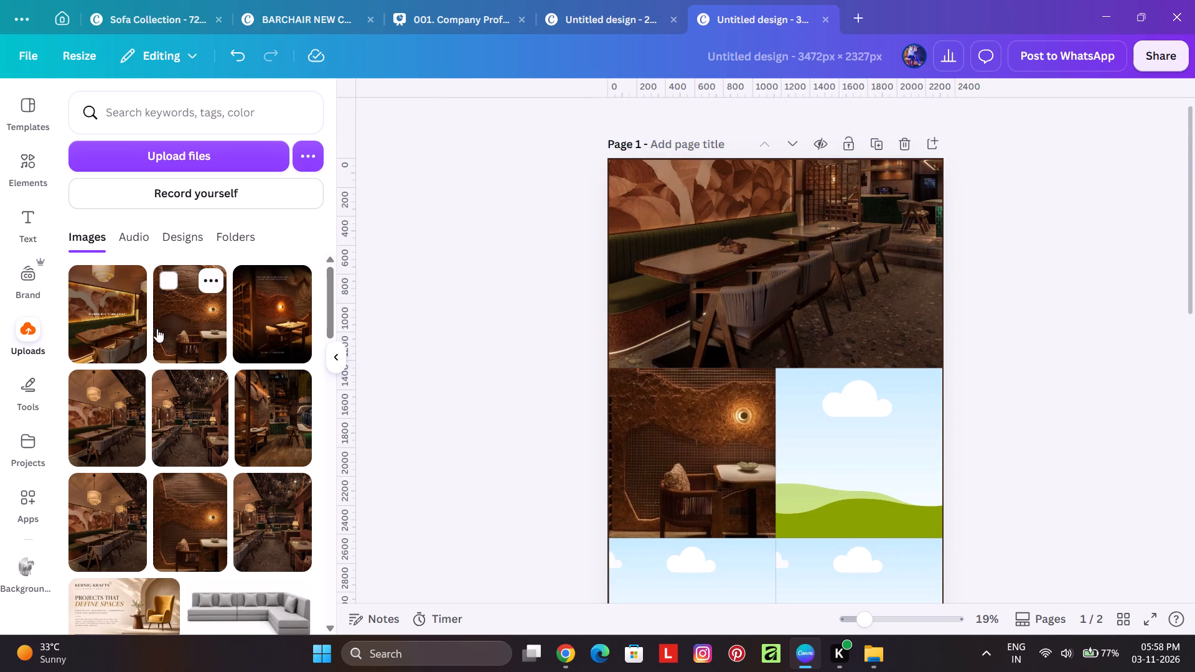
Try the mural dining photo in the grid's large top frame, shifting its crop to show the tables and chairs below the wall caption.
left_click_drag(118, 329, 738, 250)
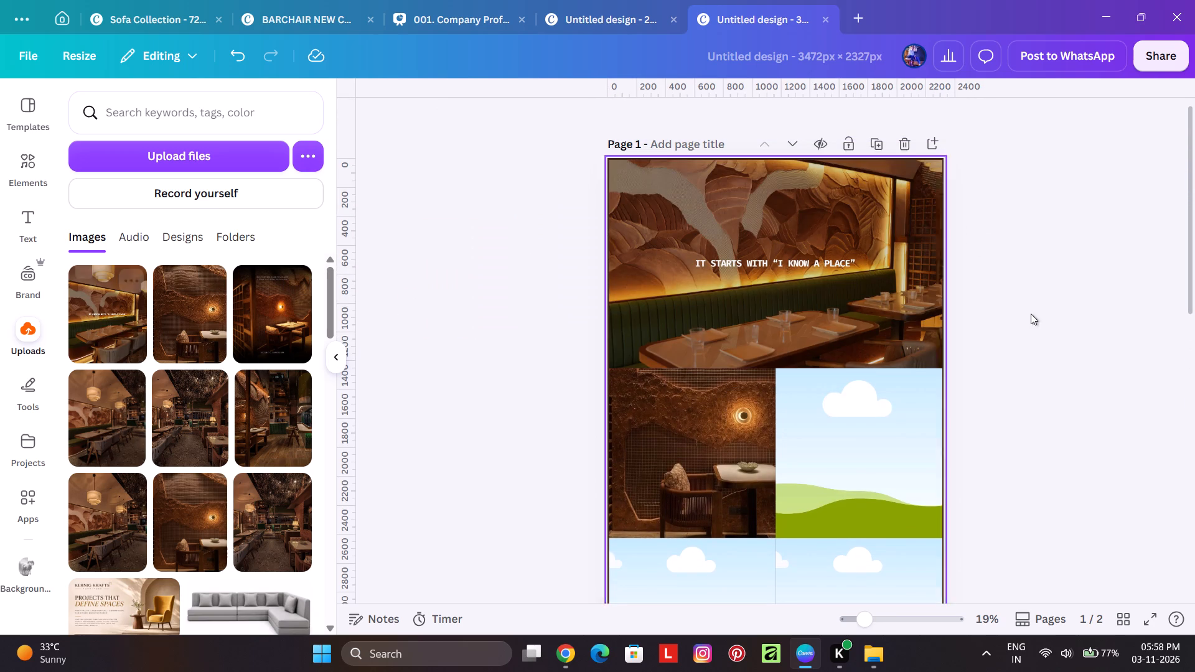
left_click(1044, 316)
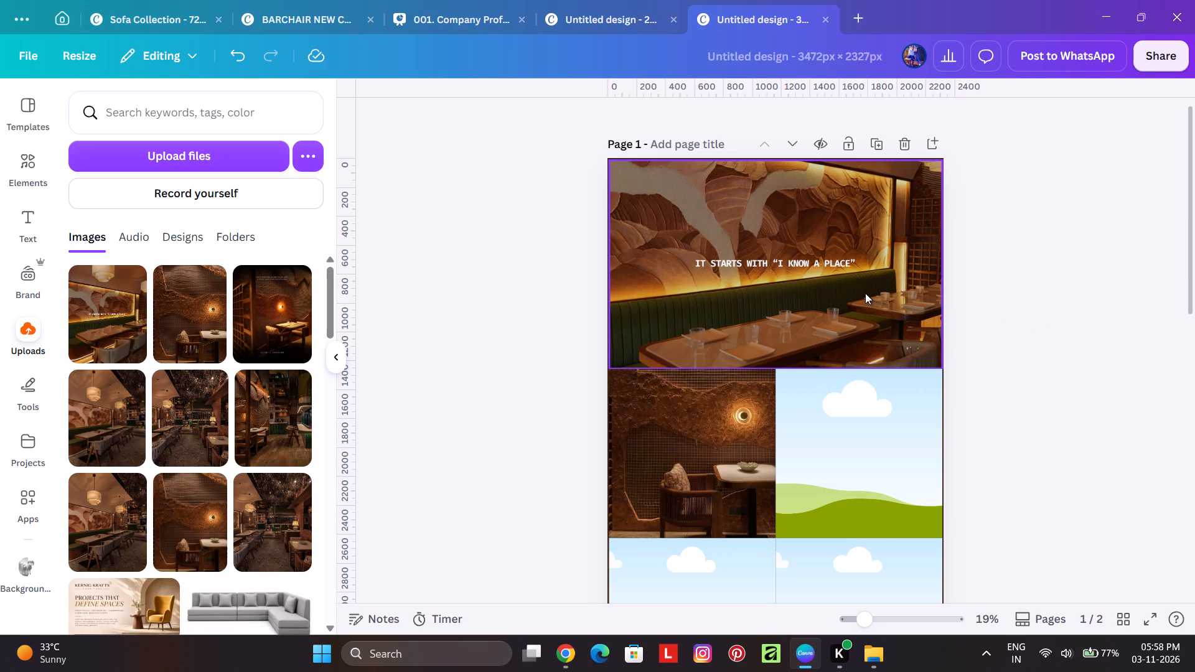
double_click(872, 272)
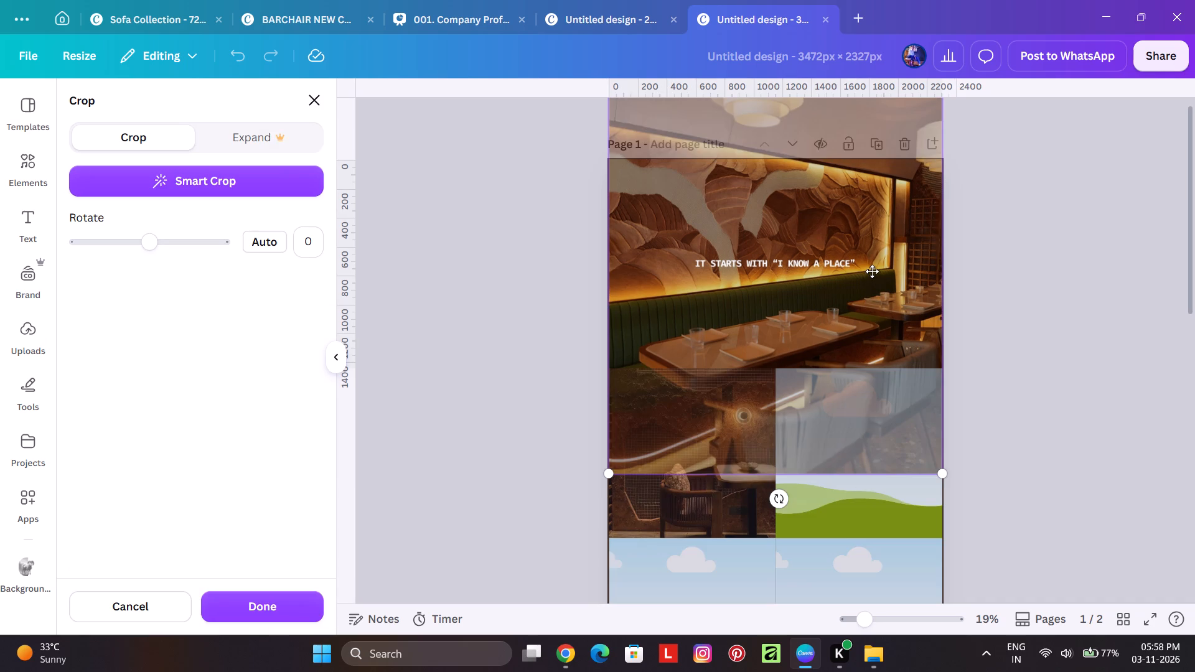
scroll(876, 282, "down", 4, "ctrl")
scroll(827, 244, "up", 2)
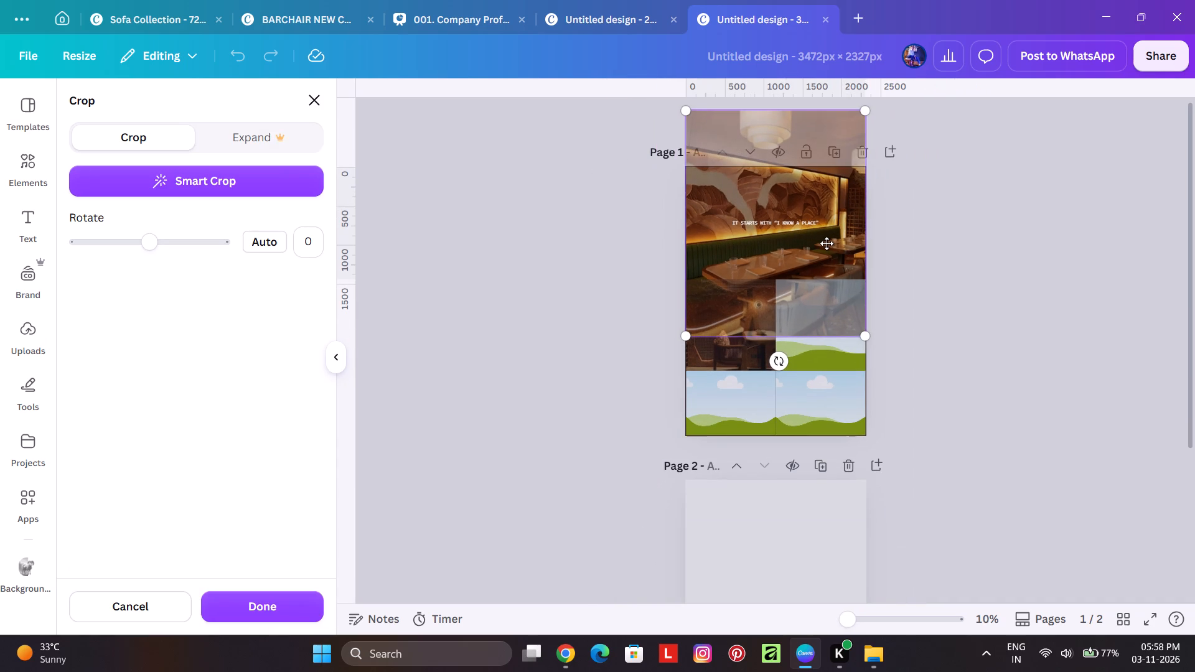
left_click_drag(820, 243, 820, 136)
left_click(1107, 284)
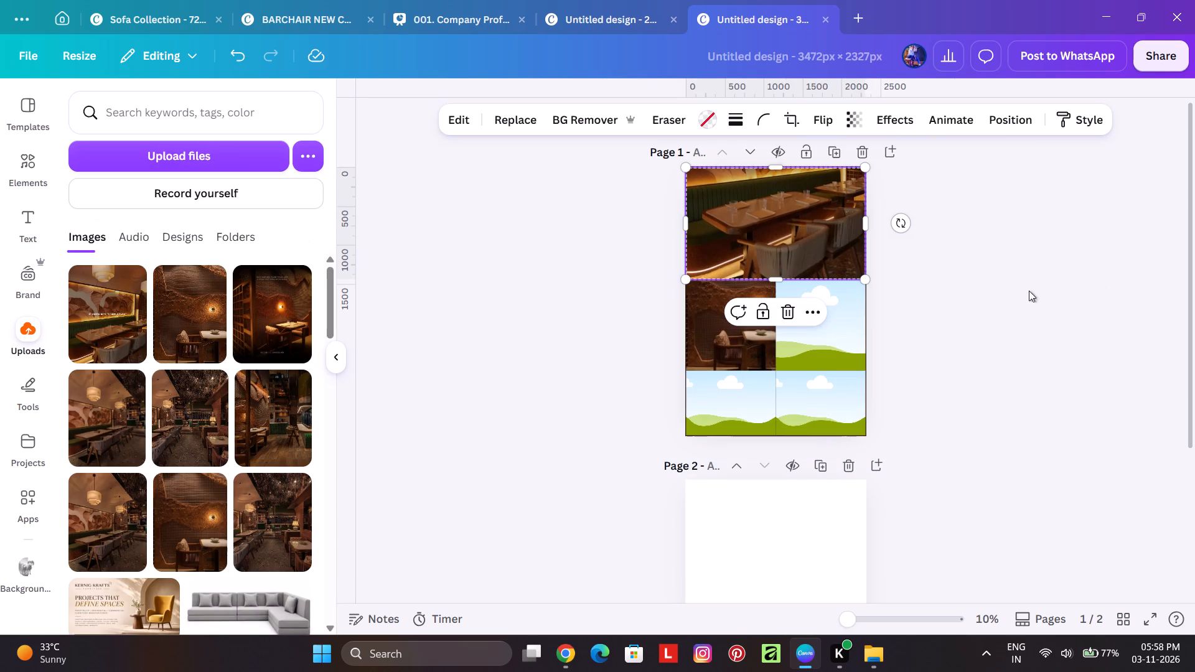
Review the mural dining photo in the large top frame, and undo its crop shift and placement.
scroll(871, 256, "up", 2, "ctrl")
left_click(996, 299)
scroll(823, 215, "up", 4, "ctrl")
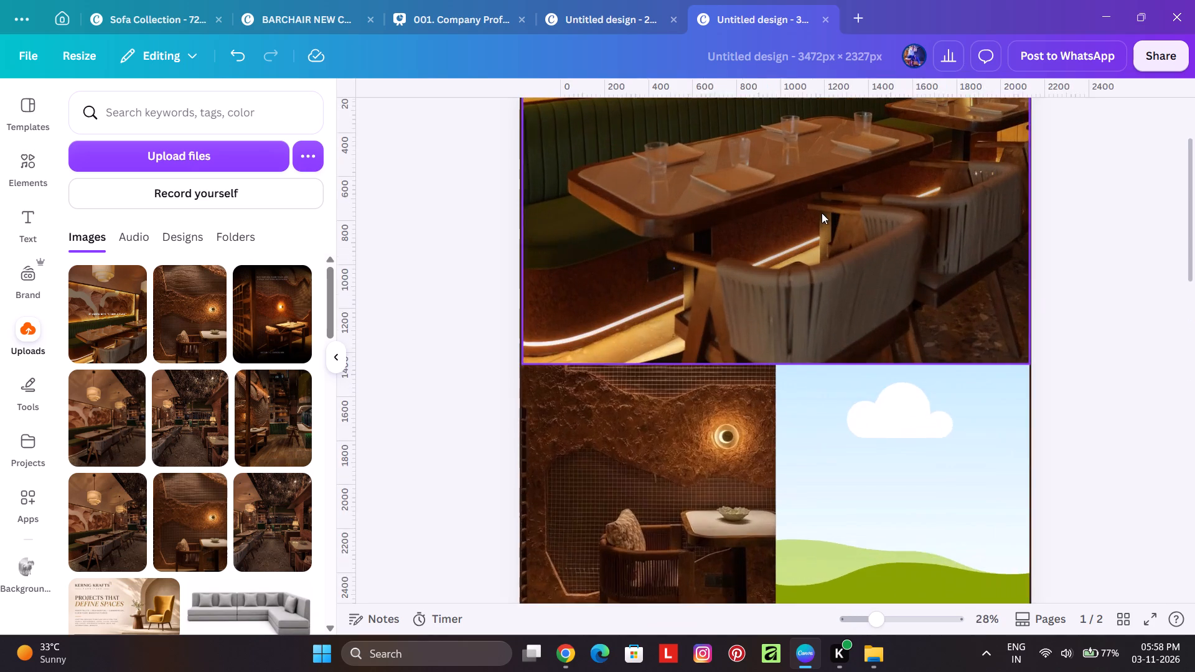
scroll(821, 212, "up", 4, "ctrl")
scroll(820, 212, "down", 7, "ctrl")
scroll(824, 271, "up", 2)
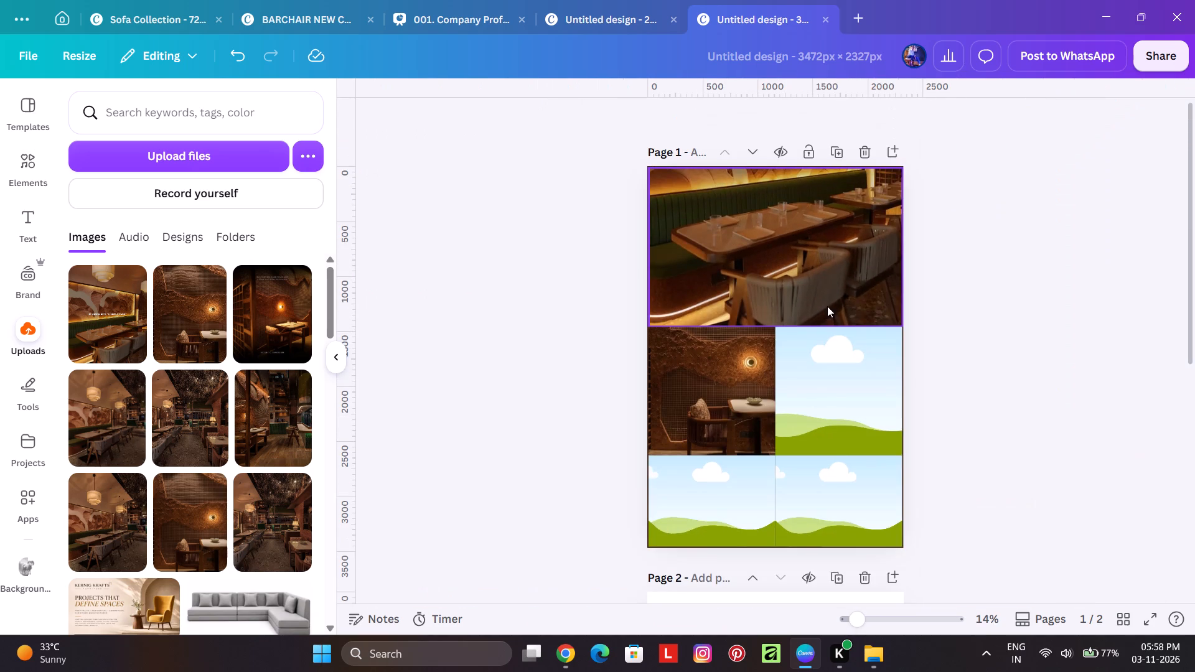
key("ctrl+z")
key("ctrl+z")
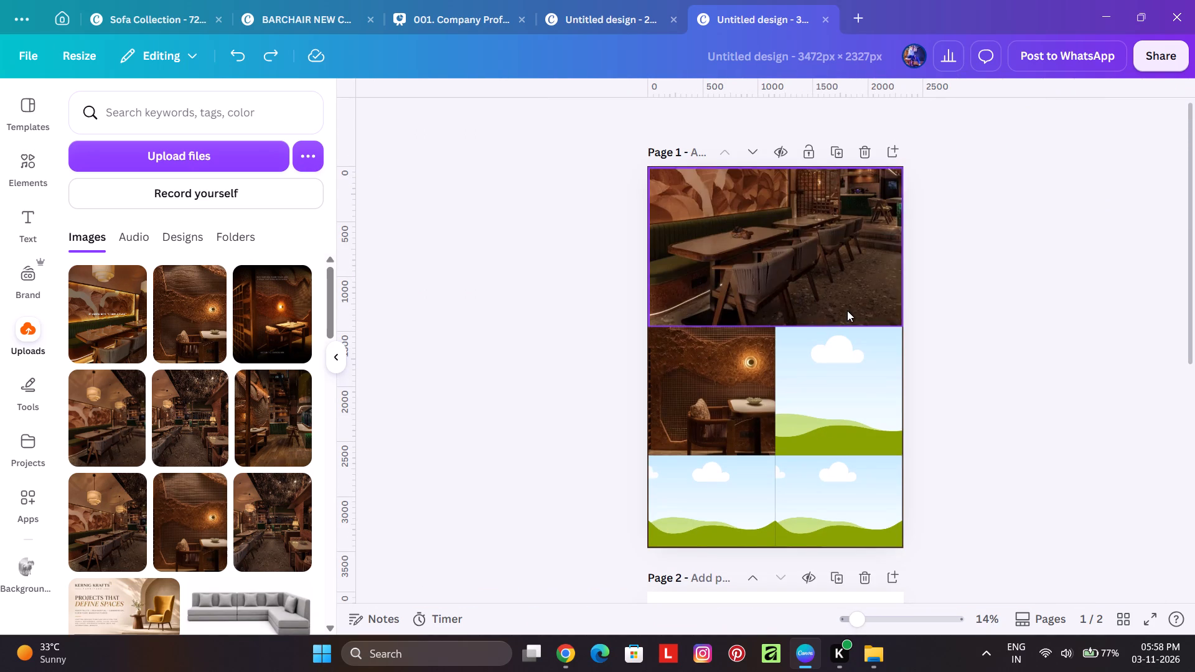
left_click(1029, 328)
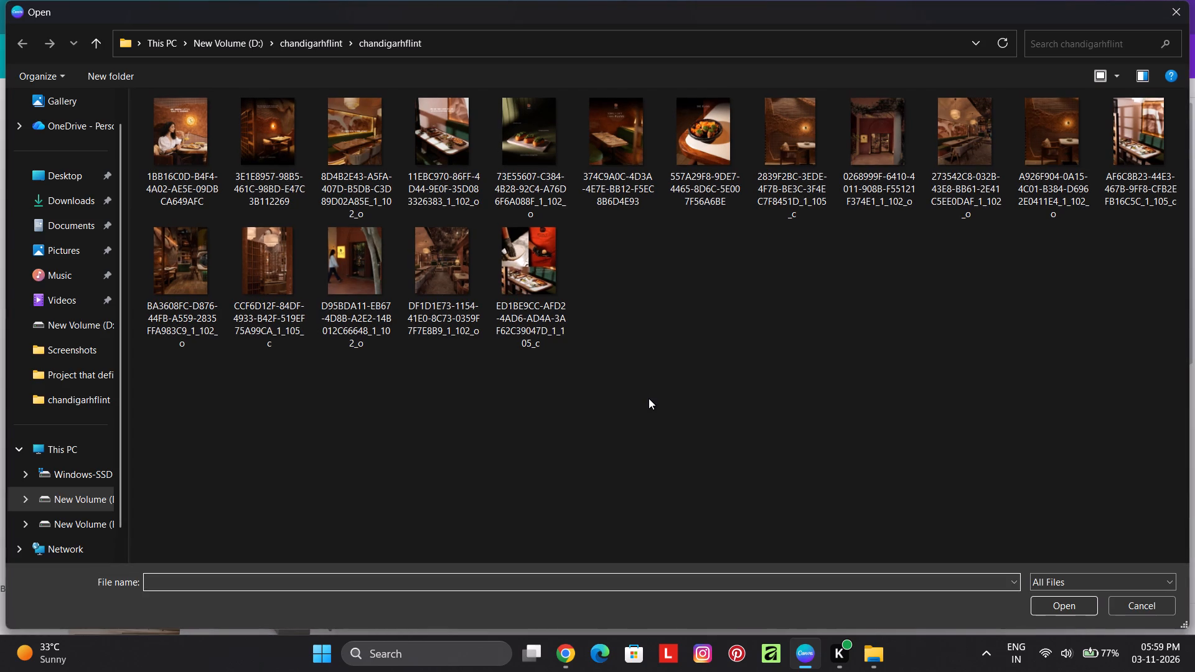
left_click(447, 320)
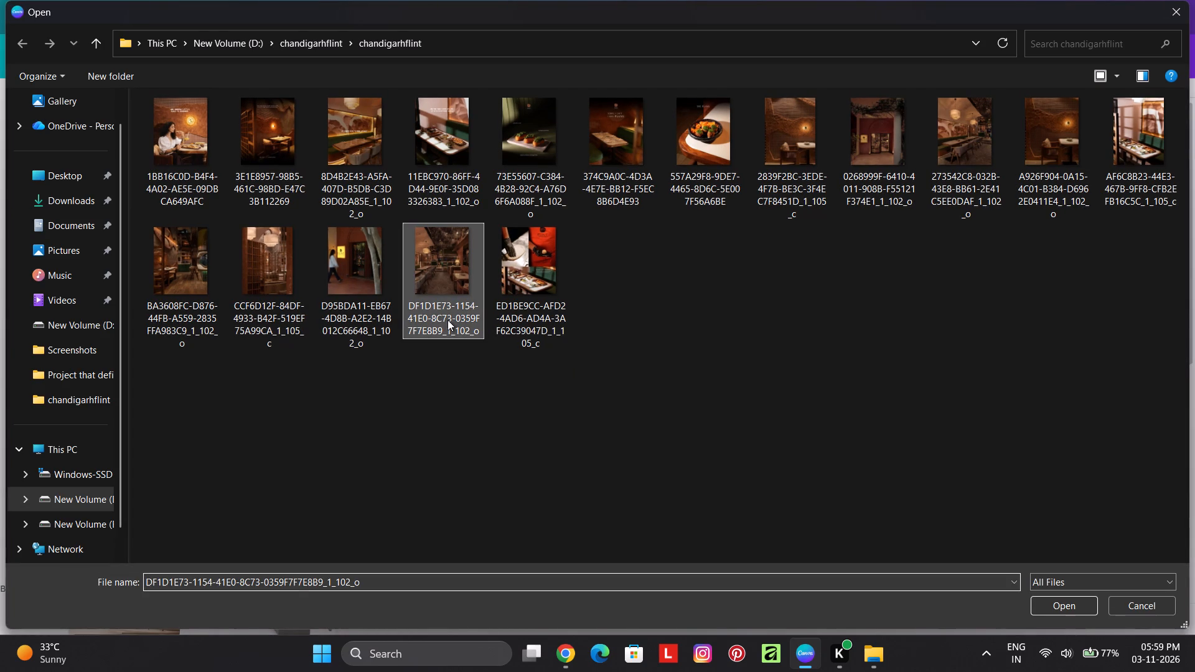
left_click(1060, 607)
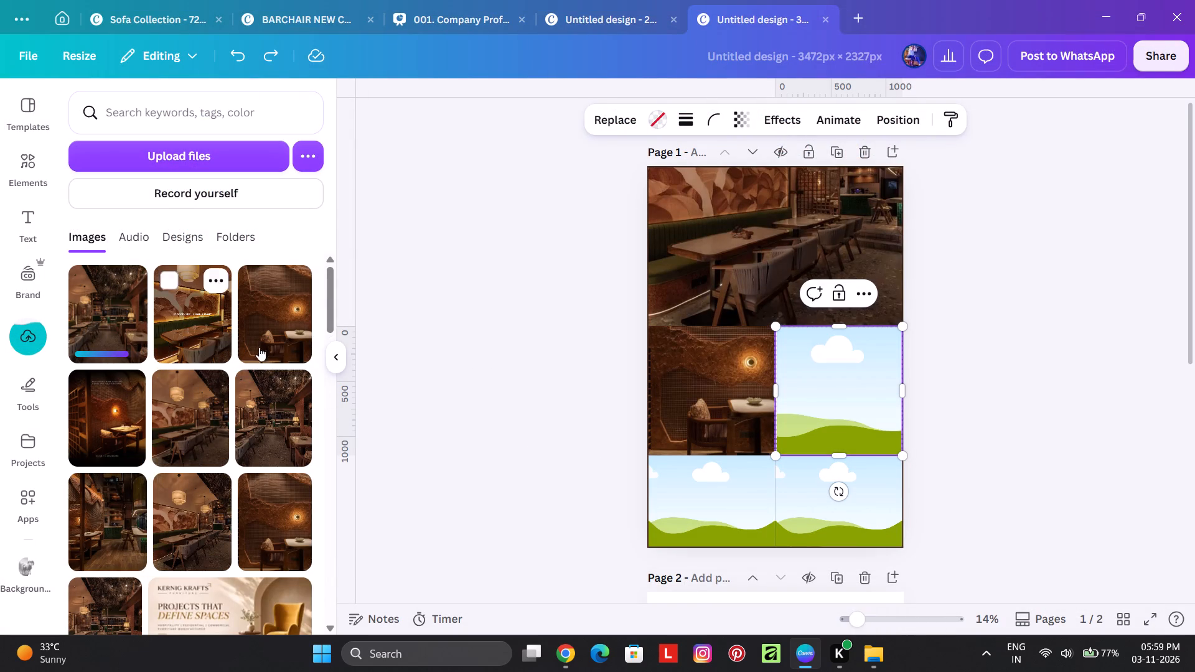
left_click_drag(104, 322, 826, 393)
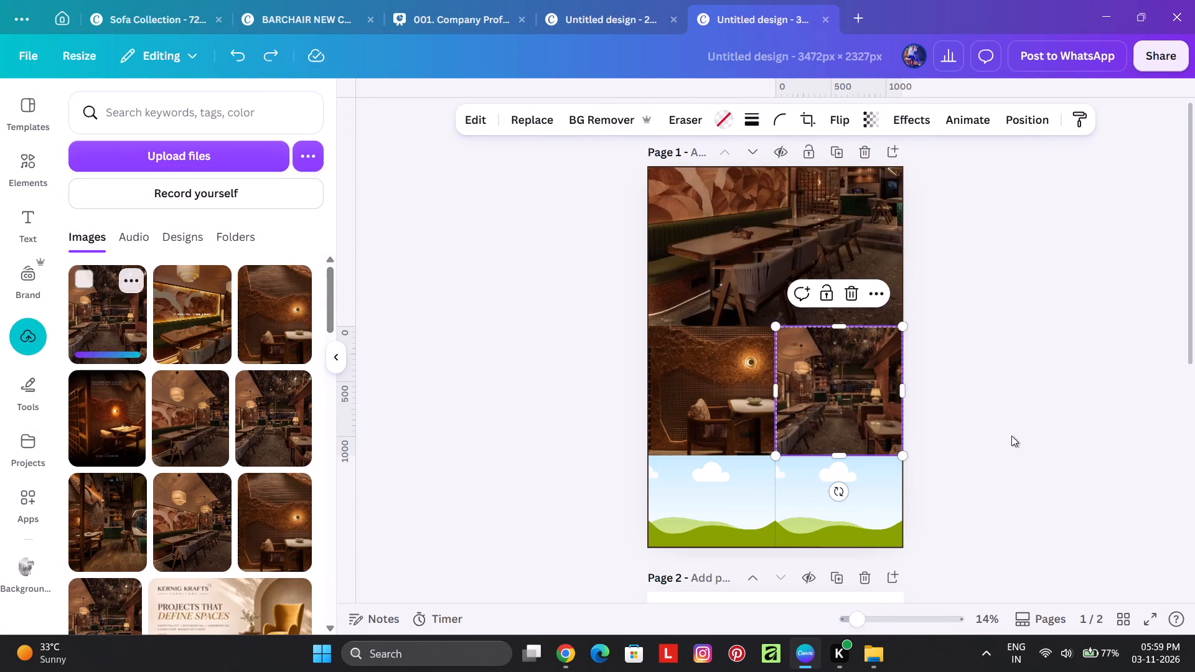
left_click(1028, 436)
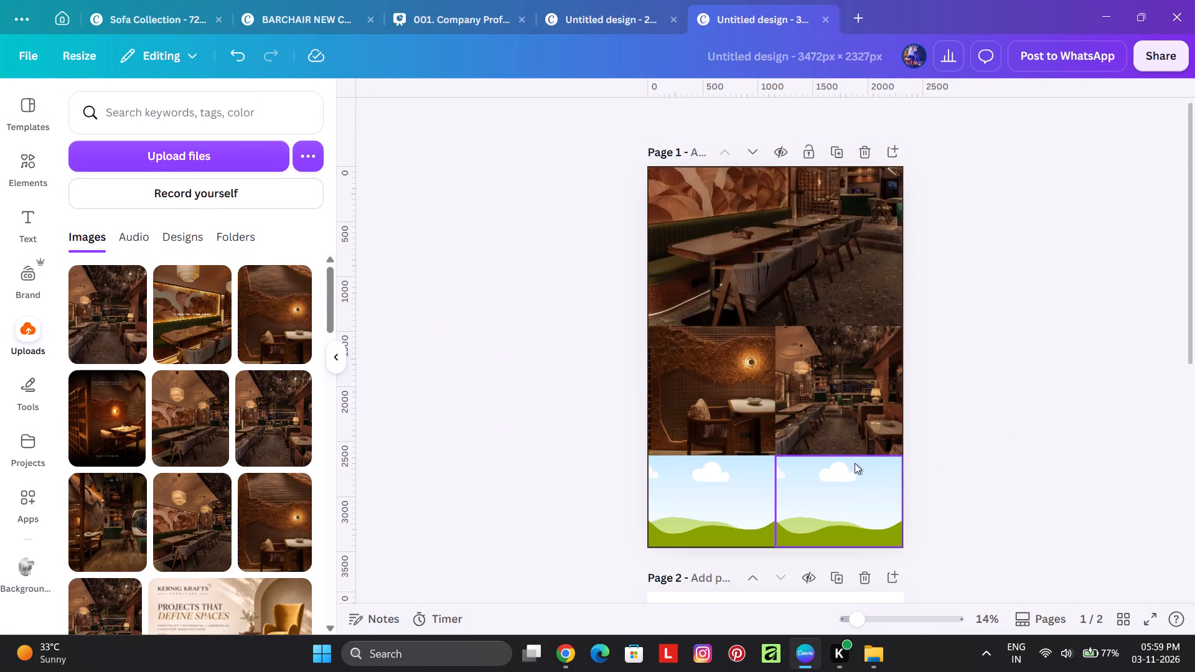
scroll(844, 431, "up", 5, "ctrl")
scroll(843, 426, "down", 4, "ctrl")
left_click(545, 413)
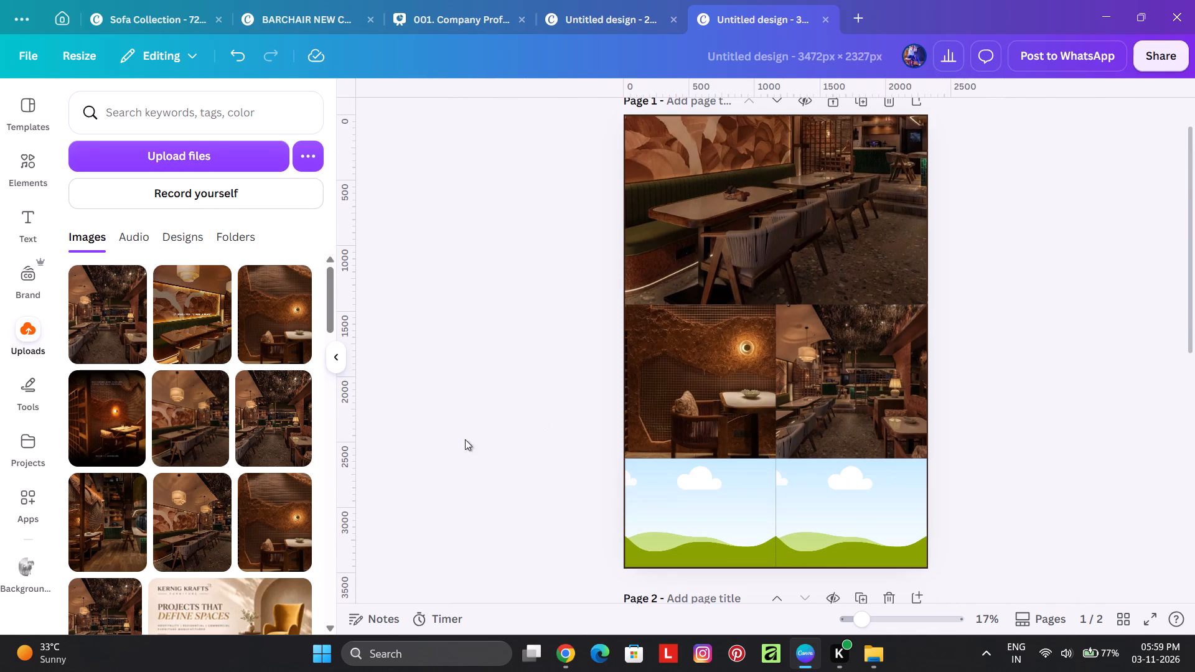
Upload the set dining table photo 374C9A0C-4D3A-4E7E-BB12-F5EC8B6D4E93 and place it in the bottom row's empty left frame.
left_click(720, 472)
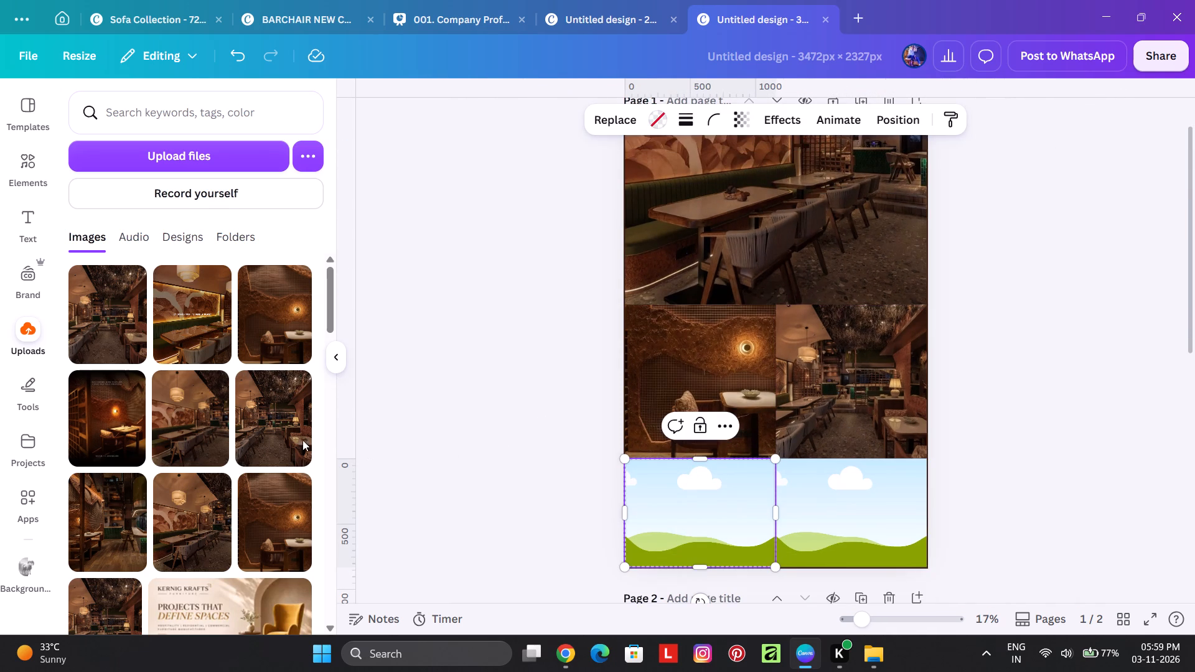
left_click(209, 164)
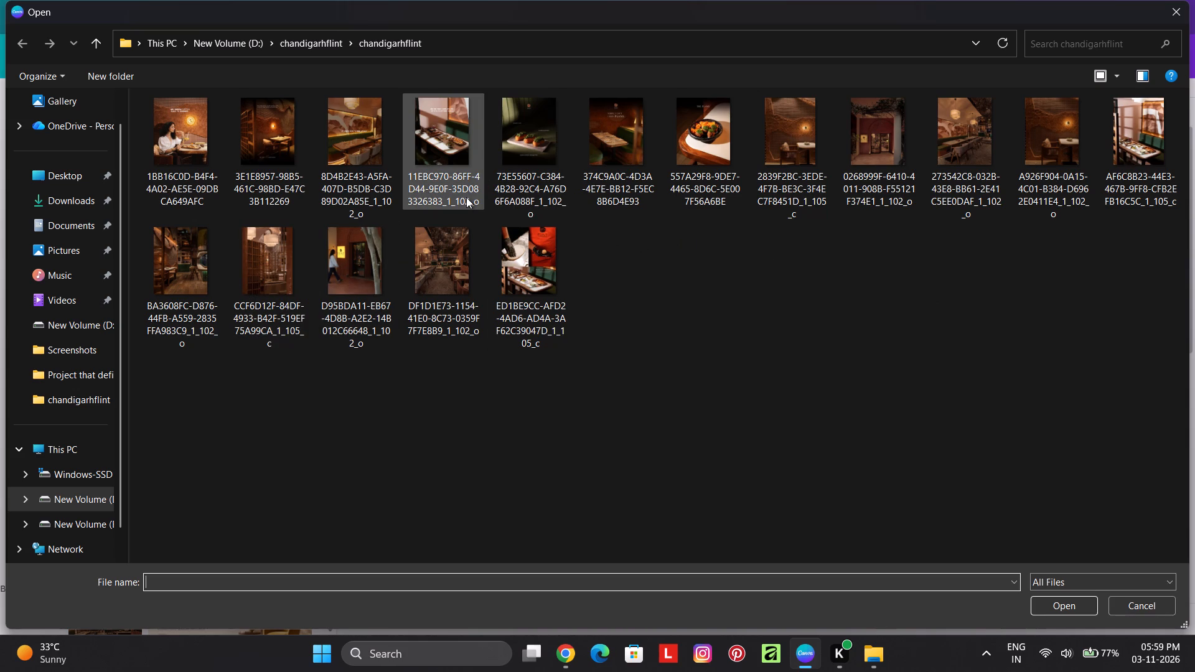
left_click(606, 200)
left_click(1060, 600)
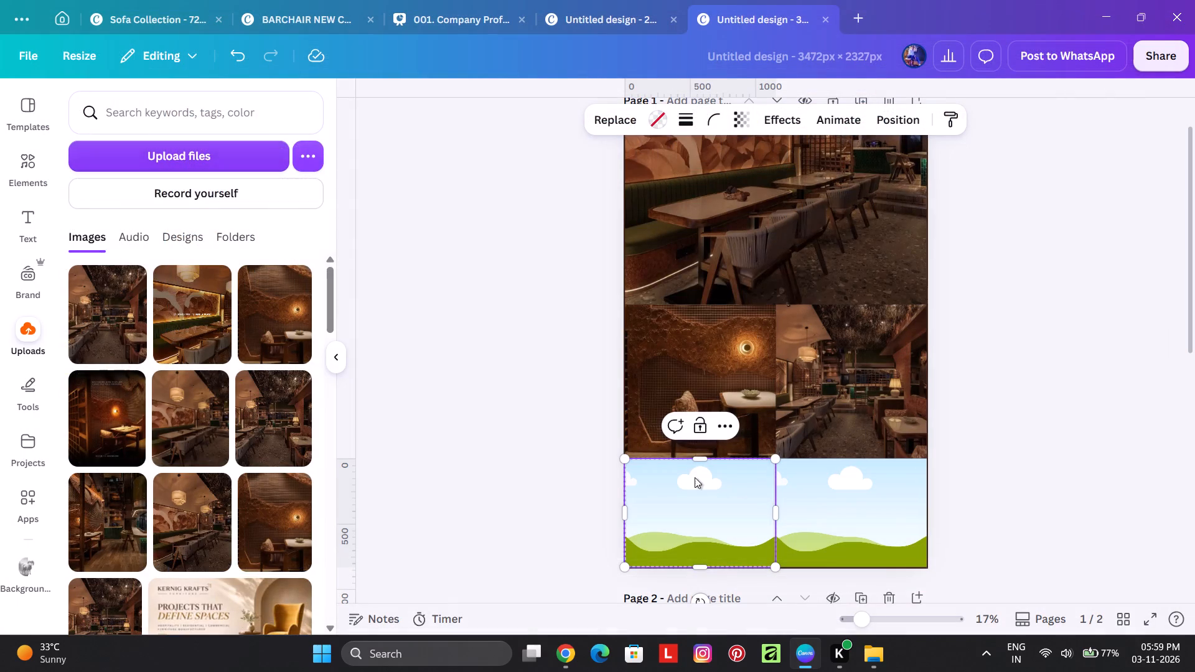
scroll(544, 381, "down", 1)
left_click_drag(125, 324, 372, 379)
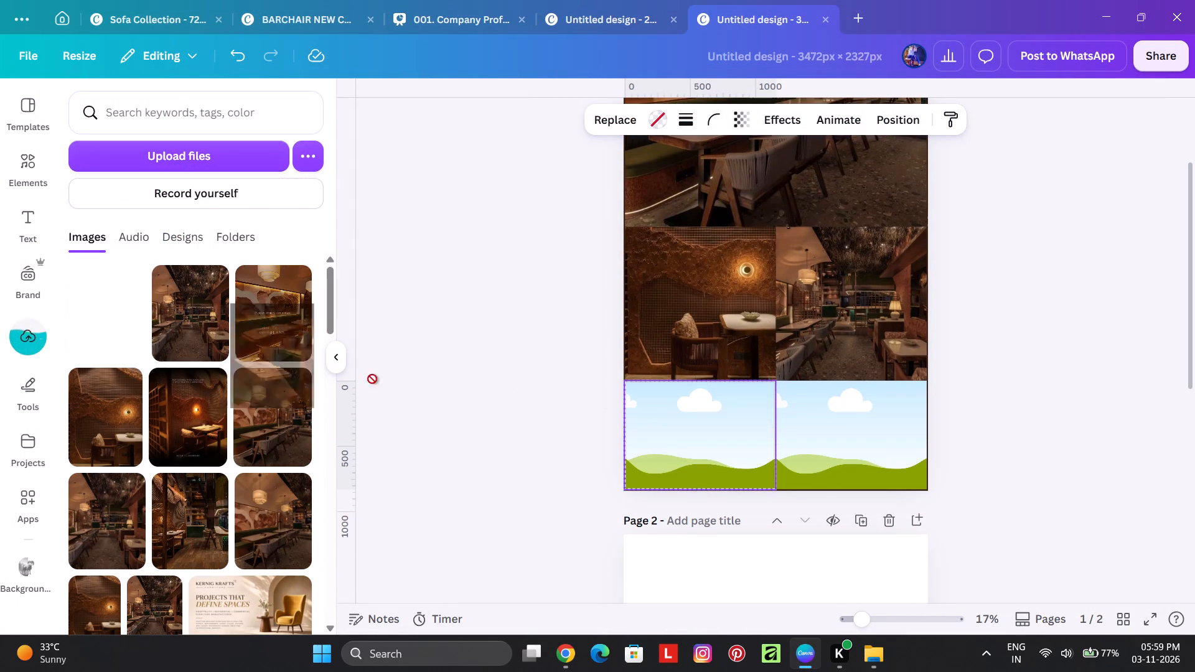
left_click_drag(372, 379, 705, 447)
scroll(690, 441, "up", 5, "ctrl")
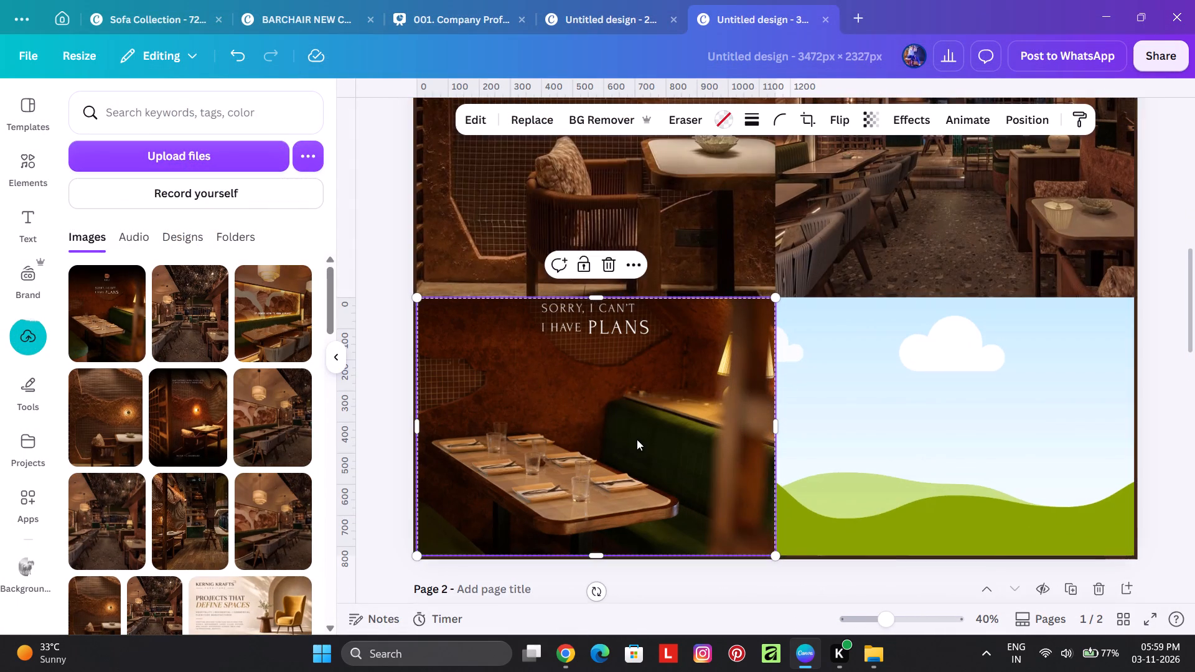
Shift the crop of the bottom-left table photo upward so its caption is cut off and the table and green seating fill the frame.
double_click(637, 439)
left_click_drag(652, 467, 656, 411)
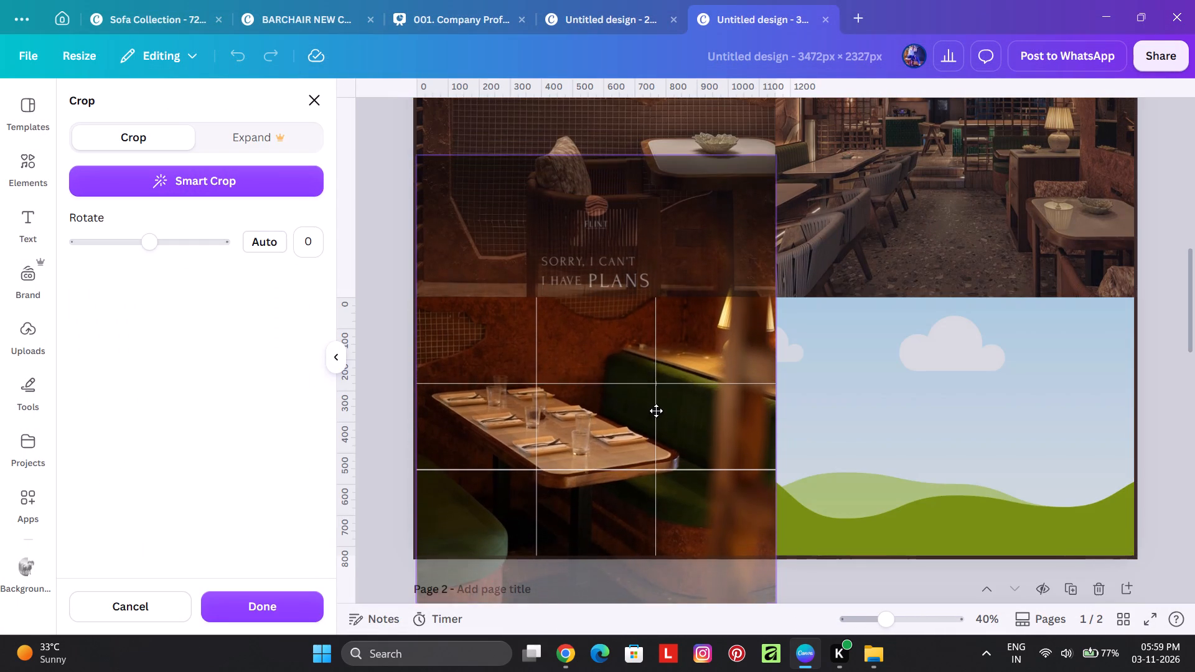
left_click_drag(656, 411, 657, 411)
scroll(657, 411, "down", 2, "ctrl")
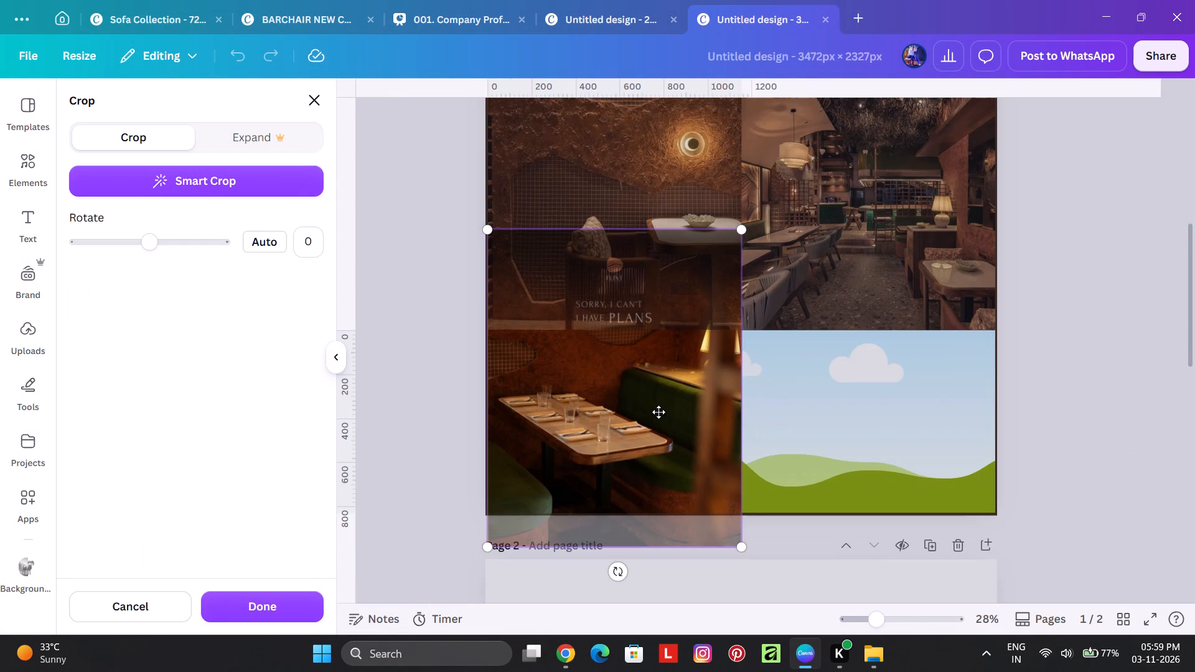
left_click(1132, 497)
left_click(1160, 467)
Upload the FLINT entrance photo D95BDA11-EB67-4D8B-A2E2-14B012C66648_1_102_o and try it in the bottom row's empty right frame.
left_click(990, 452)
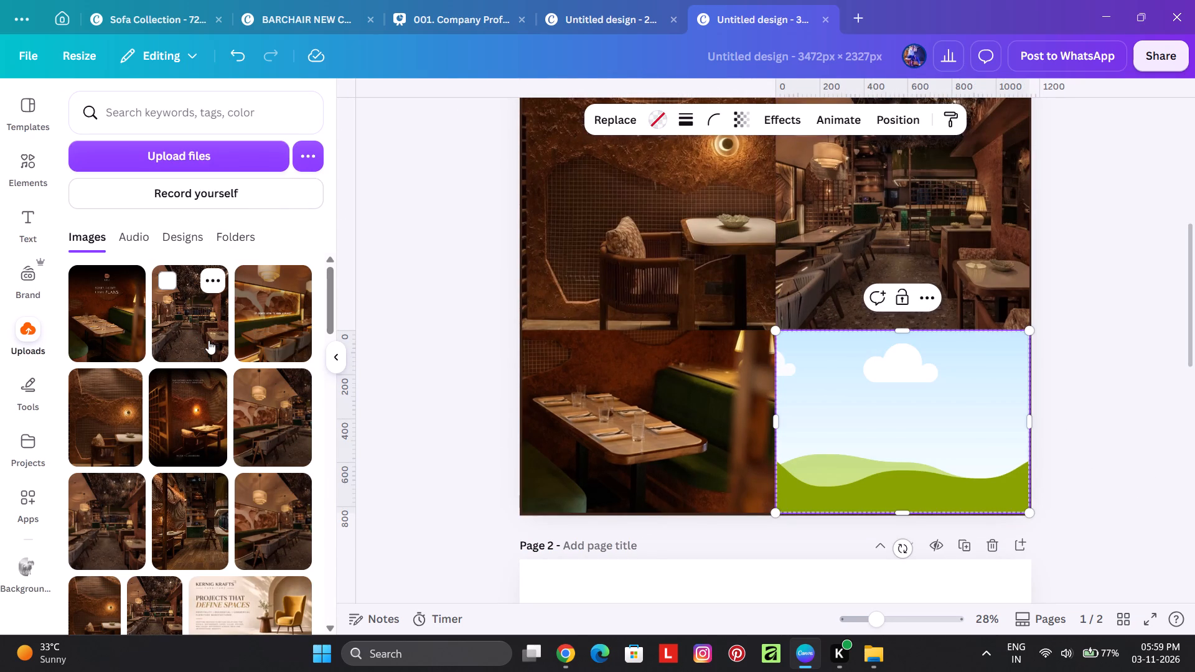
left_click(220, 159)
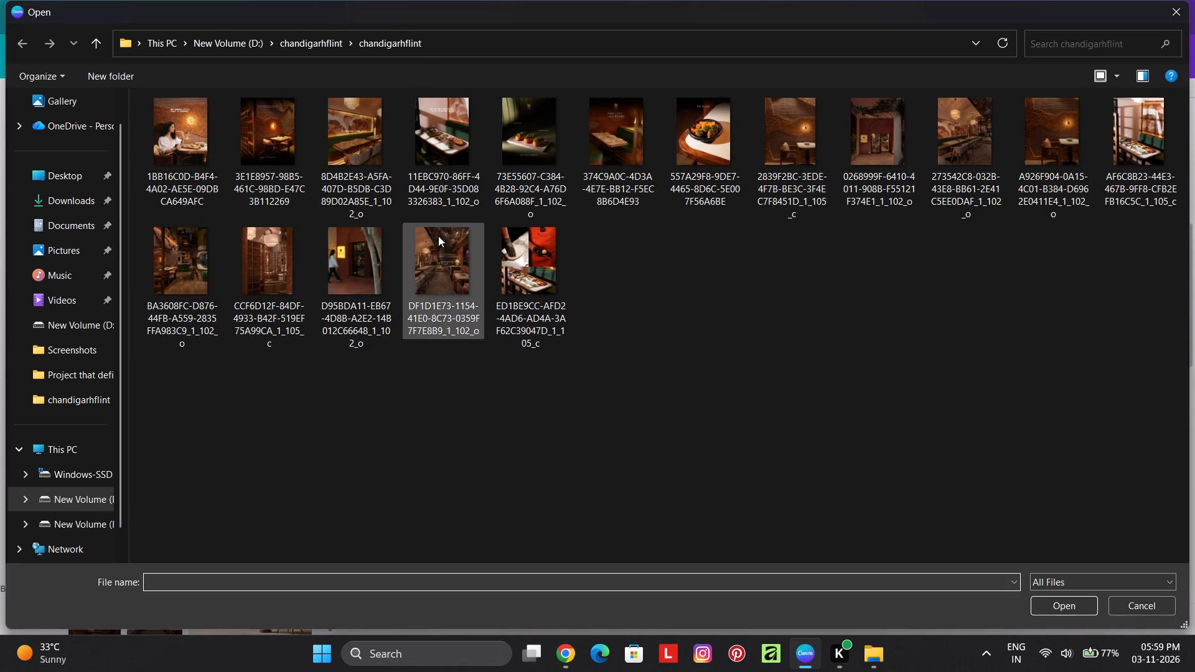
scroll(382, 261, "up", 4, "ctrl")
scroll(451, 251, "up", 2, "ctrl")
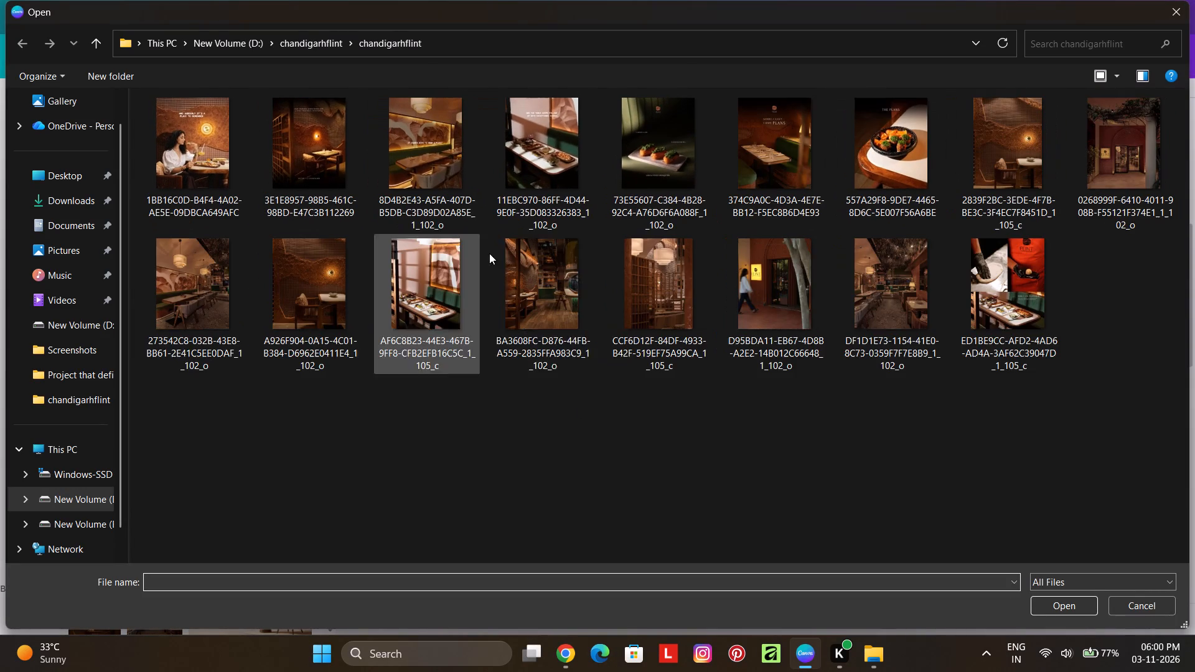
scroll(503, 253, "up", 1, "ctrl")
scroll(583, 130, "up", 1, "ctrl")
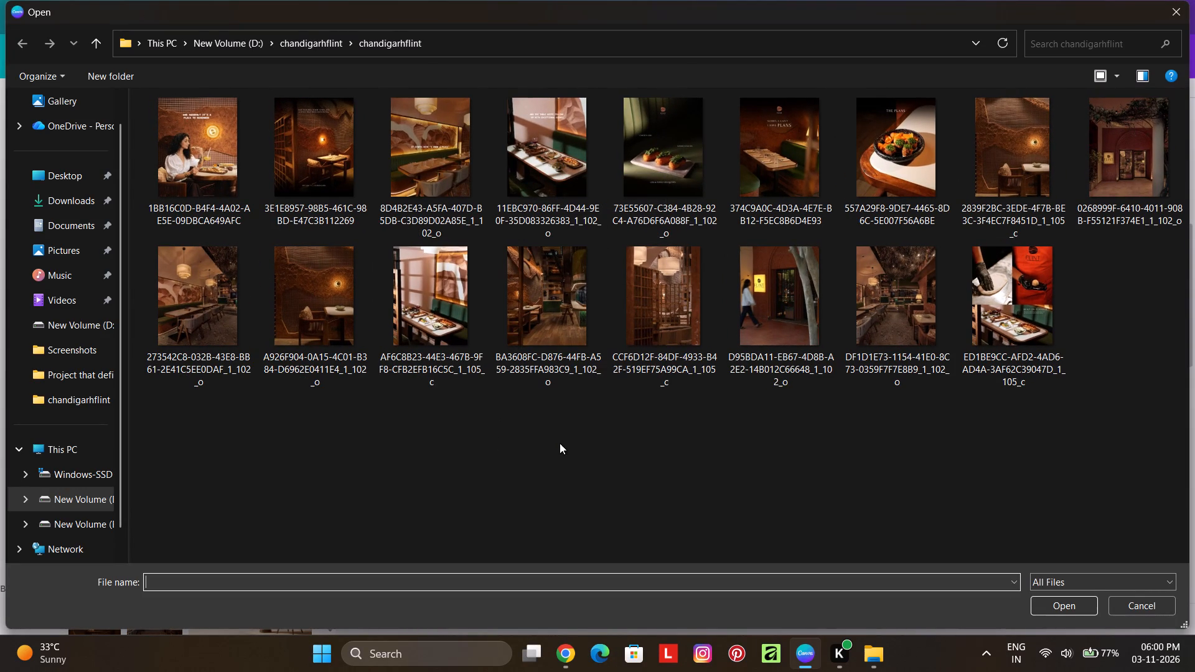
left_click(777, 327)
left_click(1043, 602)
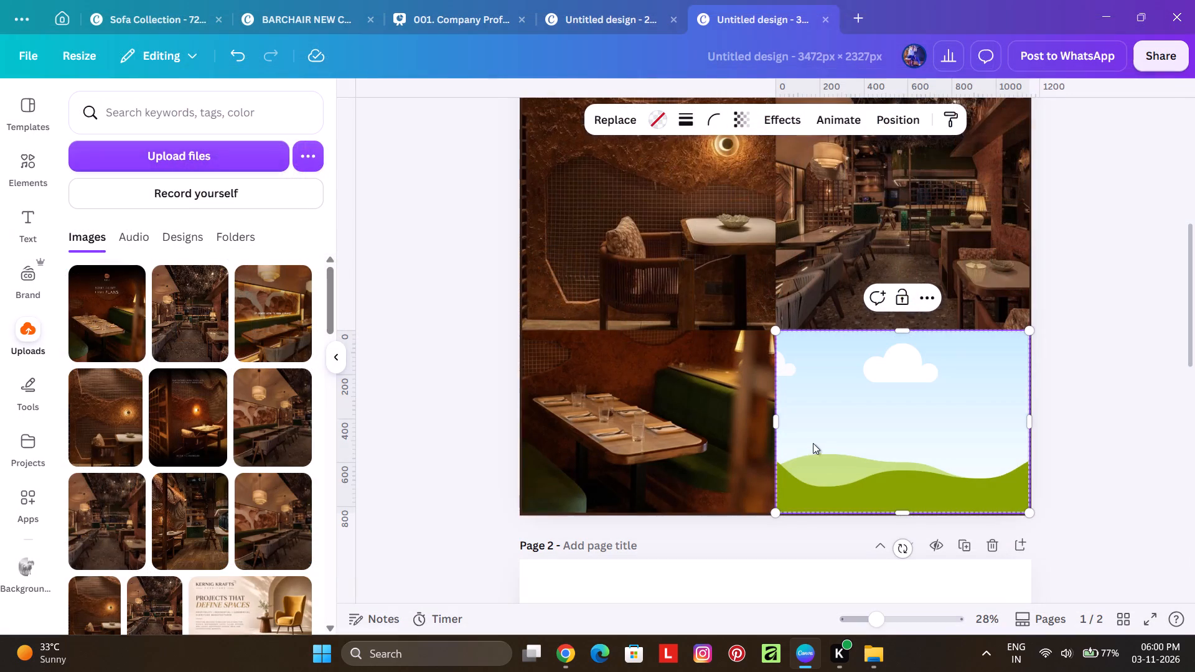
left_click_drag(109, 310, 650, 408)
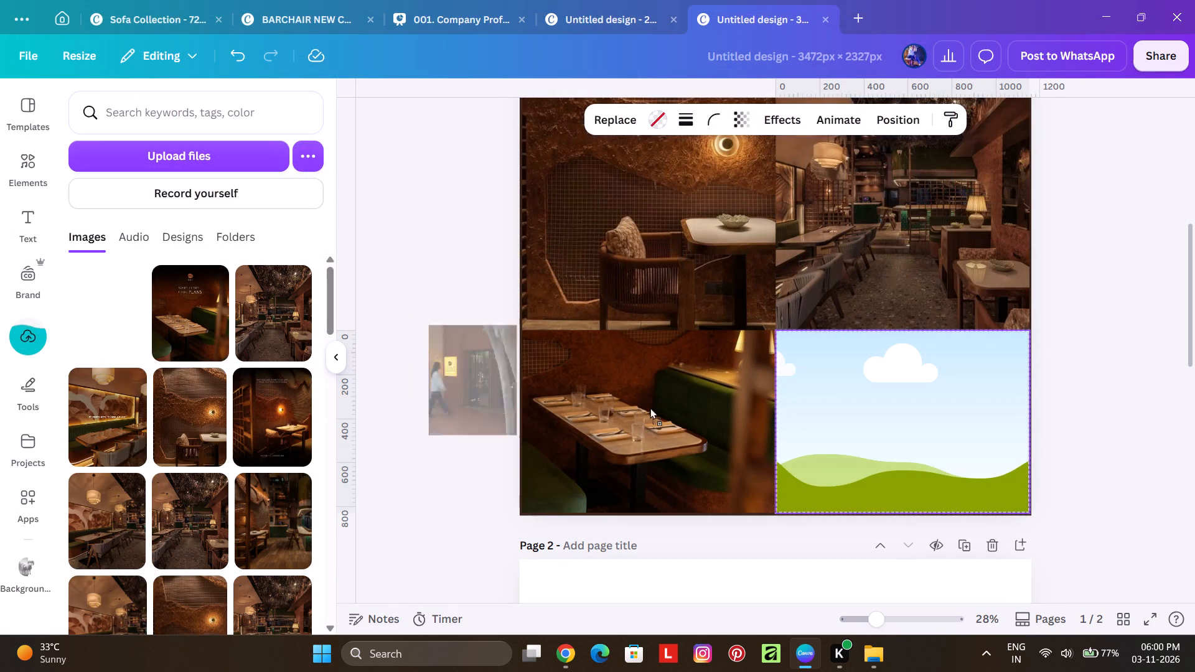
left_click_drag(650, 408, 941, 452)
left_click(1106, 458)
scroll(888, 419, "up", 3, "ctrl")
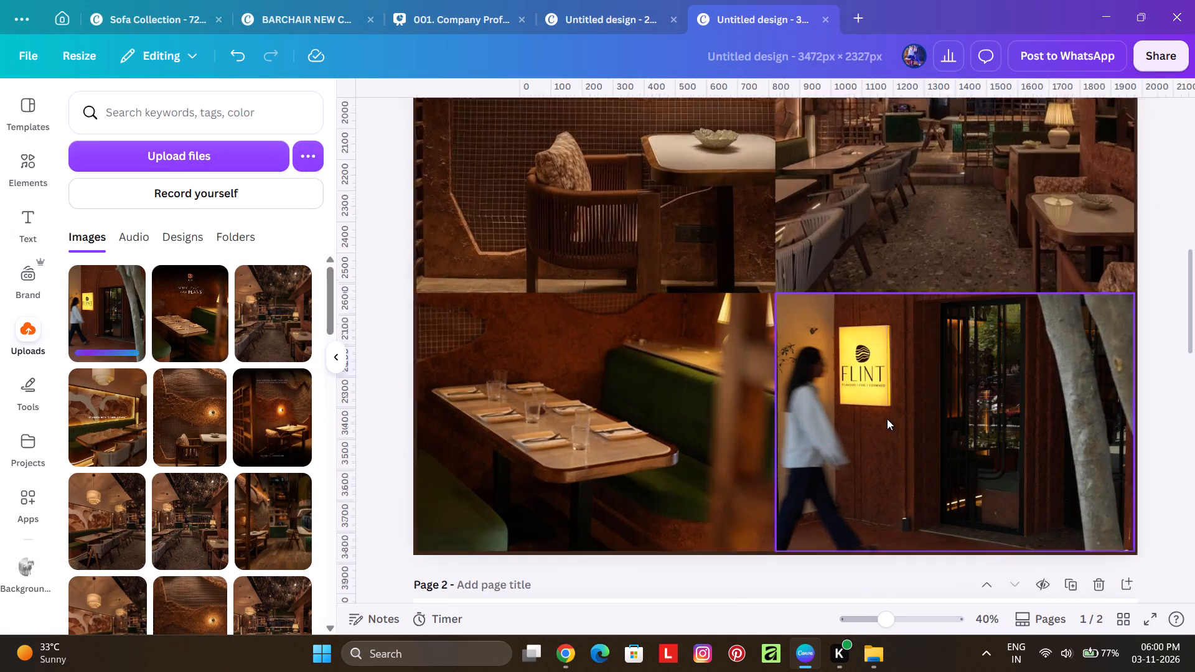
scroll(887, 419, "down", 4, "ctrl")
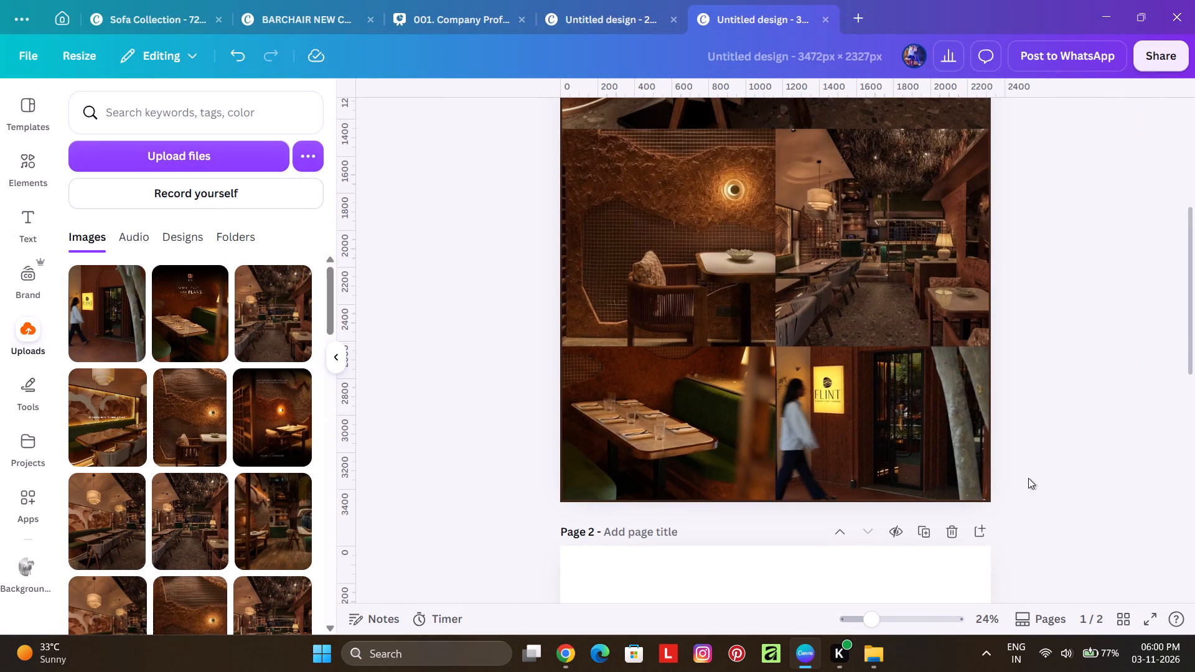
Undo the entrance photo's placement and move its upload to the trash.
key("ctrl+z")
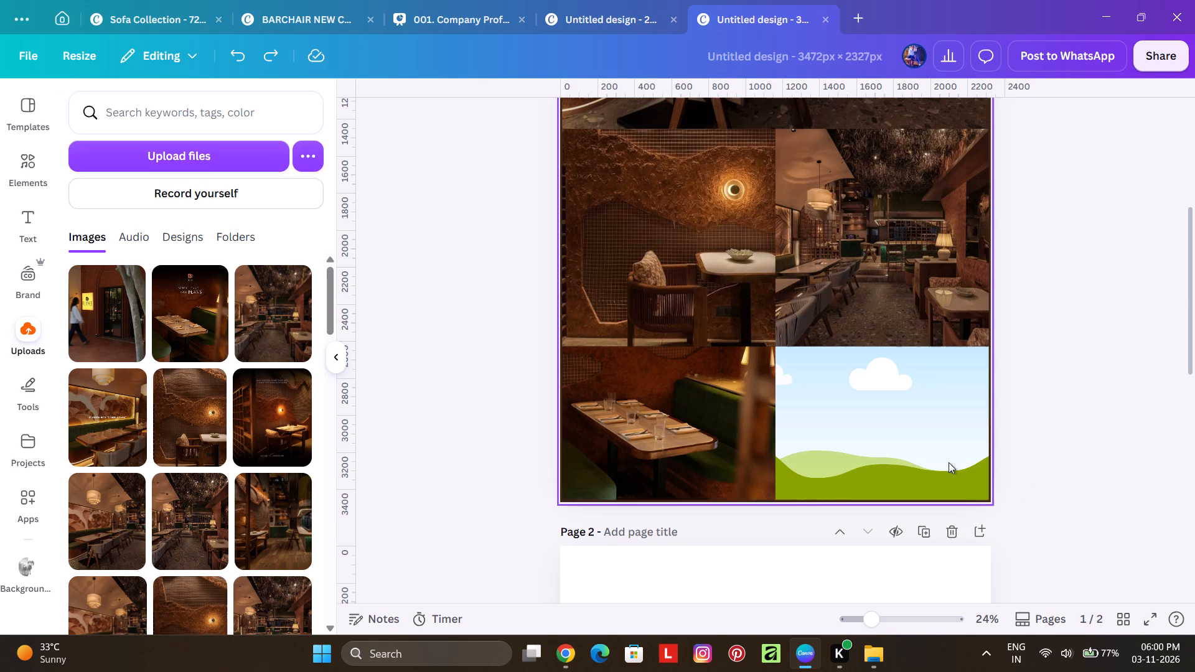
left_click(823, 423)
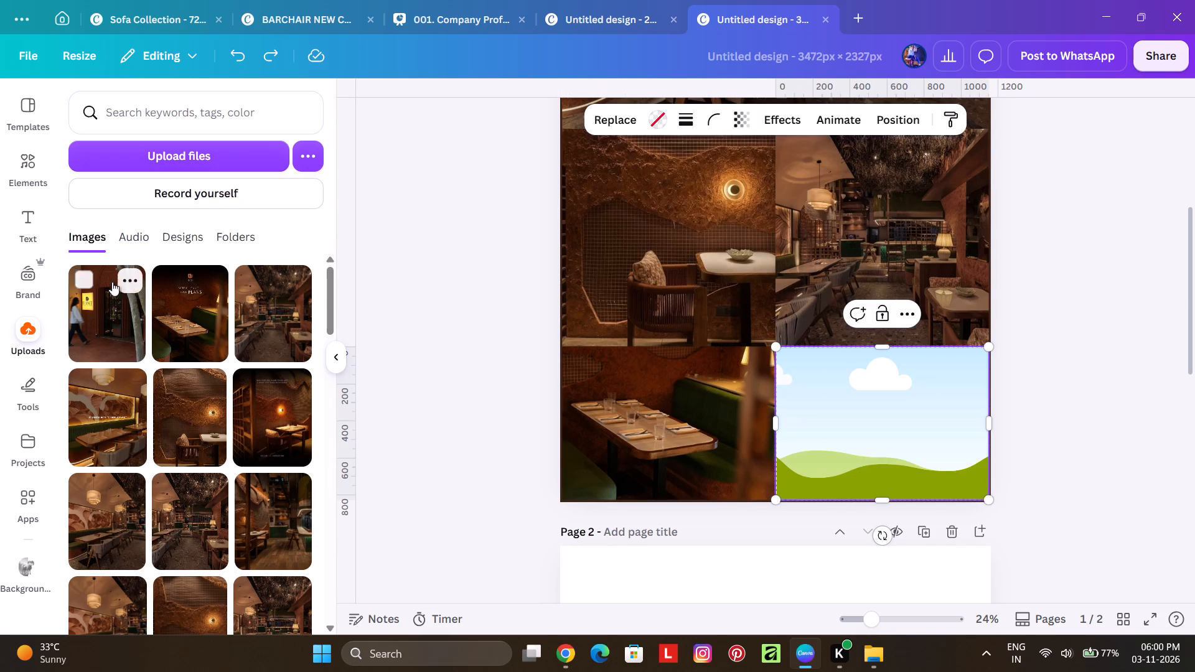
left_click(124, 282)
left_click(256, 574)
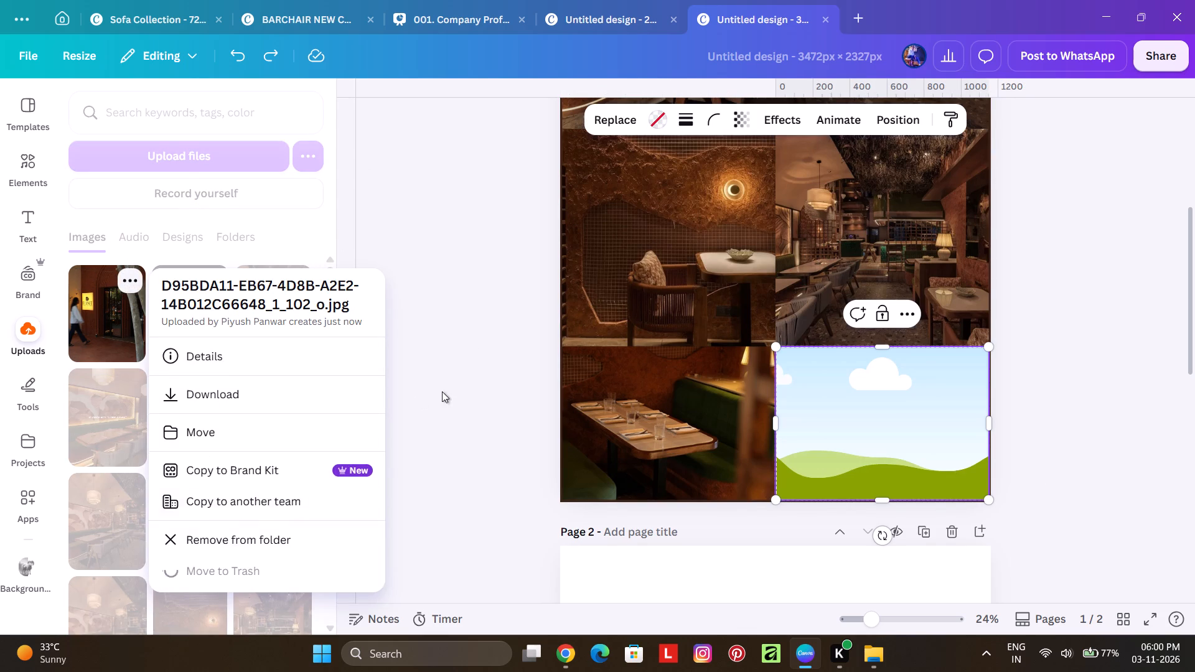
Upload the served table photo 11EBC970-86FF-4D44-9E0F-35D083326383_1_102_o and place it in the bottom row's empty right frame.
left_click(211, 161)
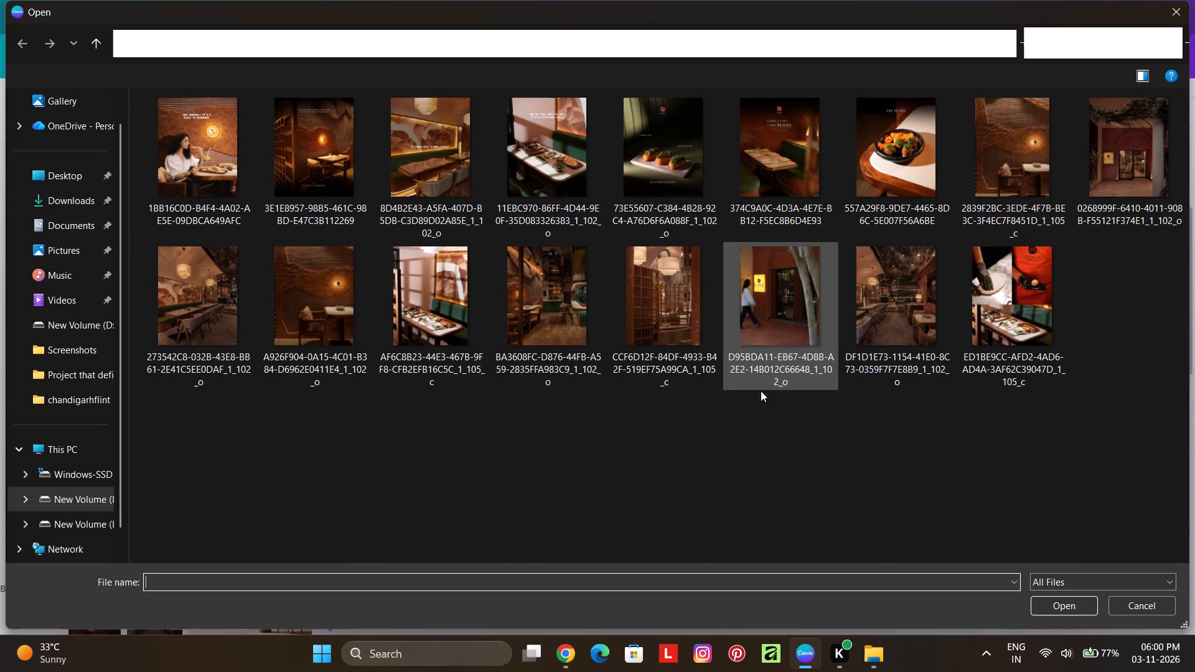
left_click(895, 174)
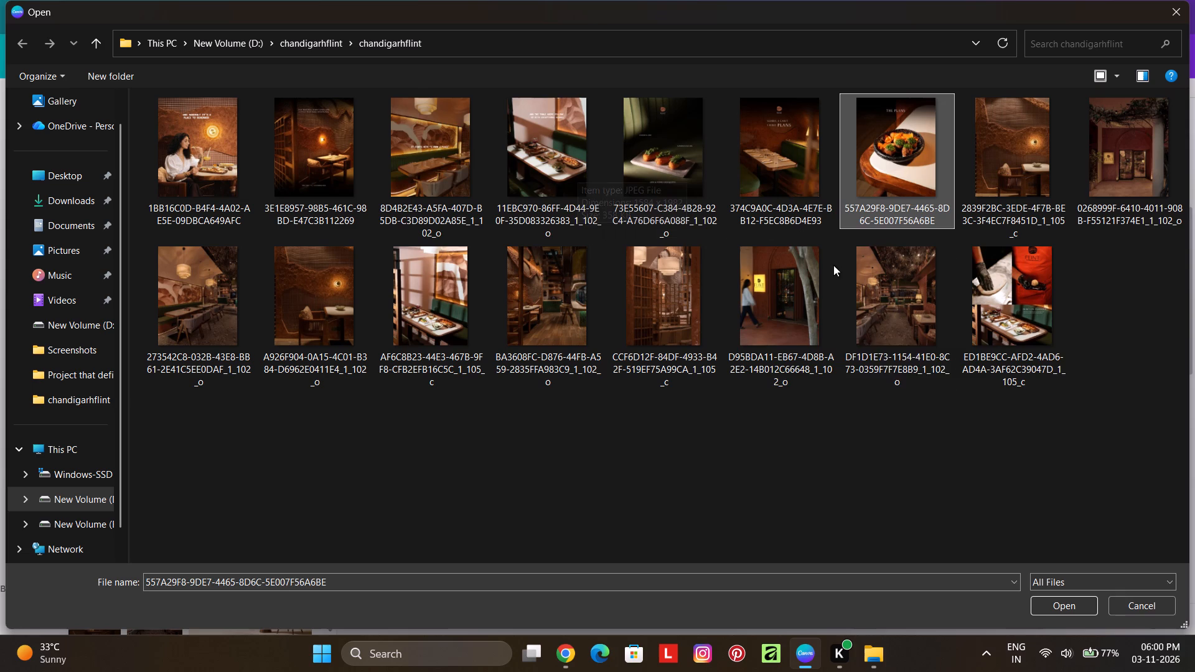
left_click(509, 165)
left_click(1058, 599)
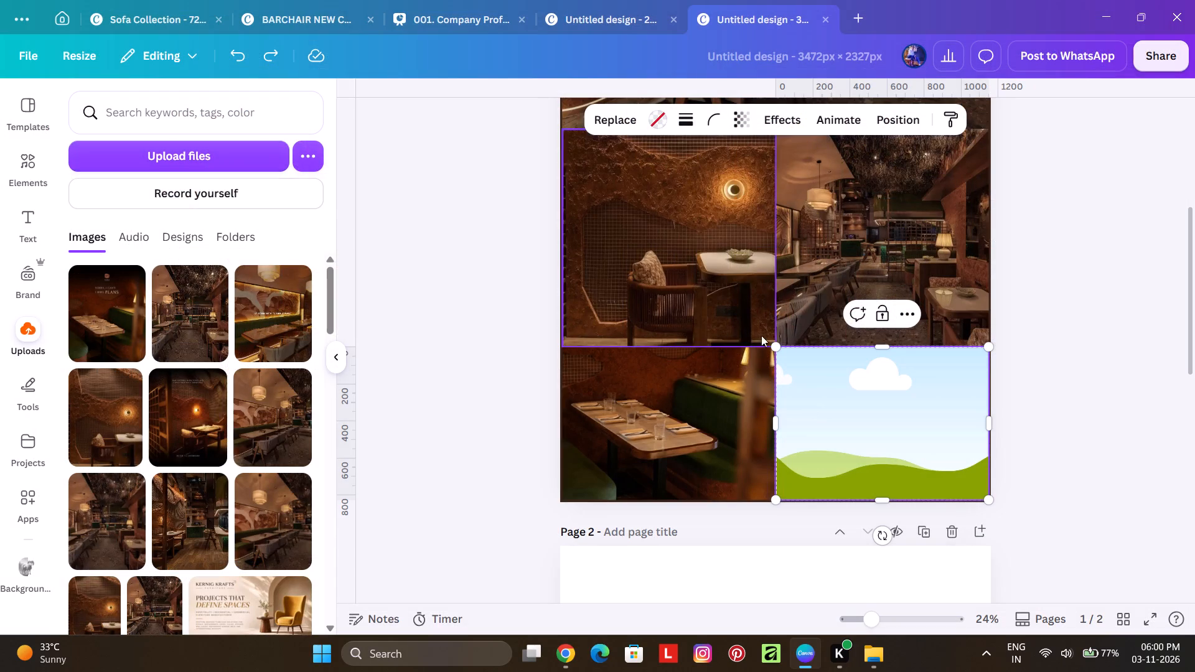
left_click_drag(103, 319, 837, 416)
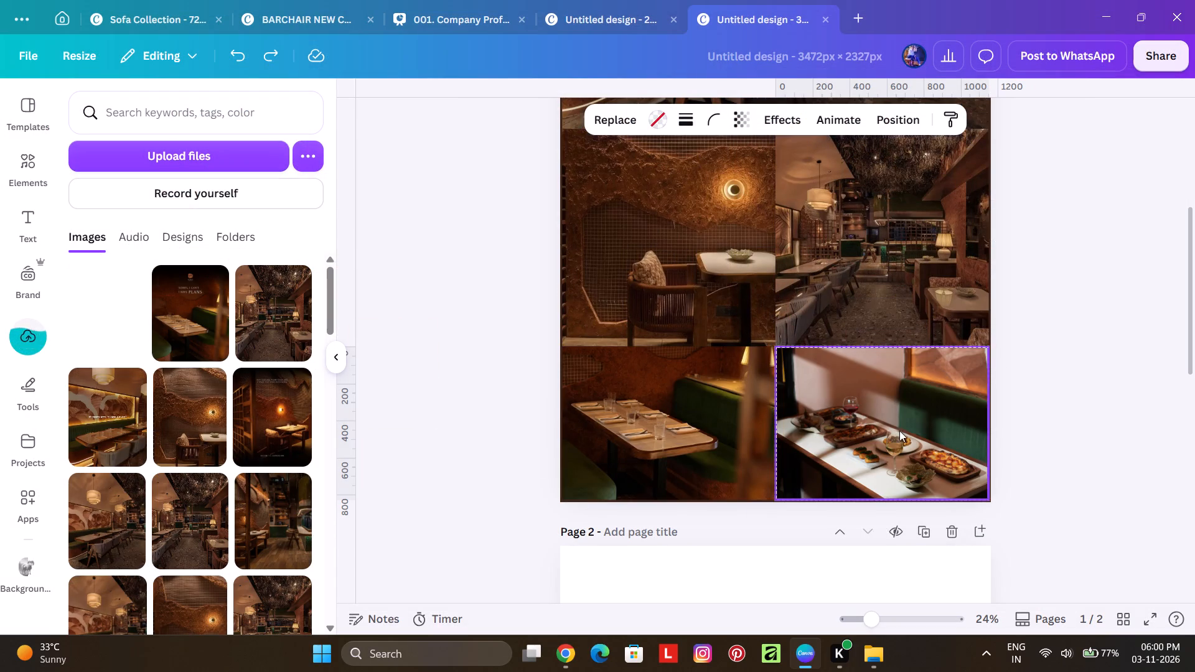
left_click(1054, 432)
Shift the crop of the served table photo upward to show more of the tabletop and its rounded corner.
scroll(968, 455, "up", 3, "ctrl")
double_click(921, 427)
left_click_drag(985, 429, 977, 362)
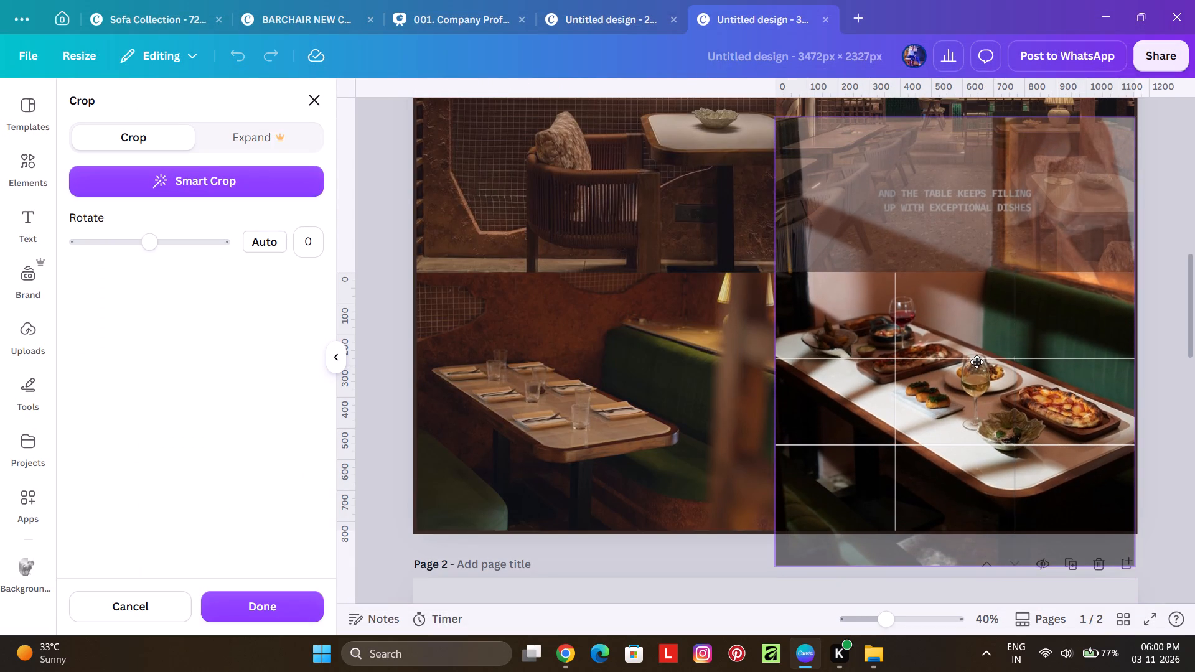
left_click_drag(977, 362, 986, 367)
scroll(799, 410, "down", 3, "ctrl")
double_click(1033, 438)
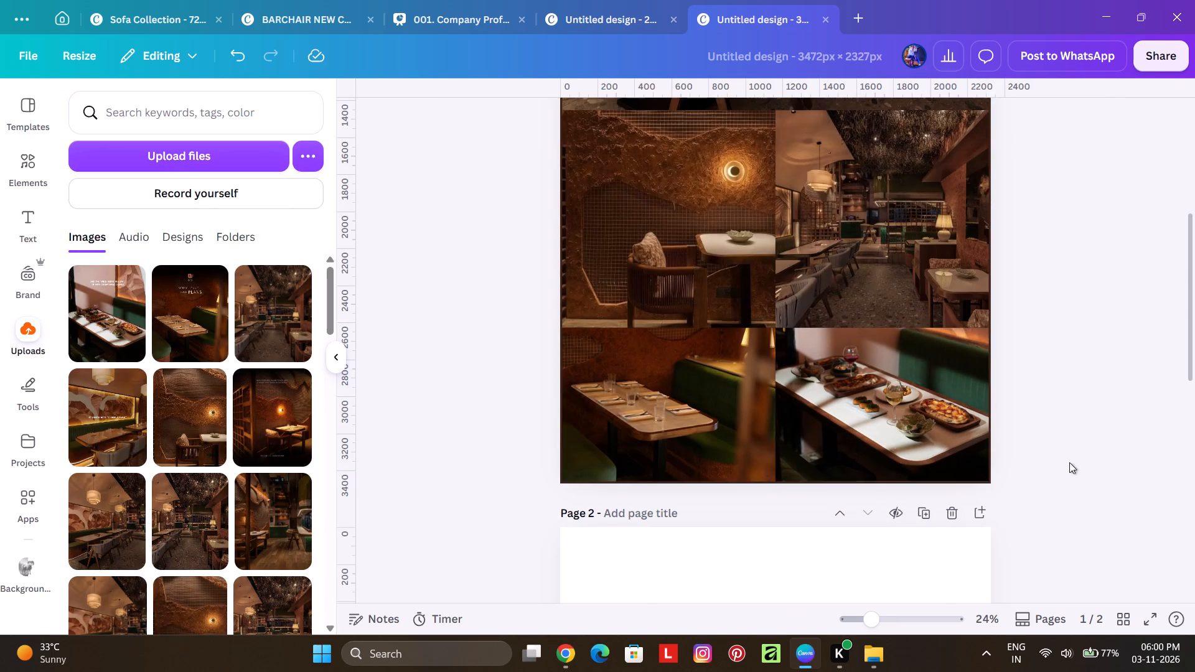
Search the elements for "golden border" and show all the graphics results.
scroll(563, 310, "down", 5, "ctrl")
scroll(724, 251, "up", 3, "ctrl")
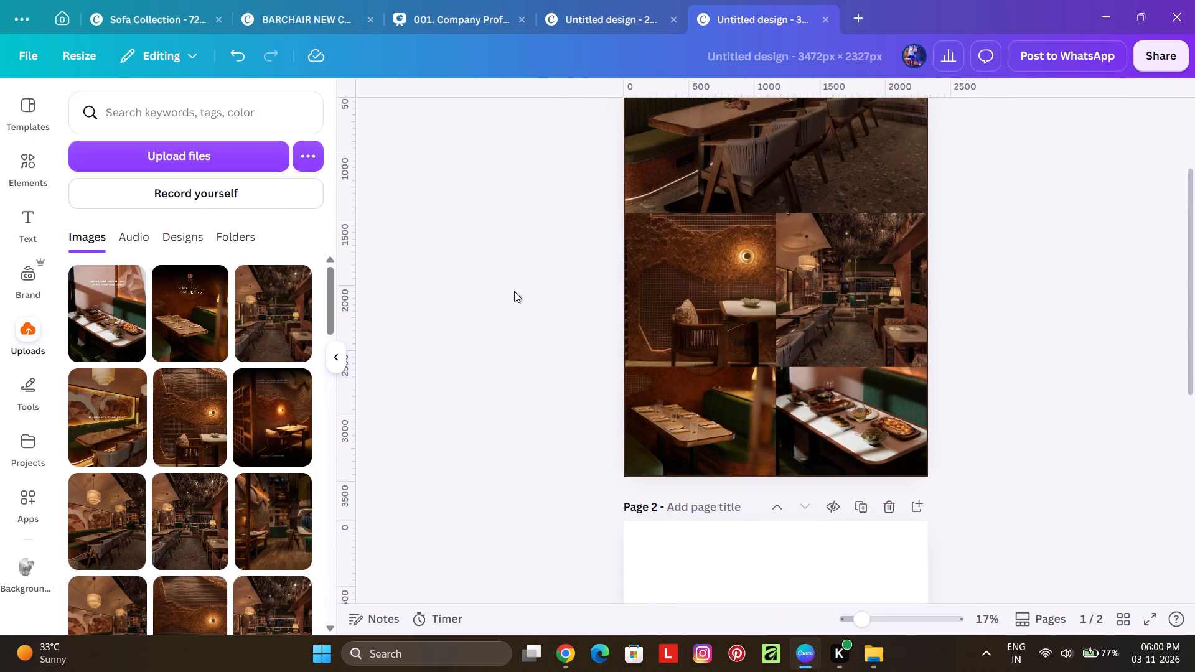
scroll(514, 309, "down", 1, "ctrl")
left_click(41, 161)
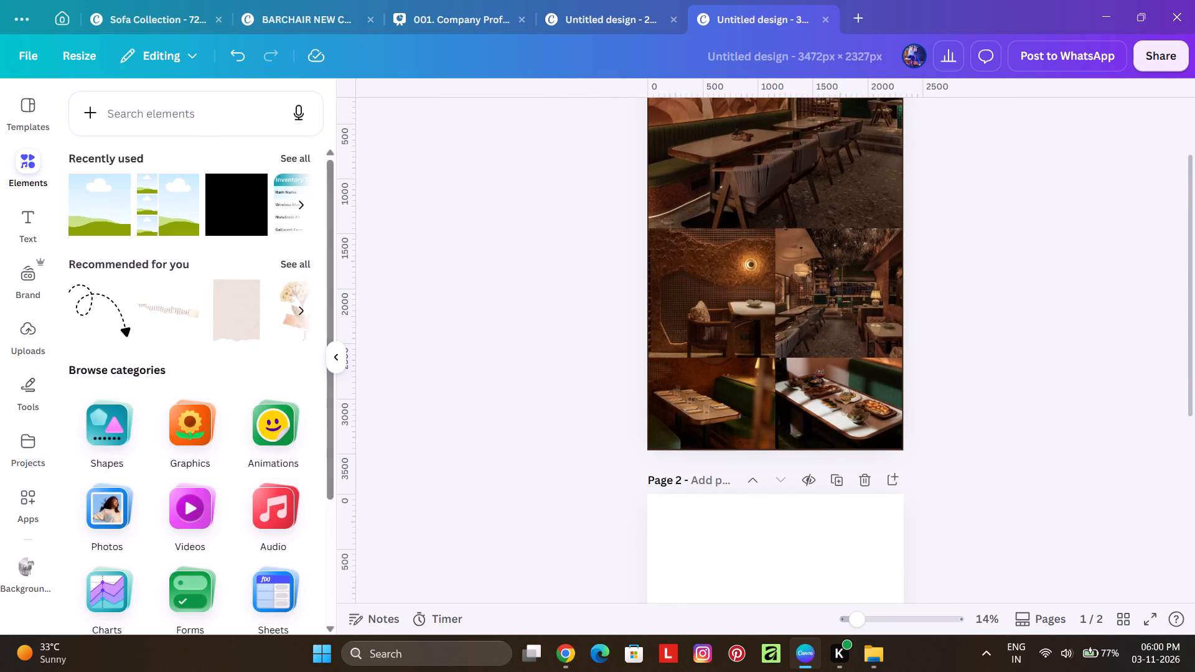
left_click(207, 124)
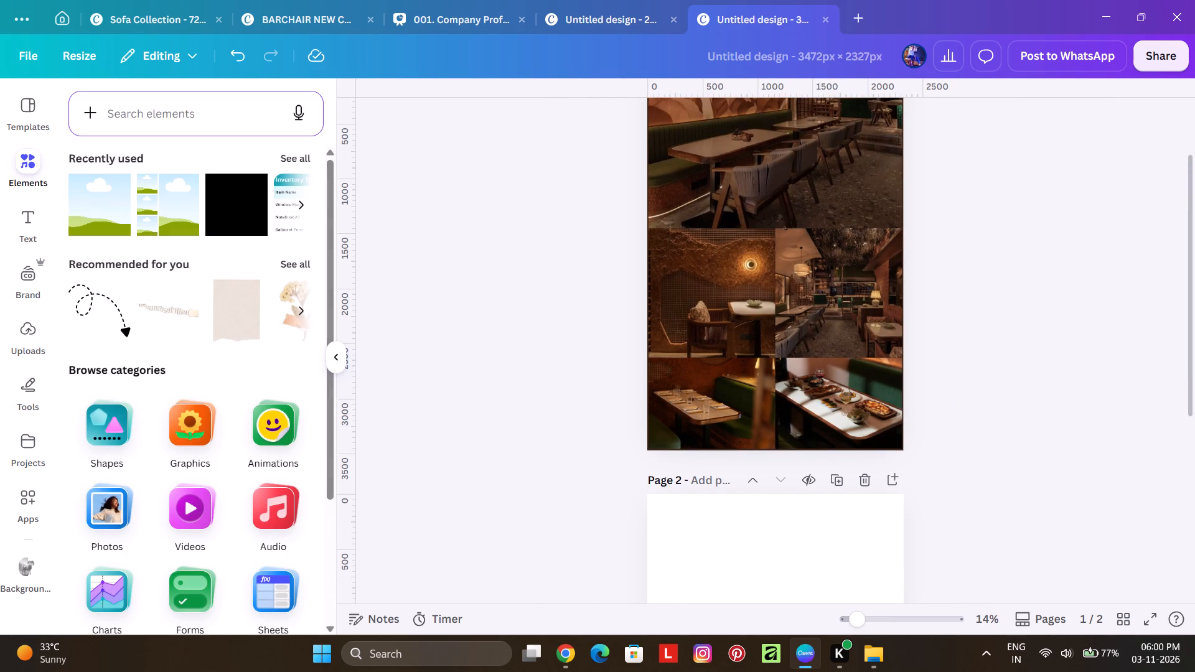
left_click(210, 114)
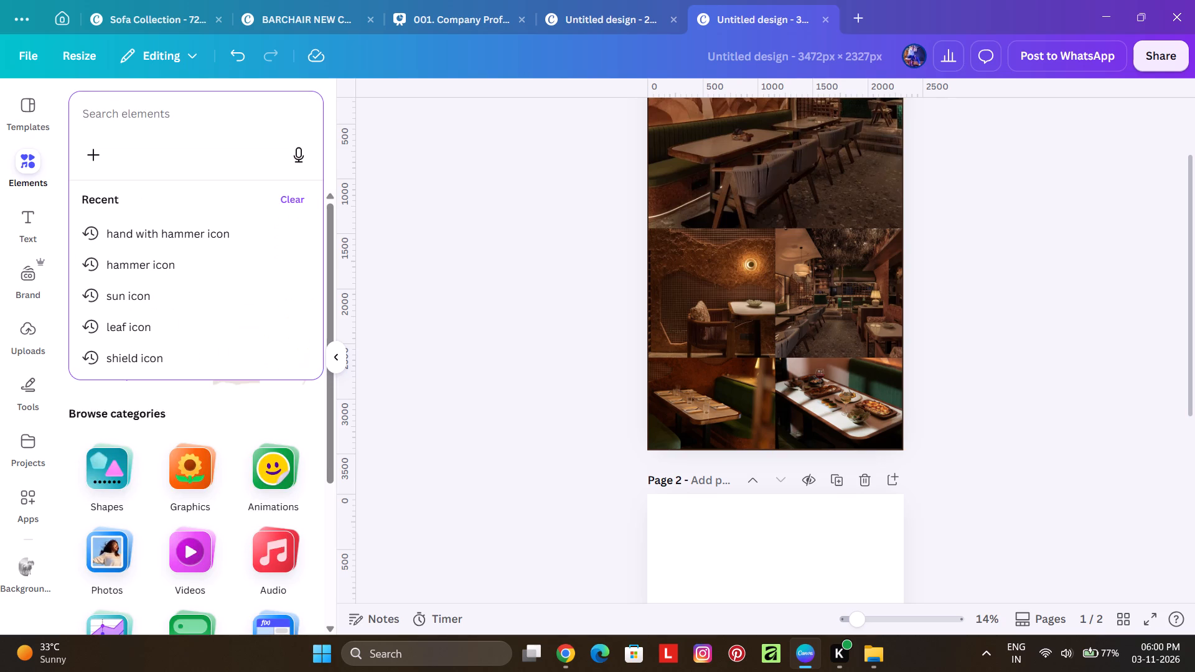
key("g")
type("olden")
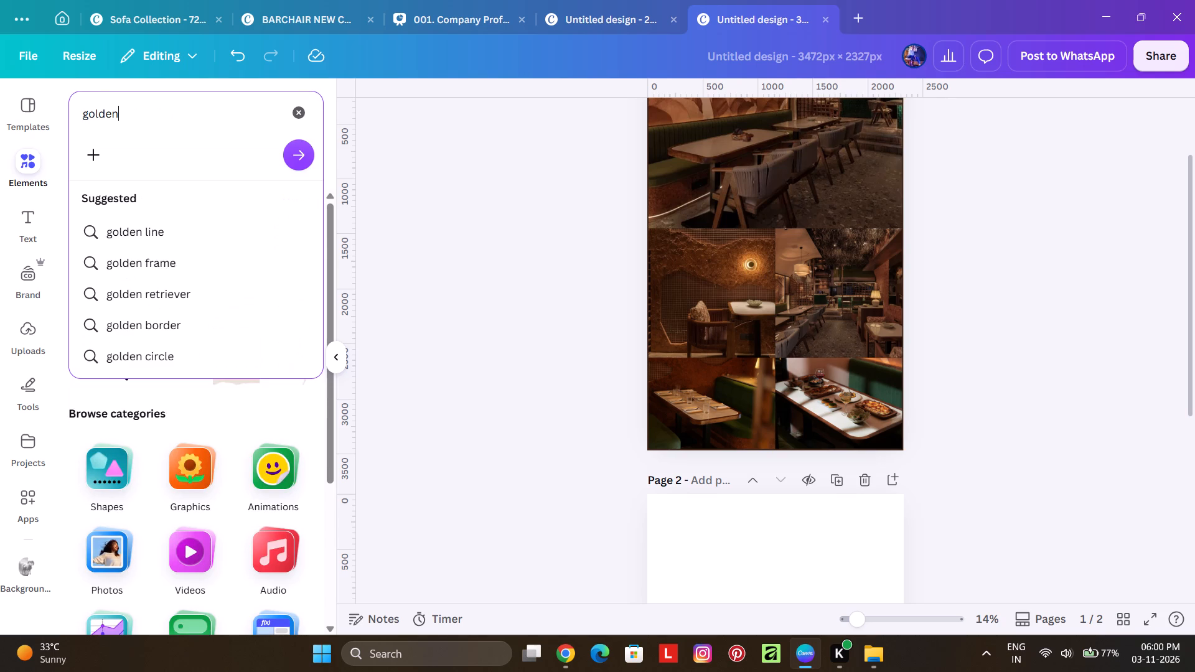
key("Down")
key("Down")
key("Down")
key("Down")
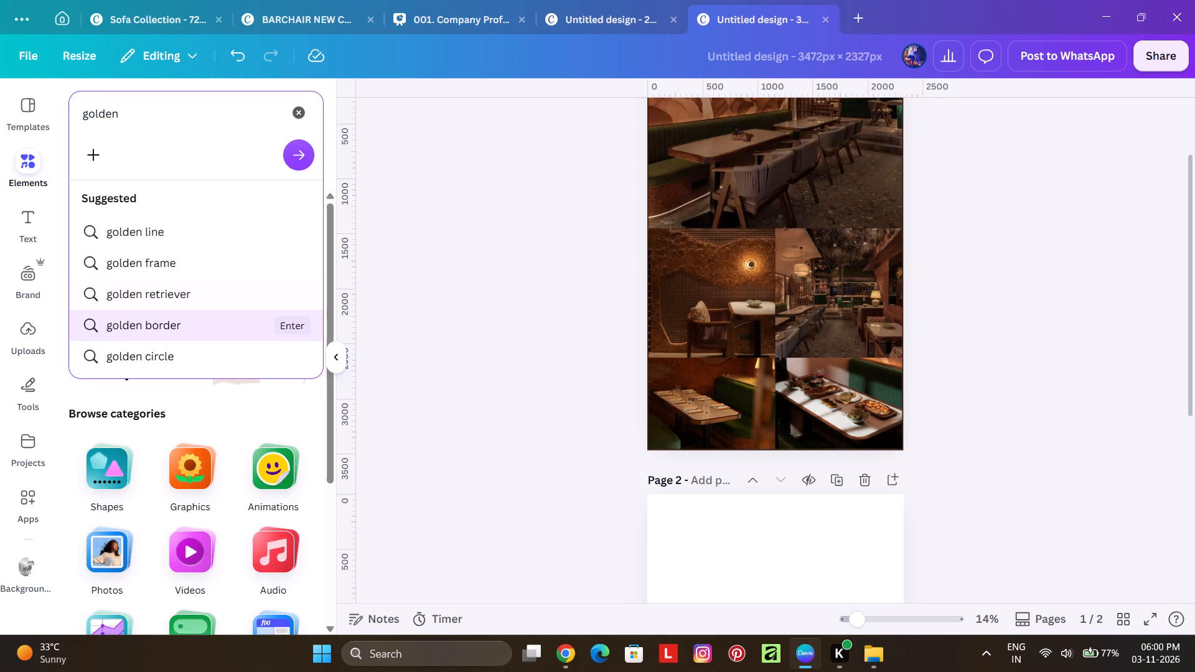
key("Return")
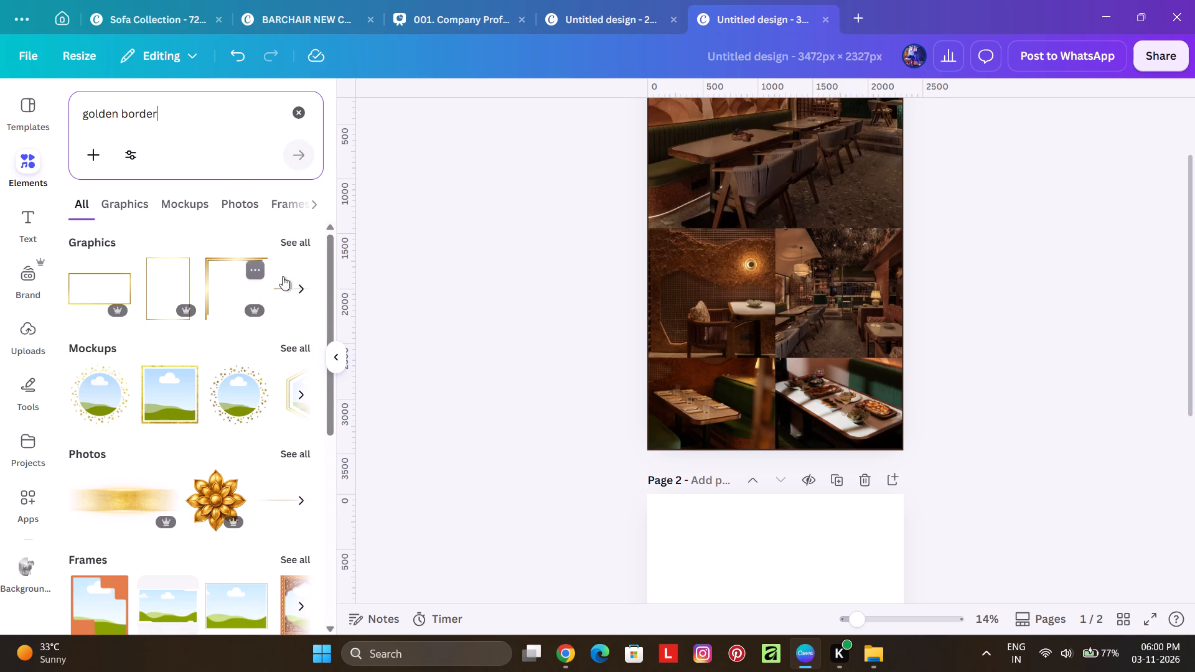
left_click(294, 249)
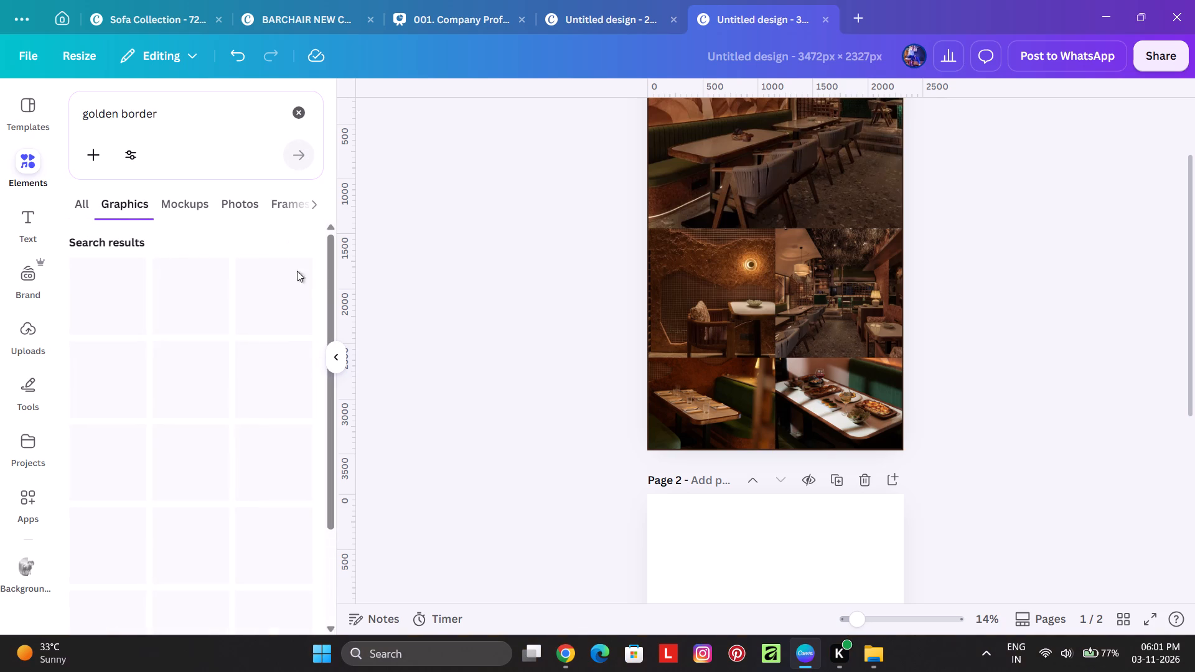
Find the upright rectangular double-line gold border among the graphics and add it to the collage page.
scroll(219, 385, "down", 2)
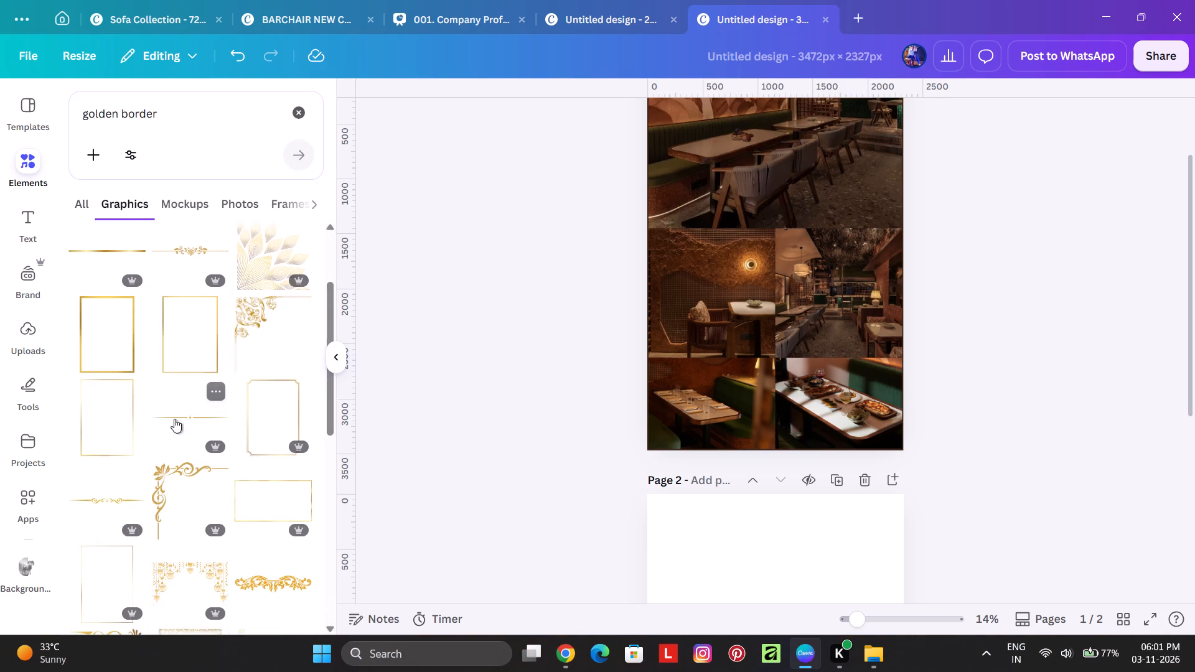
scroll(176, 424, "down", 6)
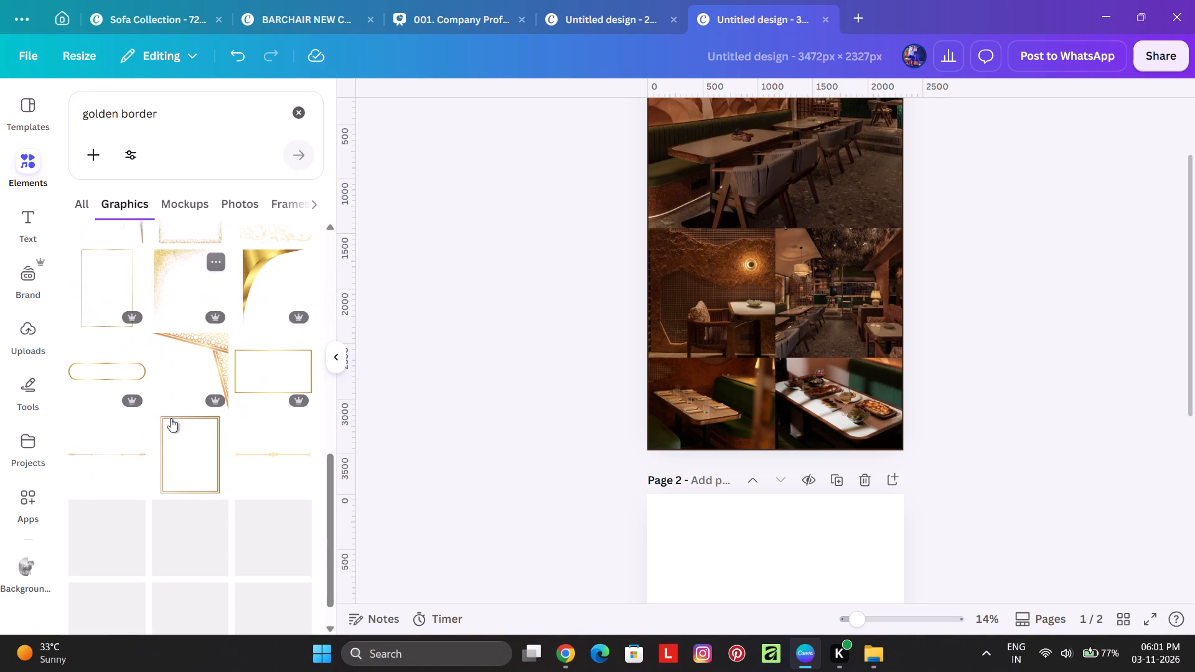
left_click(194, 449)
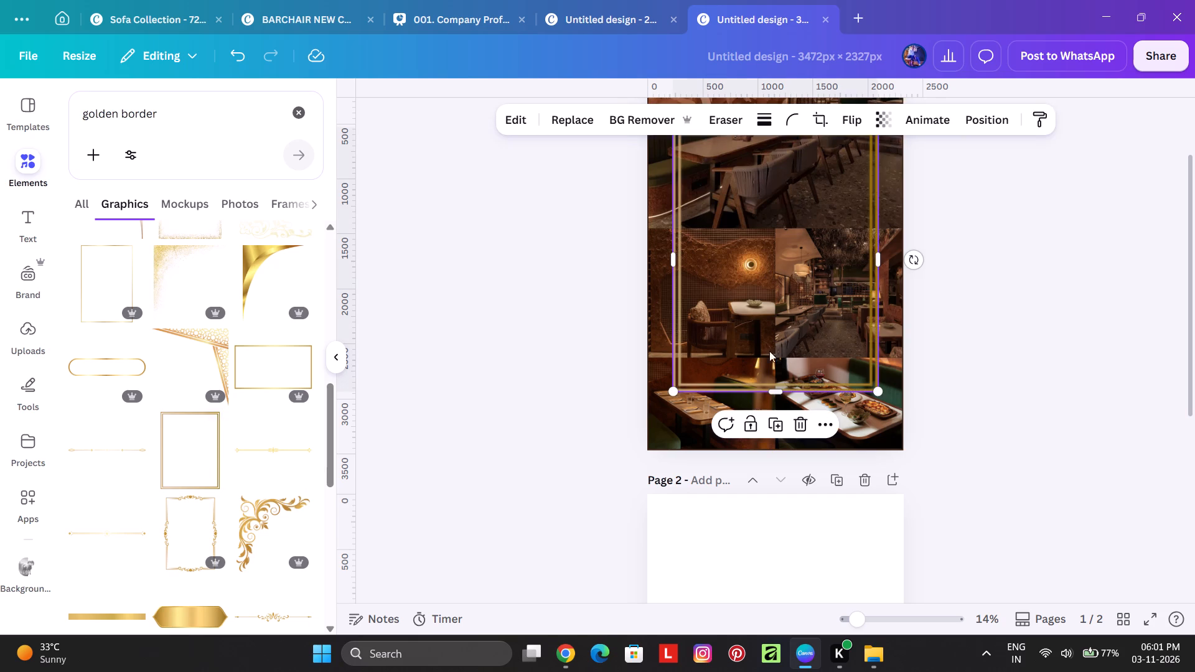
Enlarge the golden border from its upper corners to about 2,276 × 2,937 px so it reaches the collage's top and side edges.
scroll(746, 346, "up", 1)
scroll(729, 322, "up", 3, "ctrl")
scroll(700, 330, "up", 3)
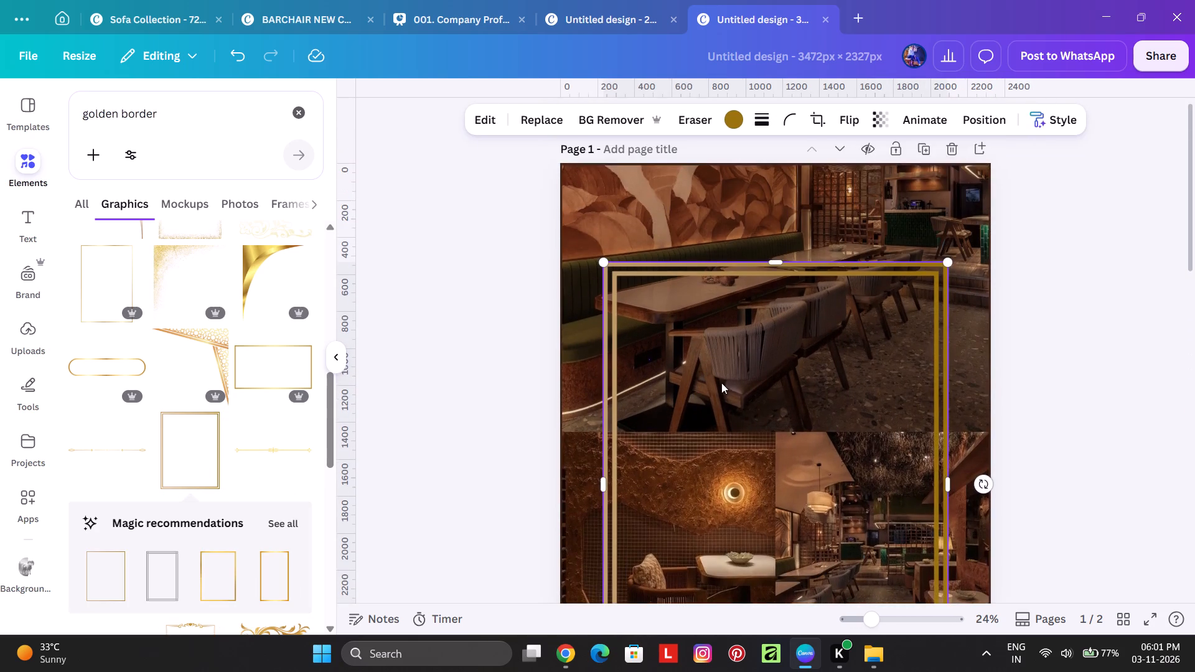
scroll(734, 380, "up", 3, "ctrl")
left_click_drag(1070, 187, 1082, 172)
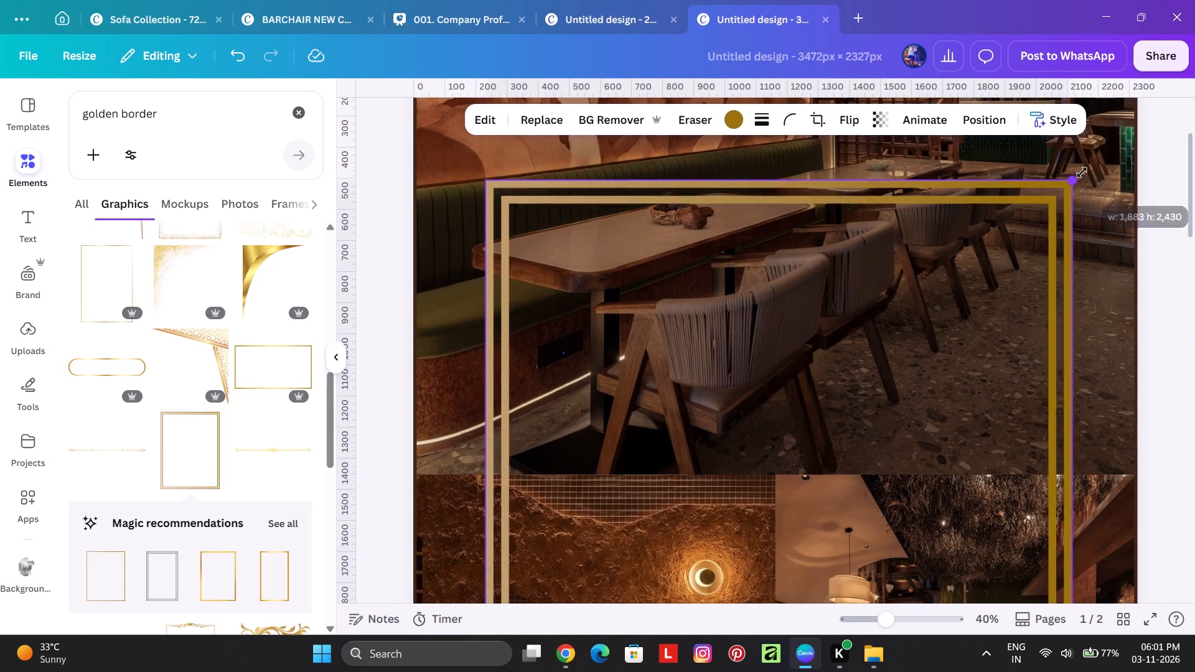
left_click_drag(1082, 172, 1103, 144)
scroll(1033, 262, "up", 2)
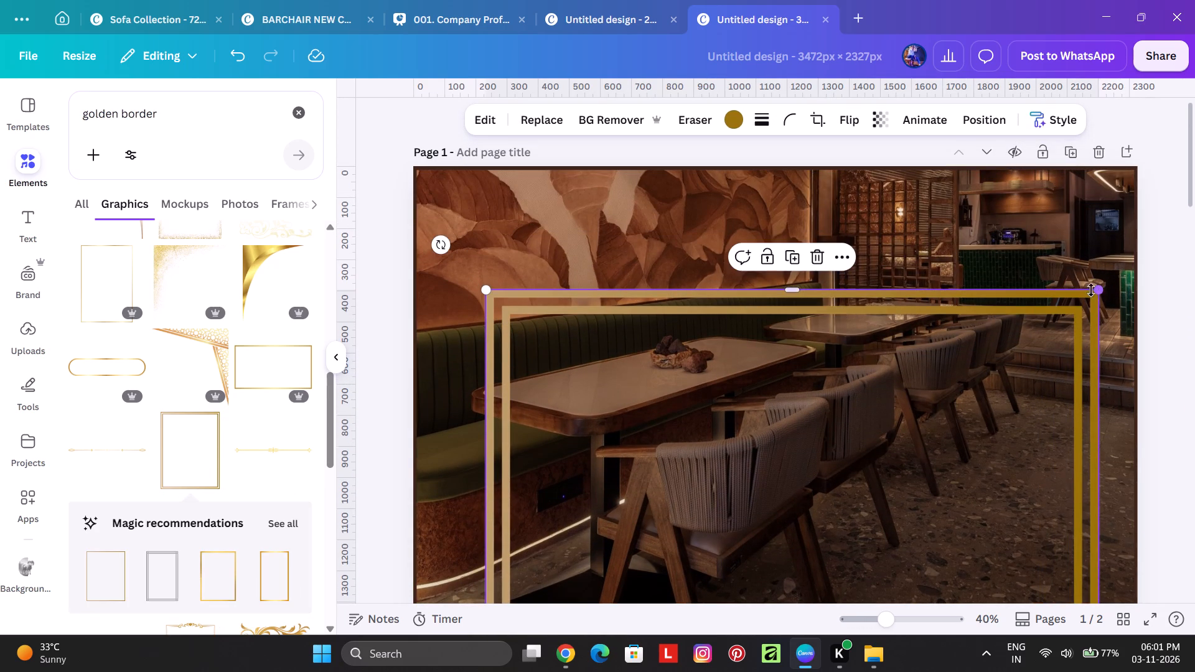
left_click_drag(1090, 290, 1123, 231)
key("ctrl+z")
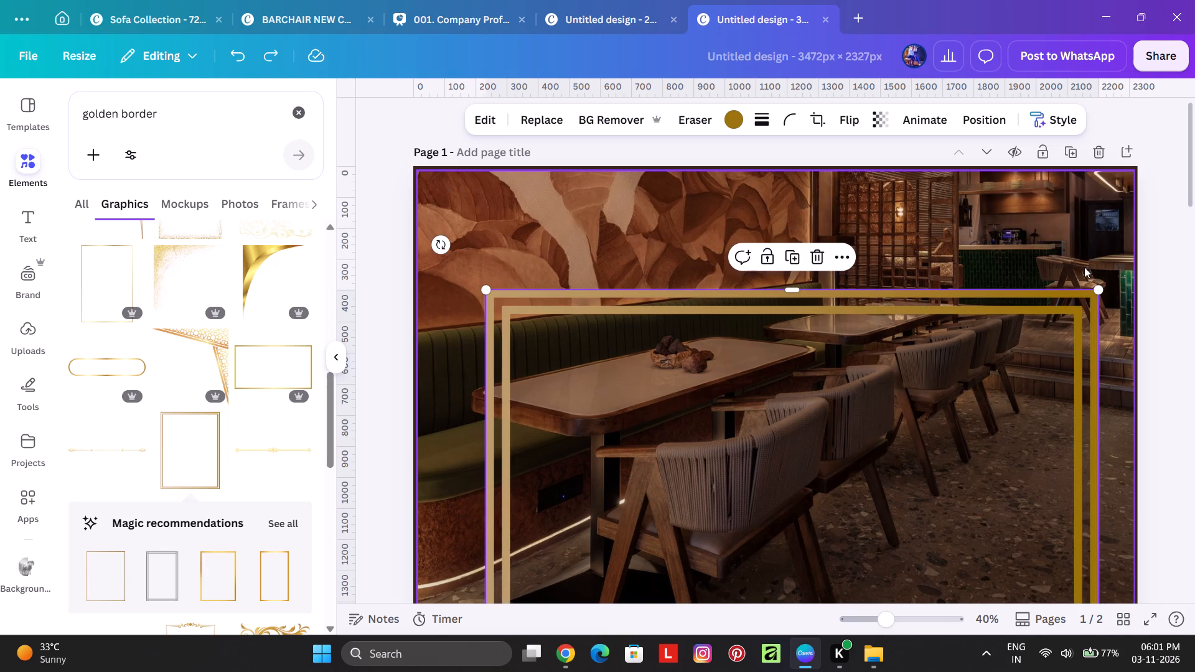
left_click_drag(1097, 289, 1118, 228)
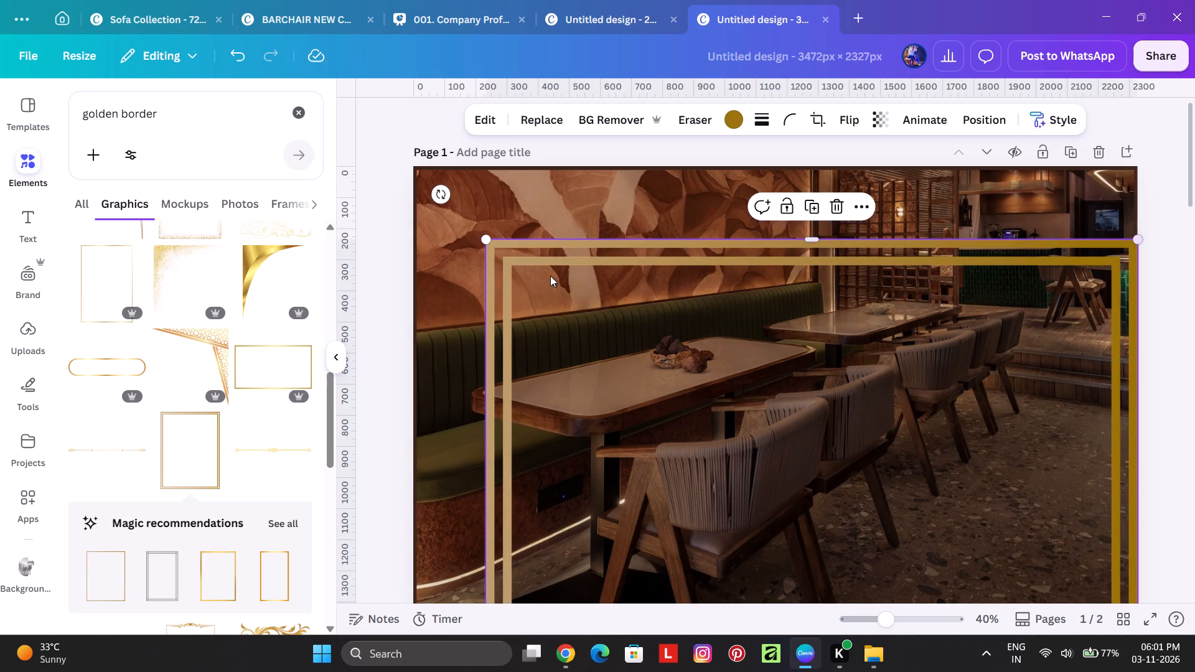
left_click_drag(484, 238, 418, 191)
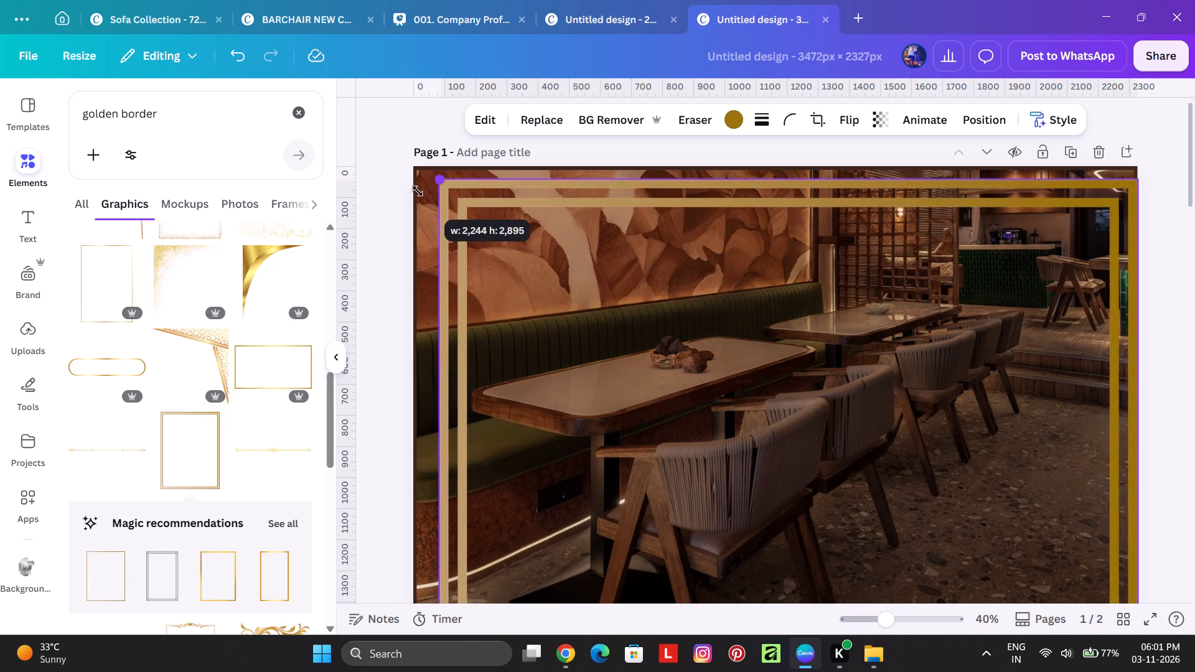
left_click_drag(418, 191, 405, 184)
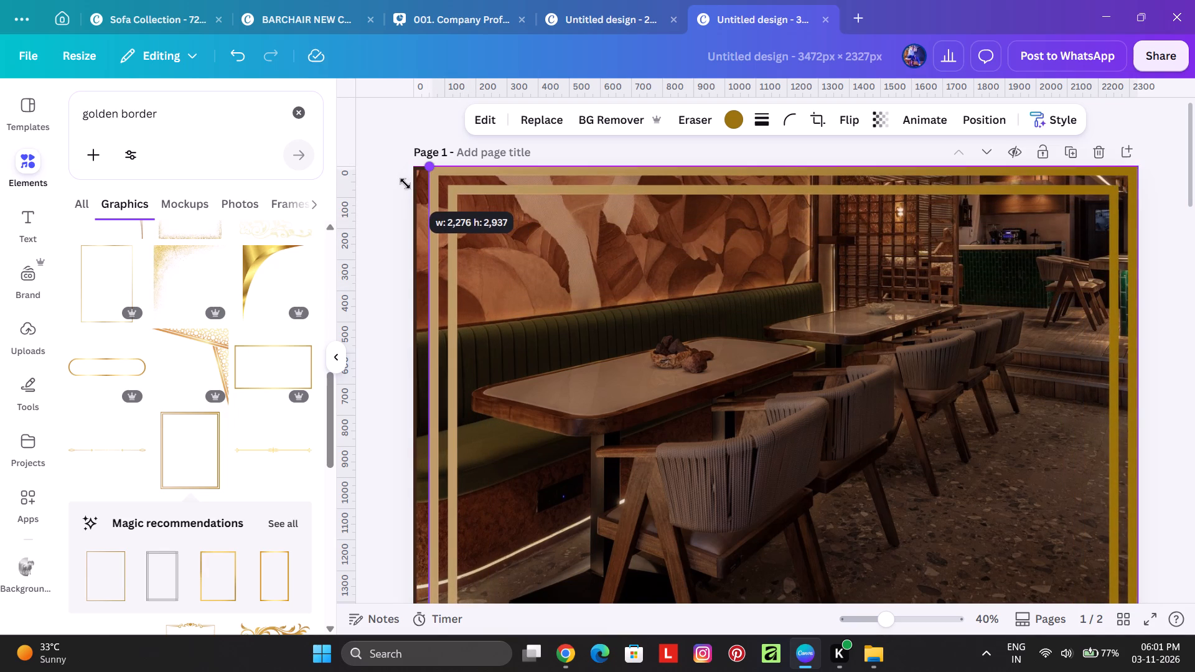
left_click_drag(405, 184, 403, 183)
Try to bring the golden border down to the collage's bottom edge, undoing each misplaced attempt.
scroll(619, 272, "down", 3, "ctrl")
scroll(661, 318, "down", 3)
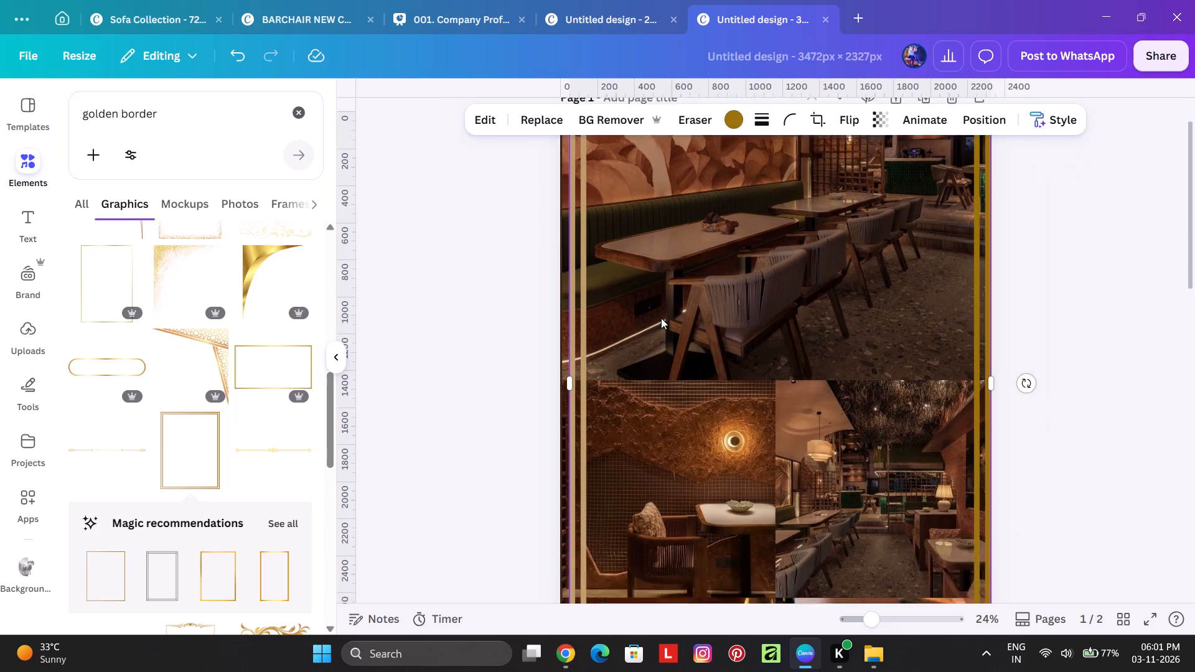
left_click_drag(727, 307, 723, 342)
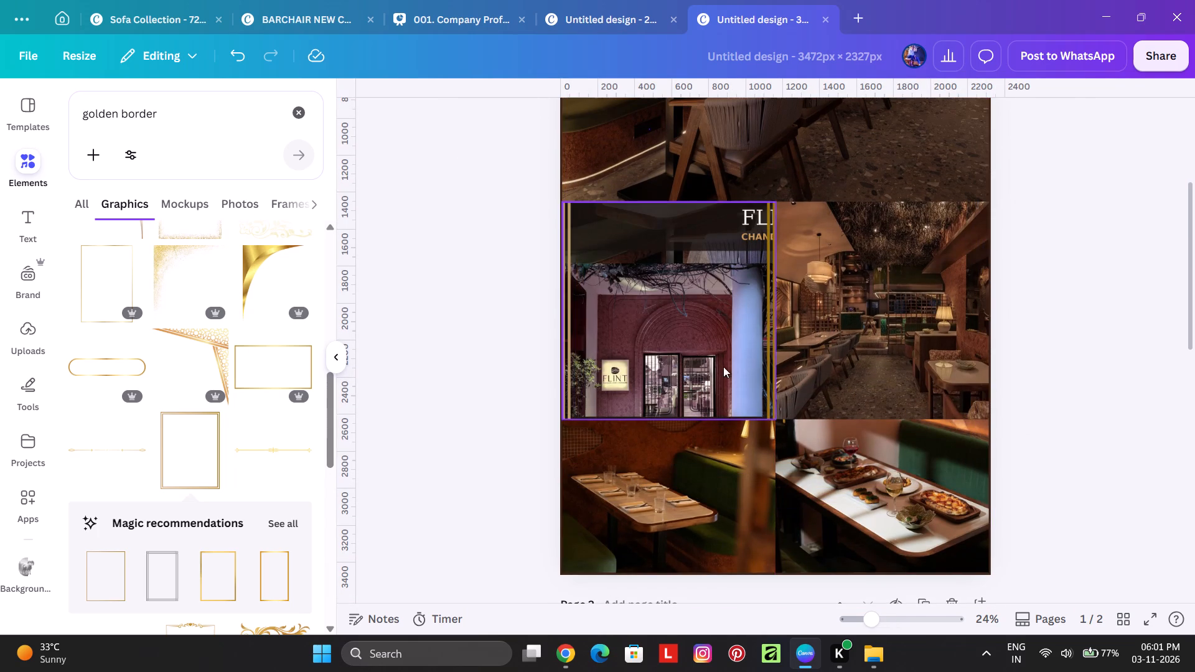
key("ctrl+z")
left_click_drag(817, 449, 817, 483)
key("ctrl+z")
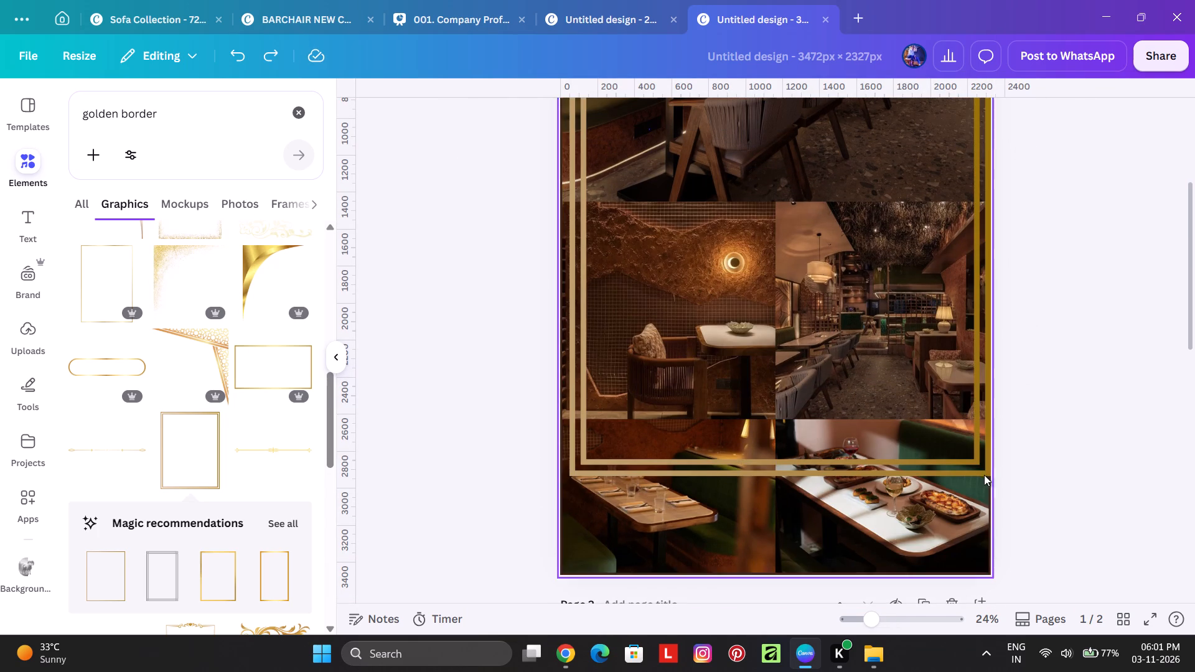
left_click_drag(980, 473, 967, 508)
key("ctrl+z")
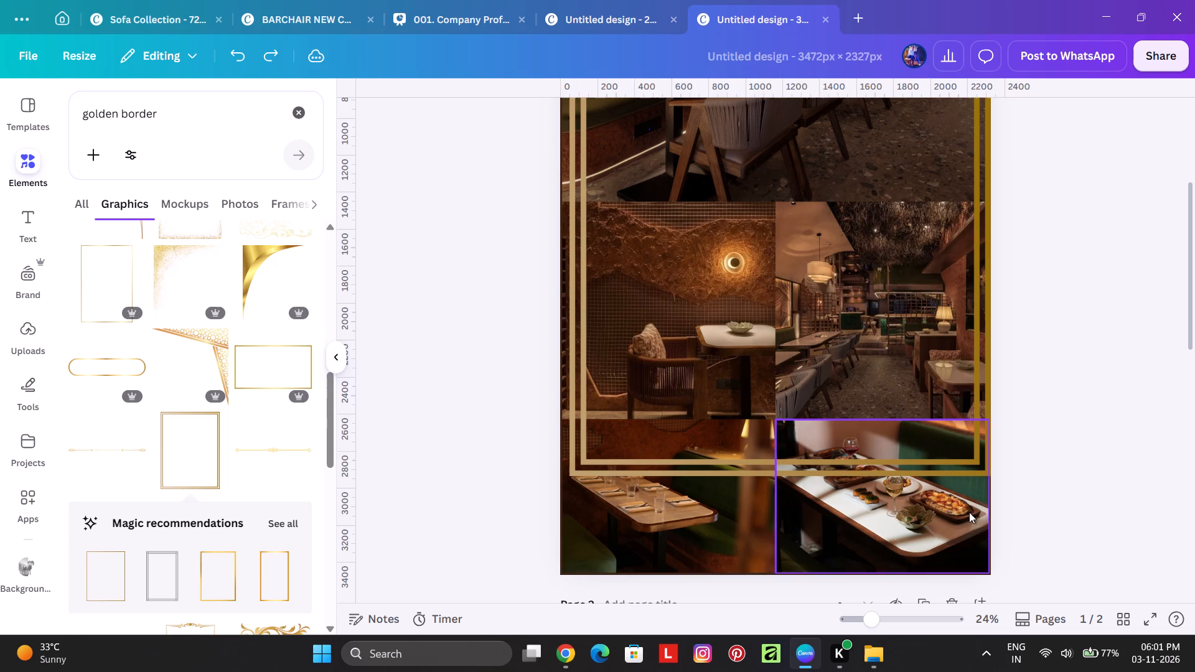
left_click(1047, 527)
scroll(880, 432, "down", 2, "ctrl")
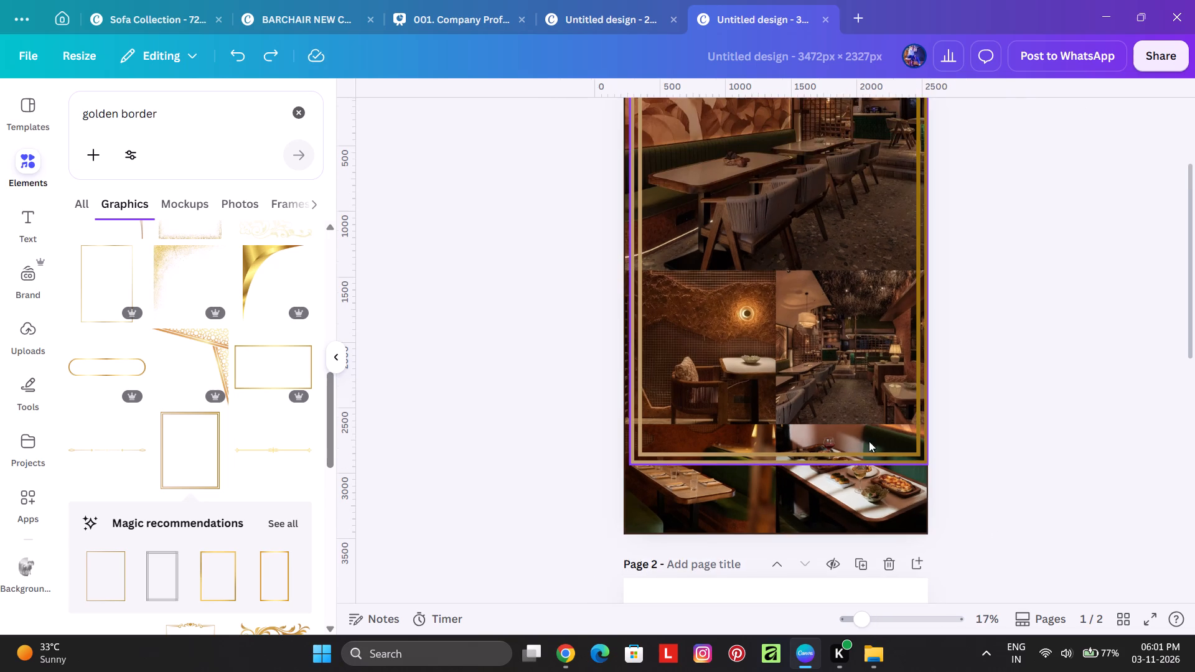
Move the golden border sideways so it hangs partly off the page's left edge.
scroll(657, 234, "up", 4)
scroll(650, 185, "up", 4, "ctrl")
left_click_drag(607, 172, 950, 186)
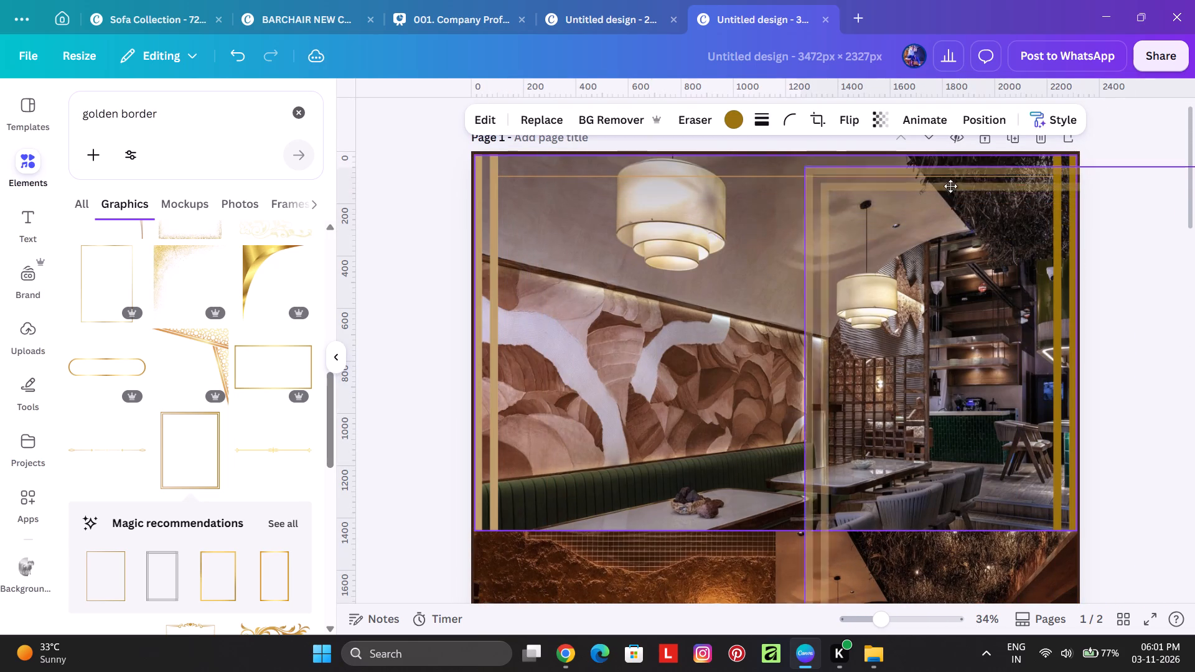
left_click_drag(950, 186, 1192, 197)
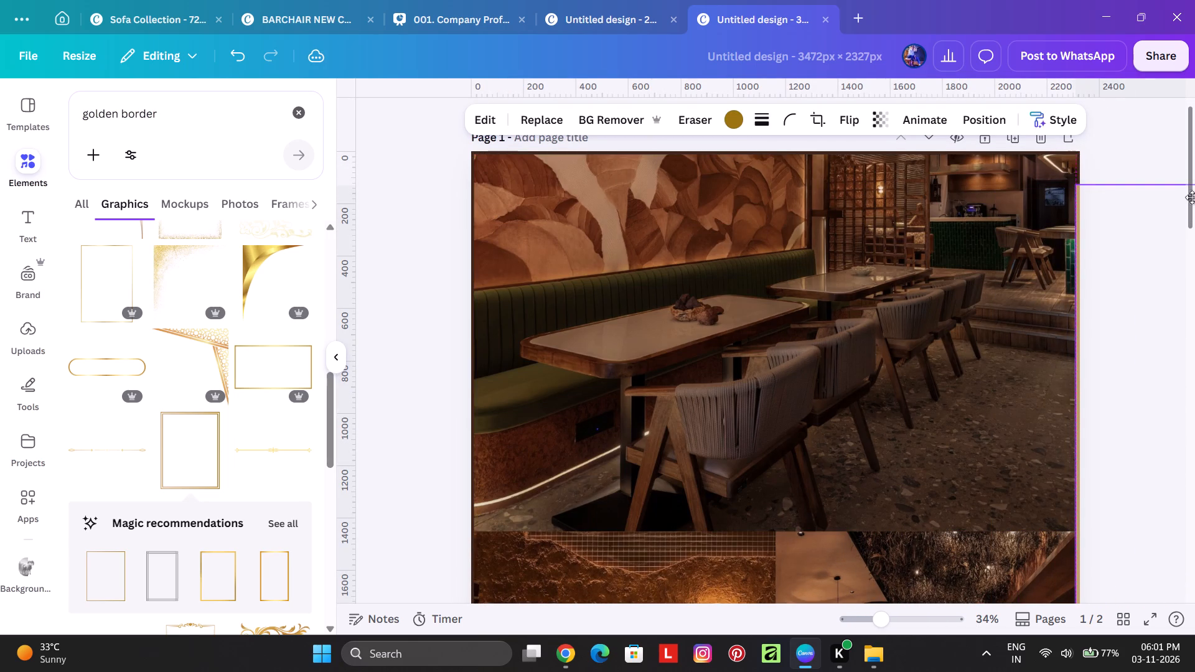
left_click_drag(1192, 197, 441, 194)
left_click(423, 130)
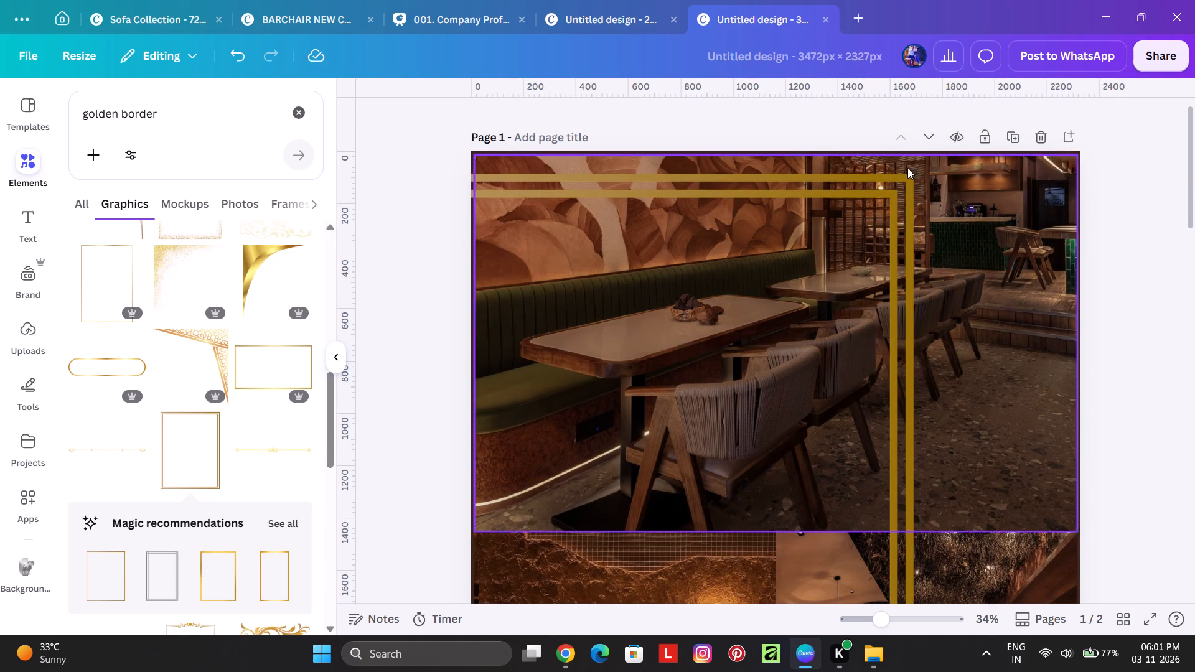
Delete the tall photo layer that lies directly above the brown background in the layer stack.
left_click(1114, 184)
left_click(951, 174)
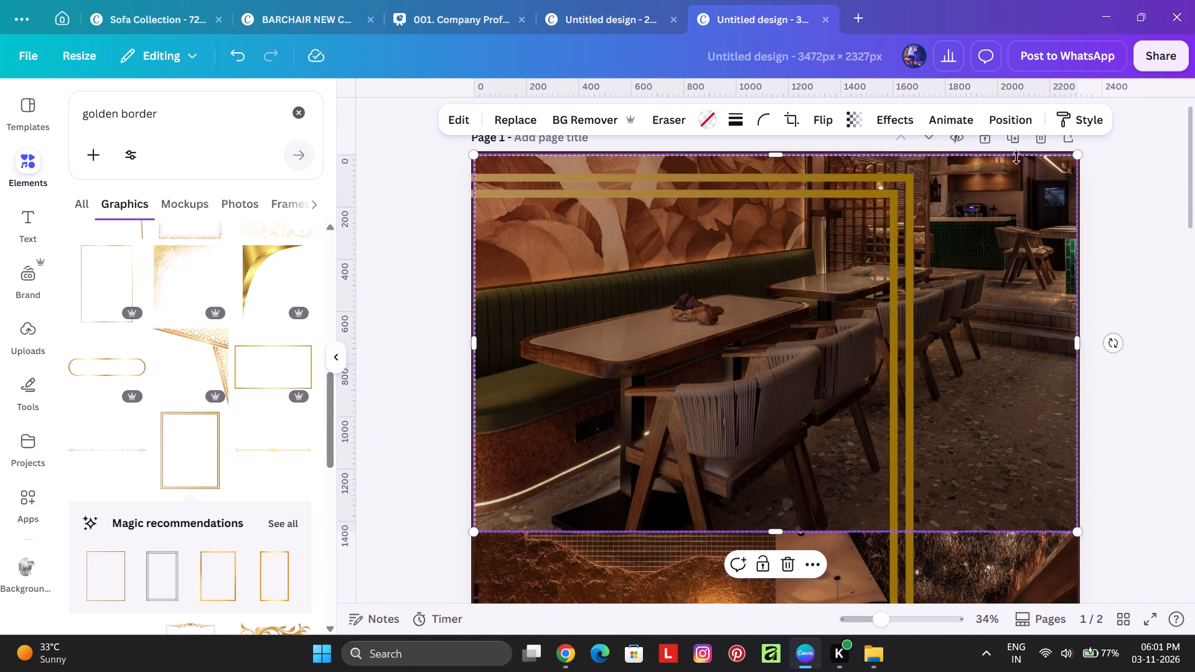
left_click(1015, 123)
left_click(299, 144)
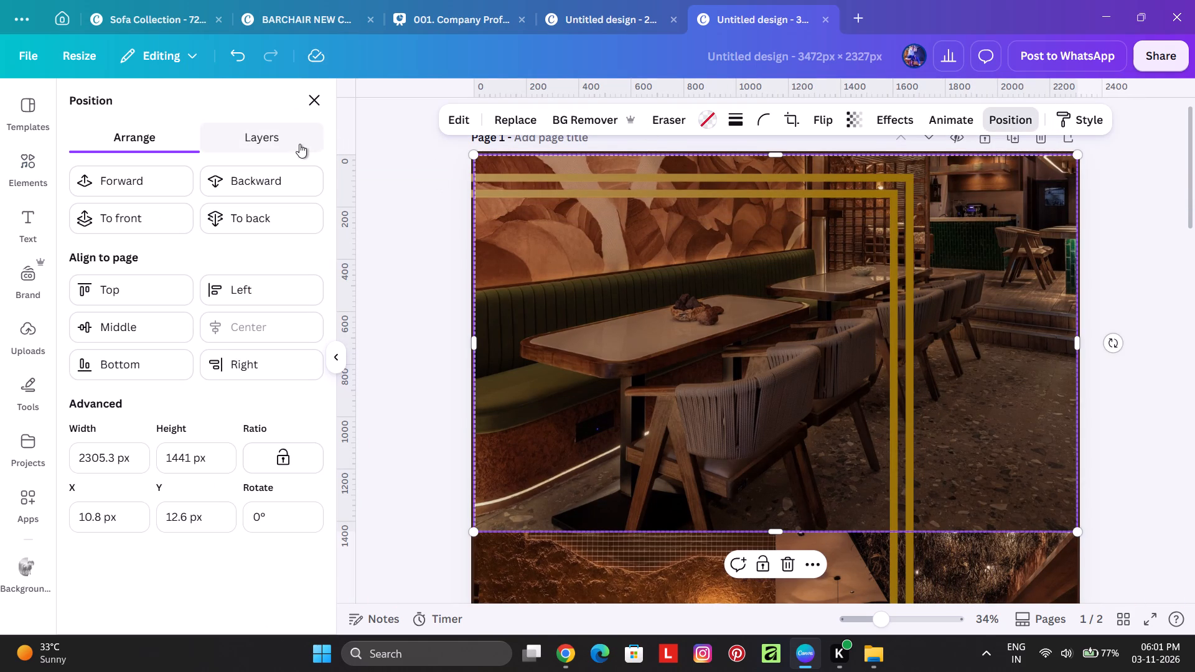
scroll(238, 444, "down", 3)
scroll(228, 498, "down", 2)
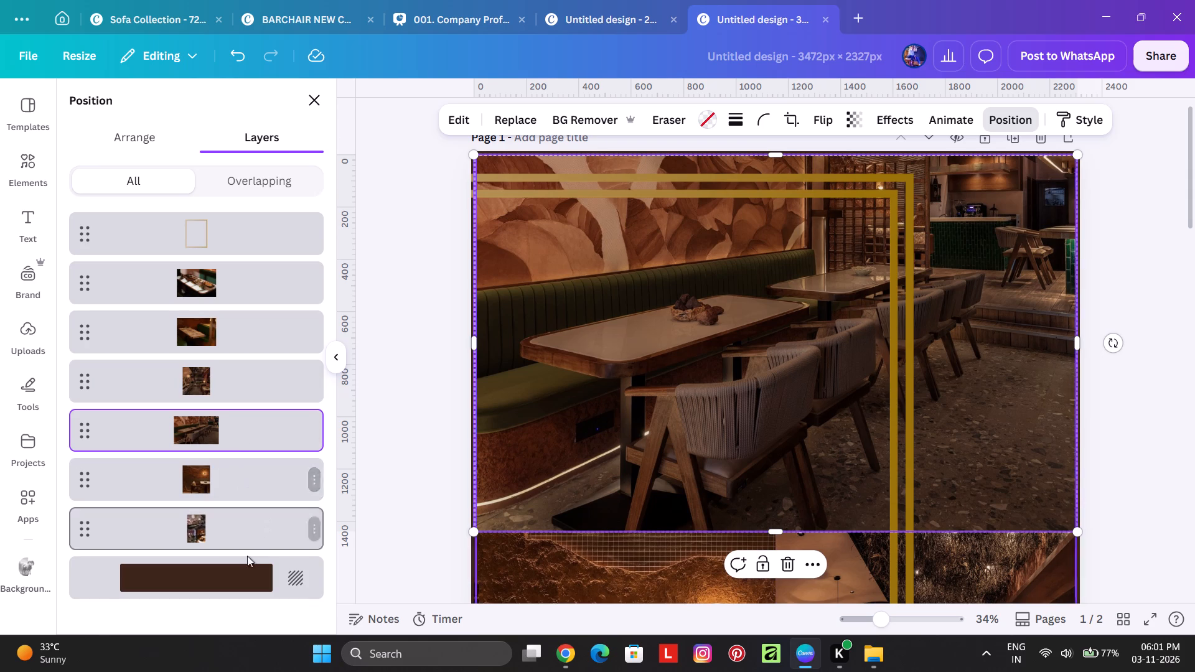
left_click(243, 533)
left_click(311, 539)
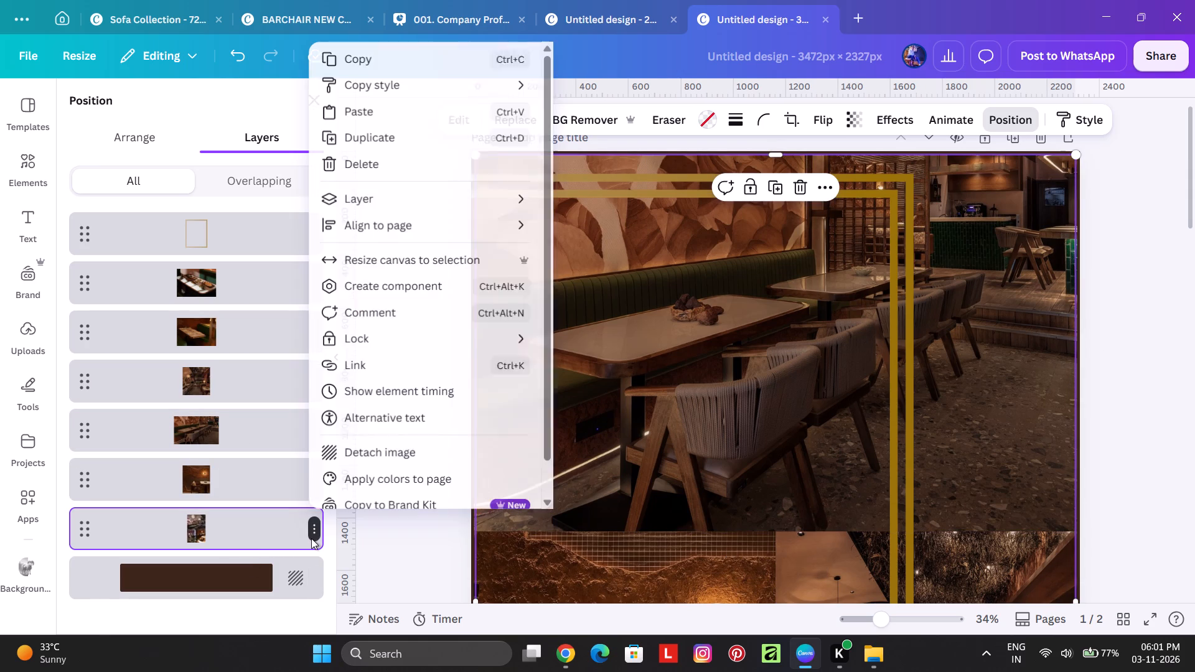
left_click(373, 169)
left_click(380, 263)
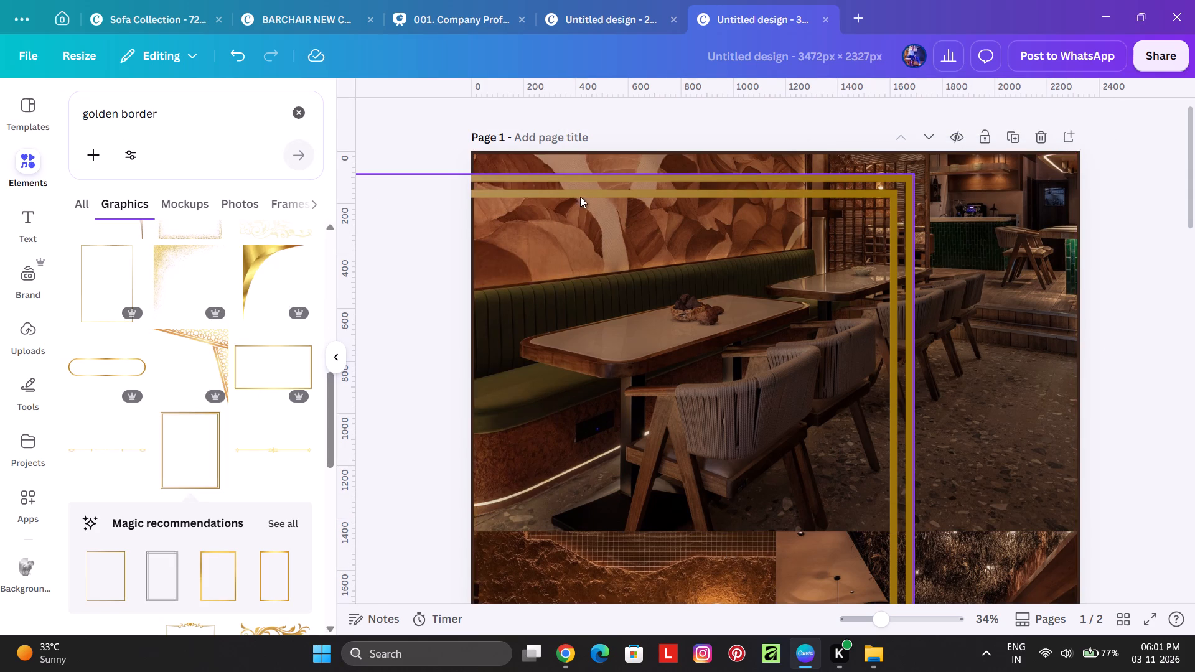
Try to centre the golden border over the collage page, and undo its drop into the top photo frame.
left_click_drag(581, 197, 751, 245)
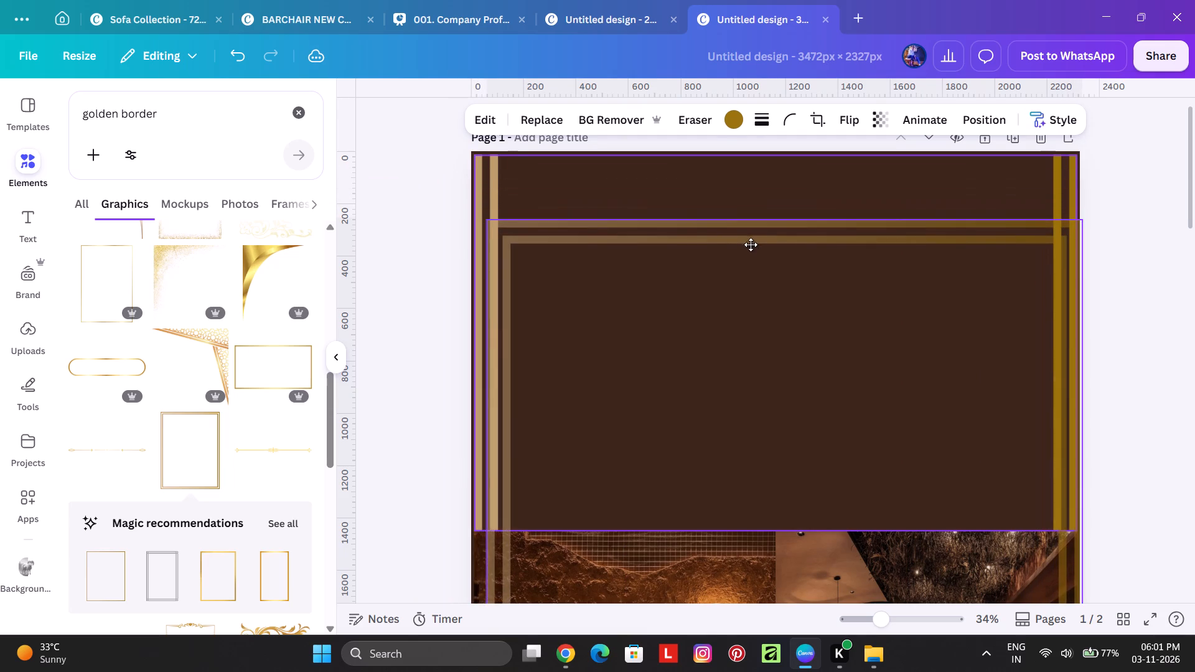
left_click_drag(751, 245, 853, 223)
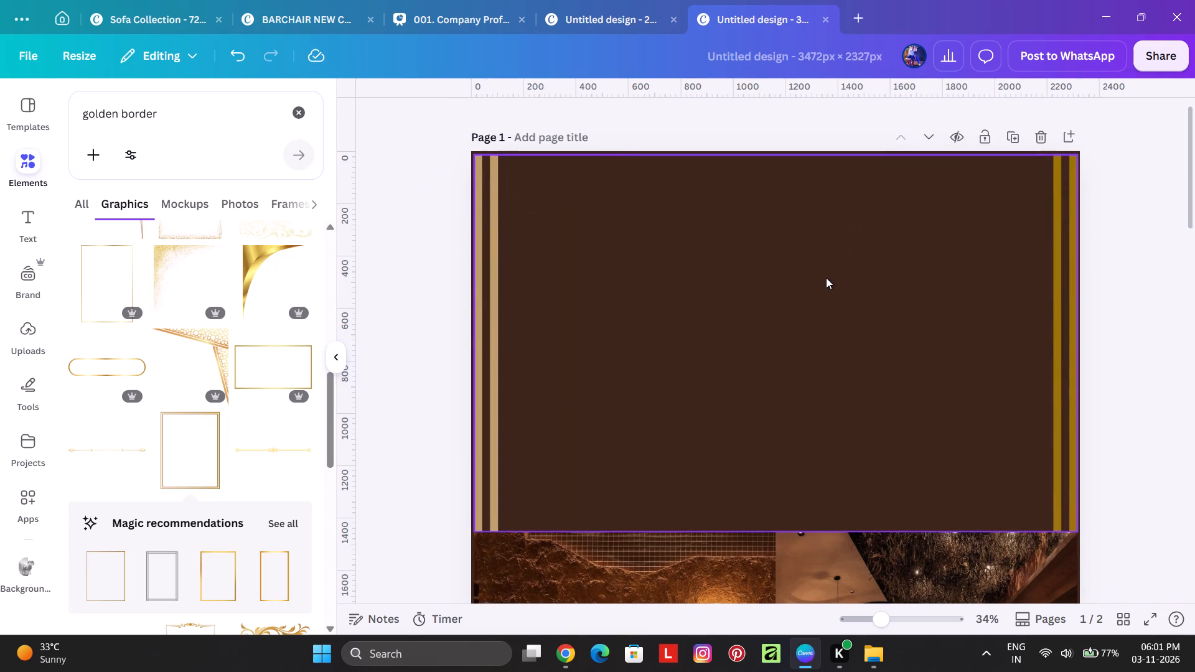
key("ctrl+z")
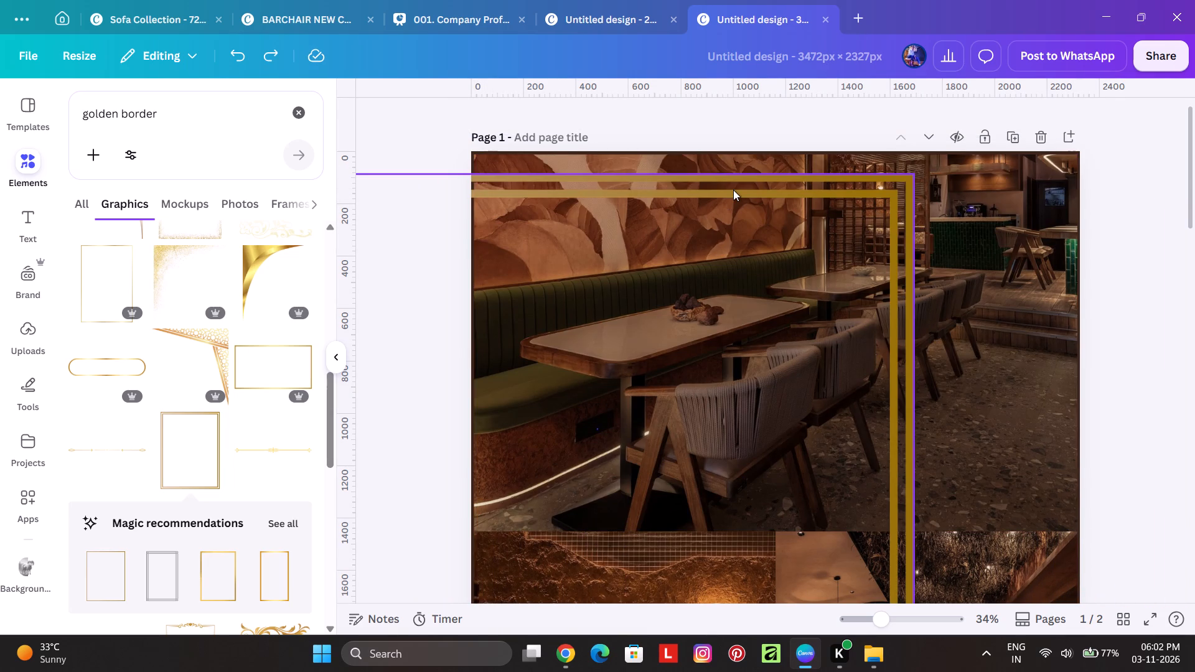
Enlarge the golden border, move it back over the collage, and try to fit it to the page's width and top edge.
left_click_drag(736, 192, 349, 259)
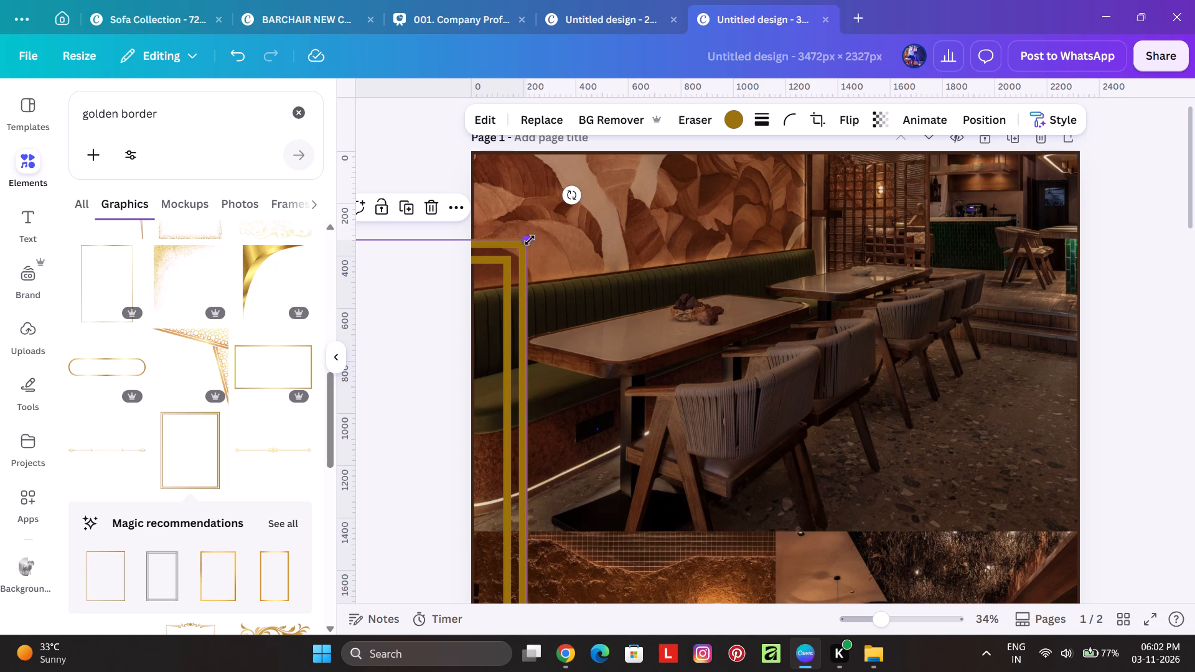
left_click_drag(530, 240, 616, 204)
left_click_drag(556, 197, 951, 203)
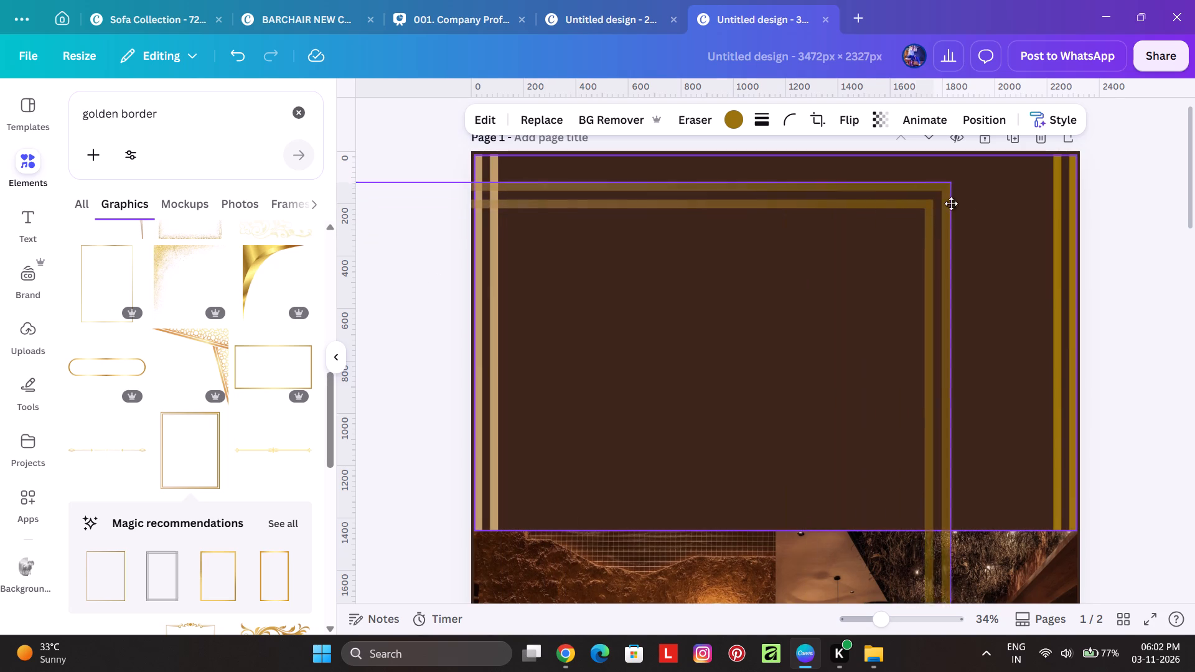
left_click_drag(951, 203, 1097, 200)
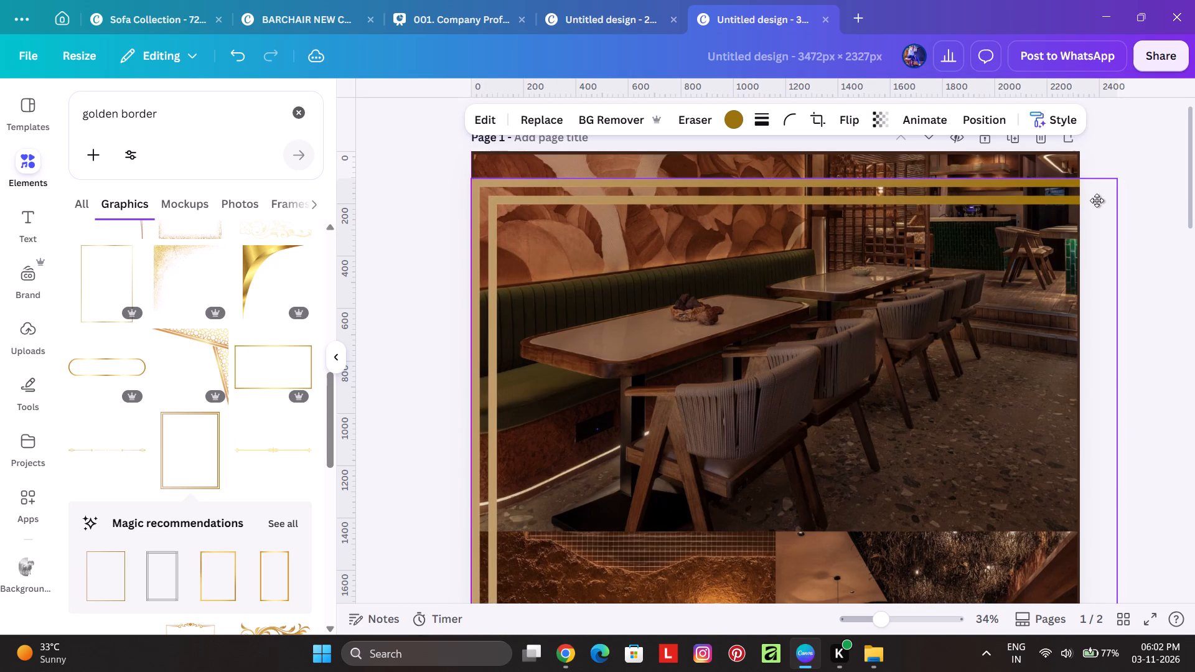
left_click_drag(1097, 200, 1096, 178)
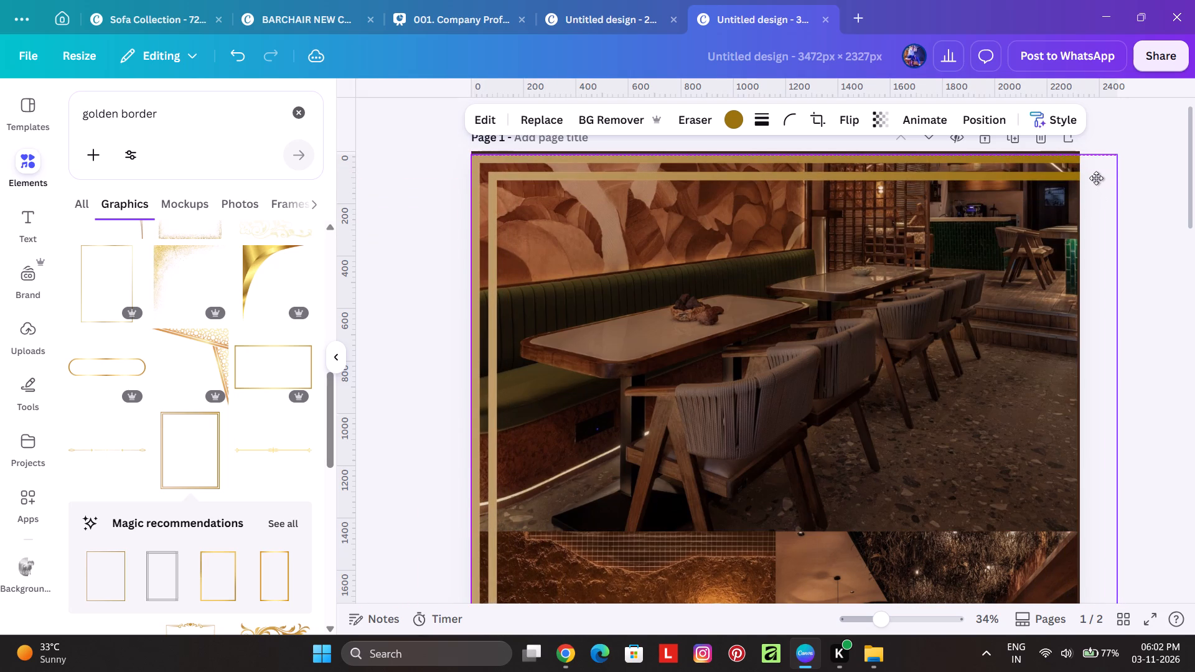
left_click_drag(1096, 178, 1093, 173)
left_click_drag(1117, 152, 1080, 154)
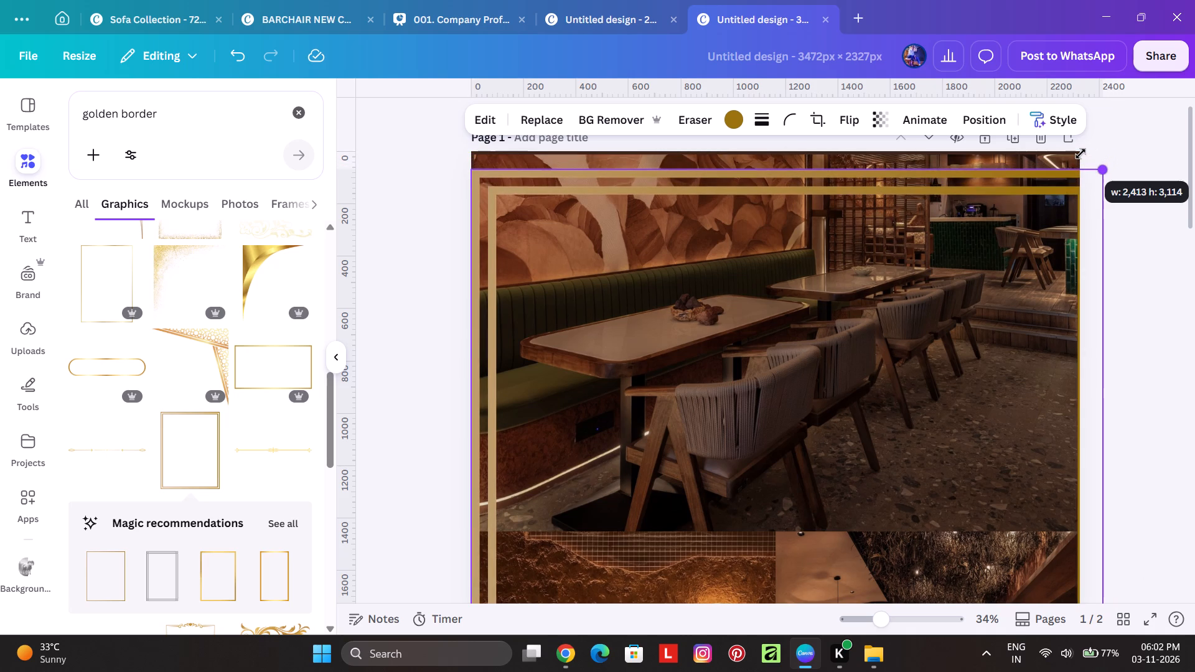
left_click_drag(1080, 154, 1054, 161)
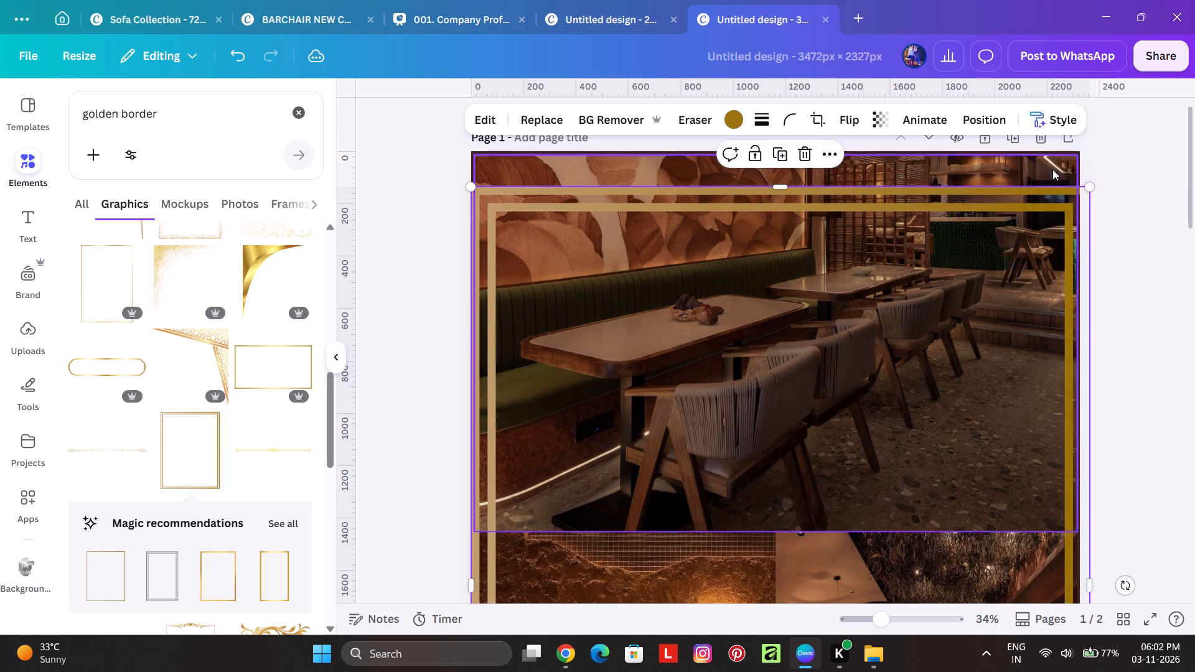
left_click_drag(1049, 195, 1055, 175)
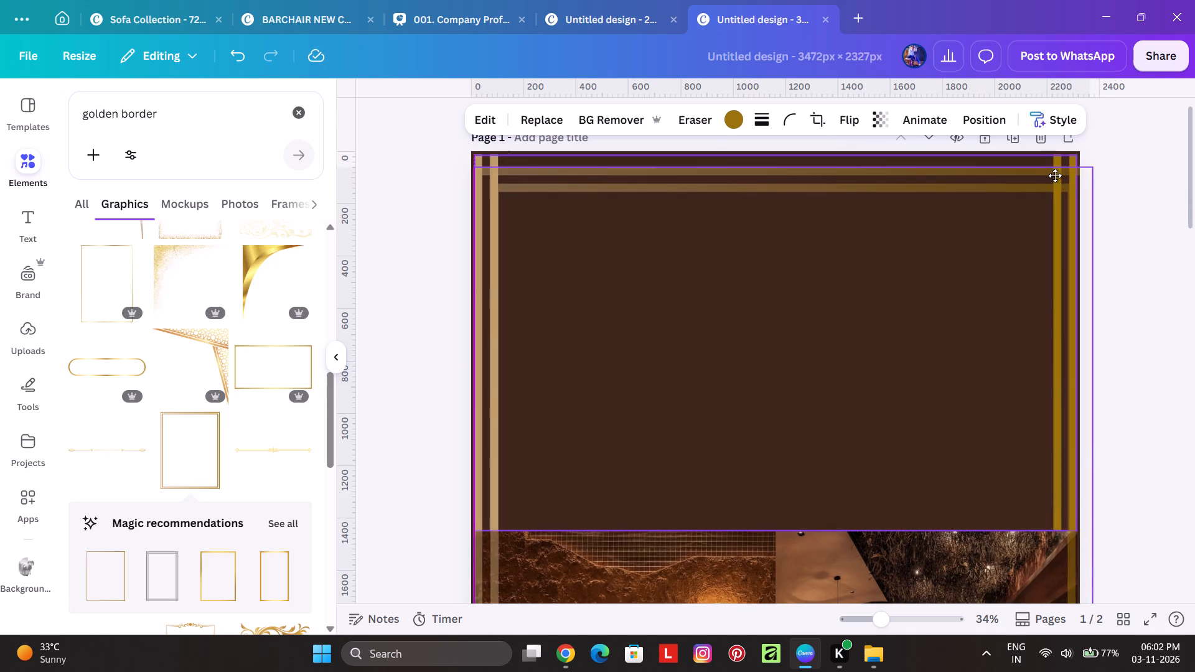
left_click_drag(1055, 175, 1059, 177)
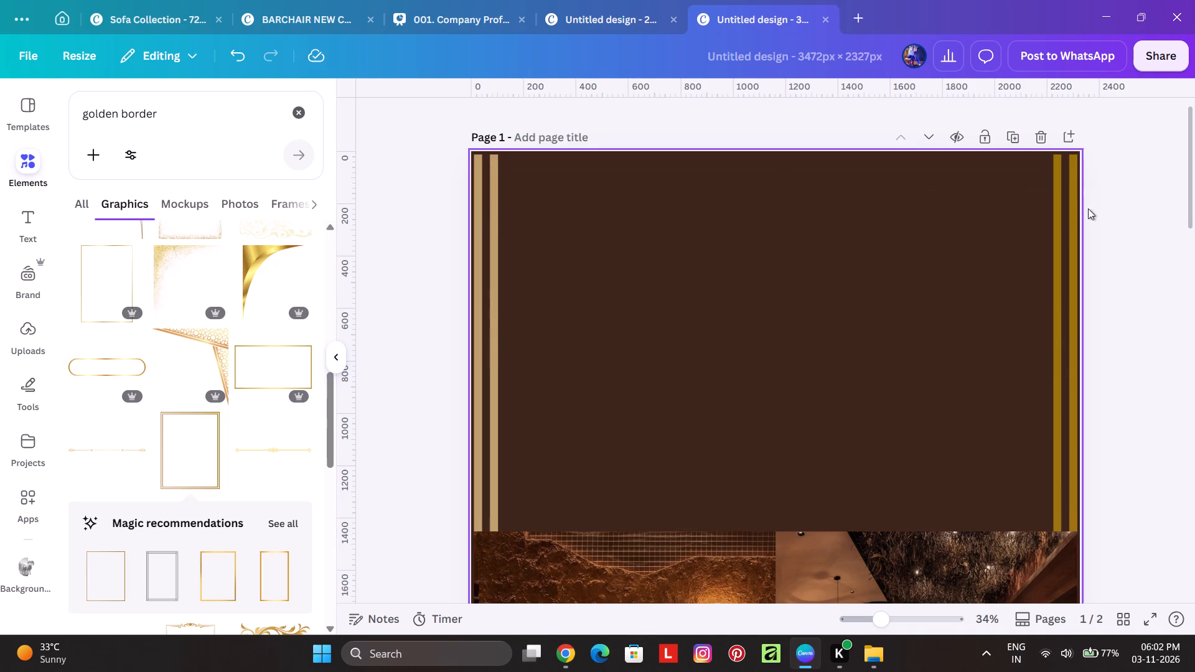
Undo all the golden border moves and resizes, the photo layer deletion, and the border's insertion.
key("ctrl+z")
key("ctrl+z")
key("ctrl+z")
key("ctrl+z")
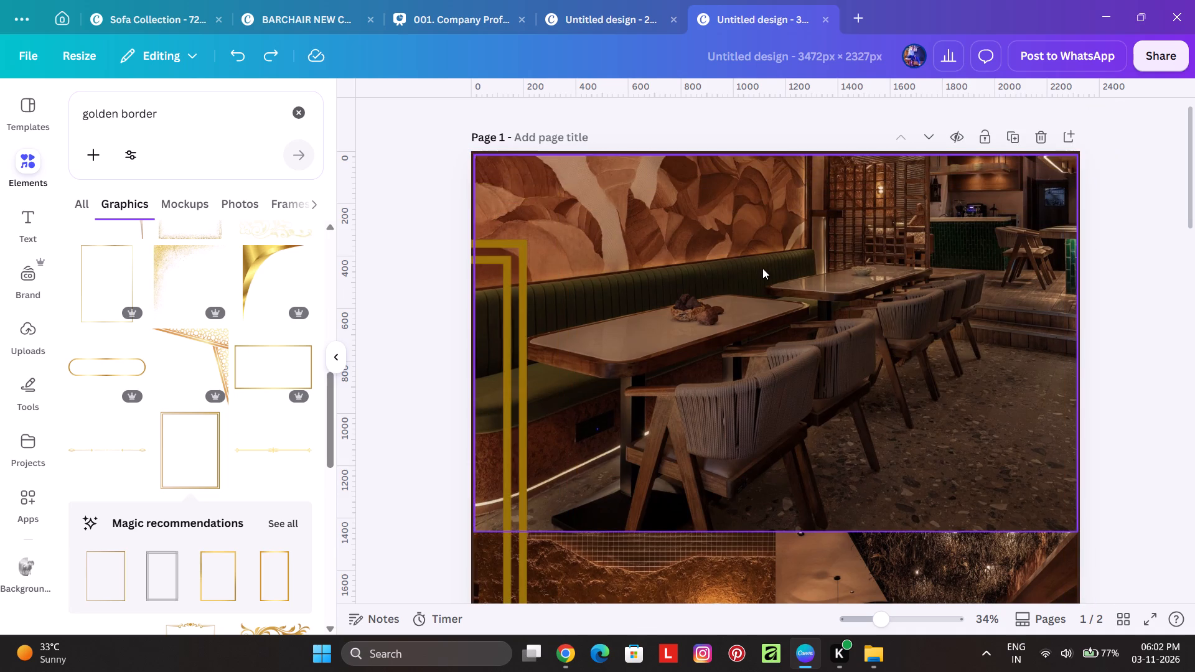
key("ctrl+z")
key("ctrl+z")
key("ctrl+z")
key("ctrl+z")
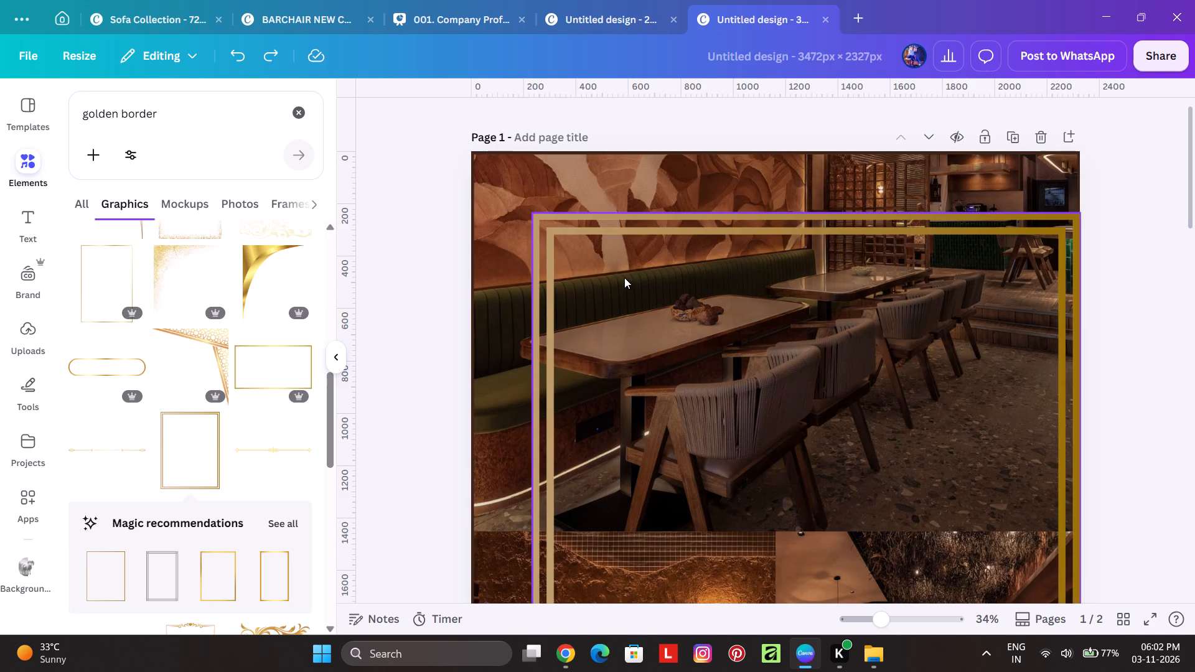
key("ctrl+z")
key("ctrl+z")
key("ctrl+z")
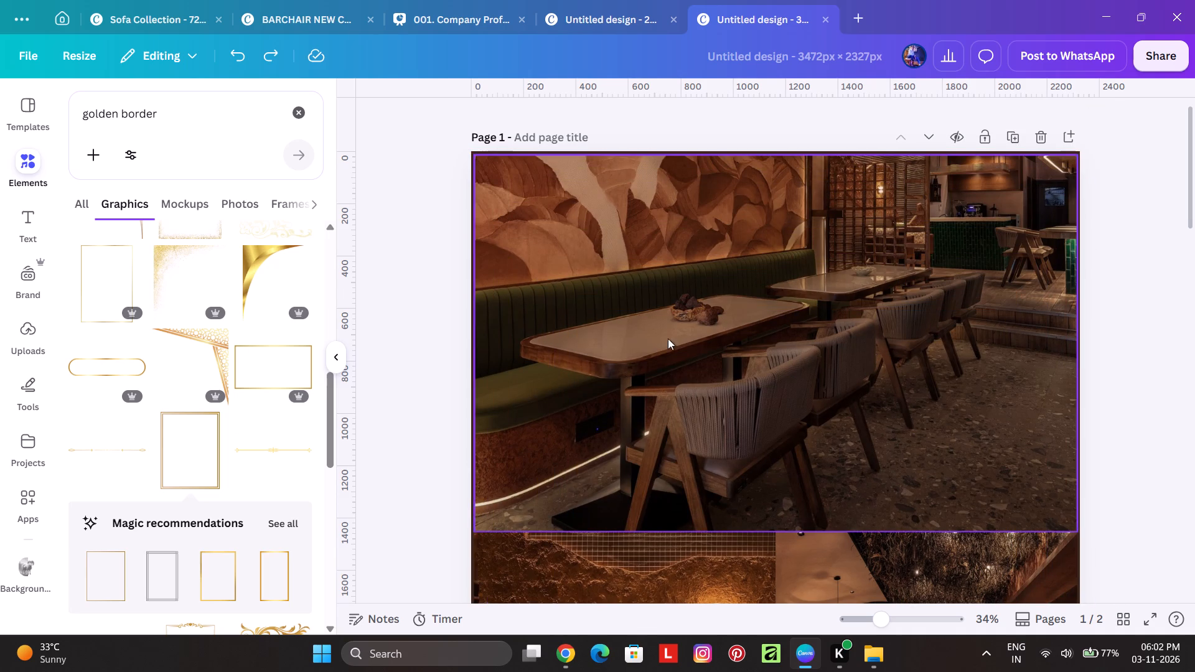
Browse the golden border results under graphics, photos and all categories for a border that suits the collage.
scroll(694, 348, "down", 3, "ctrl")
left_click(517, 318)
scroll(194, 437, "down", 3)
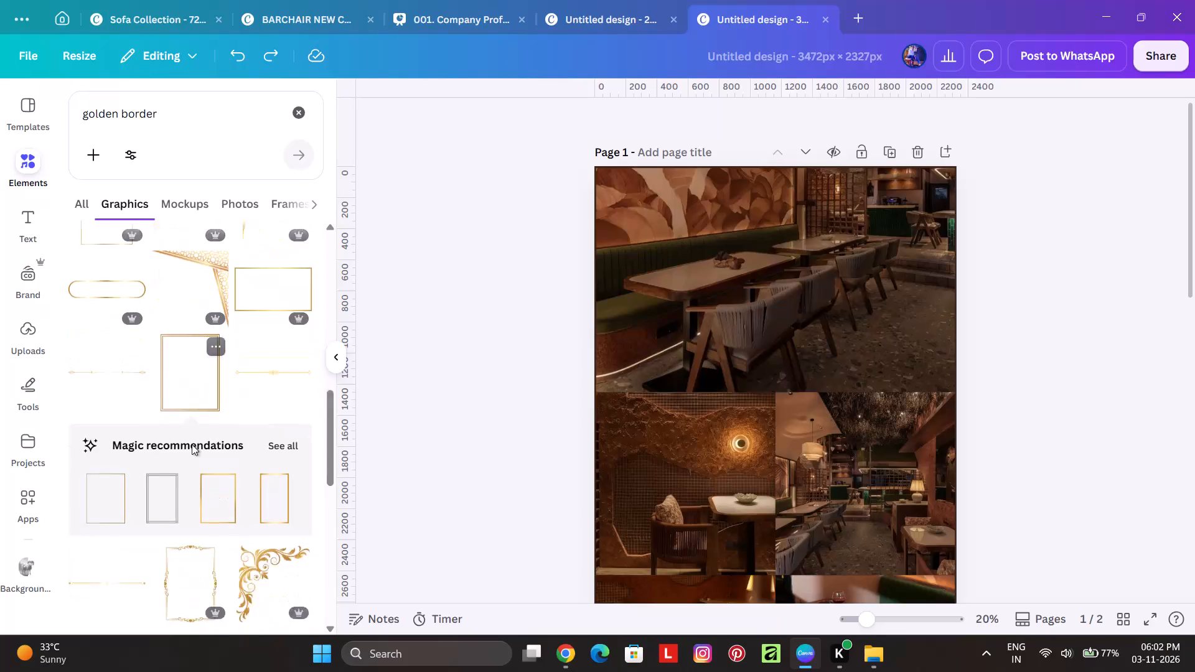
scroll(191, 525, "down", 3)
scroll(208, 531, "up", 14)
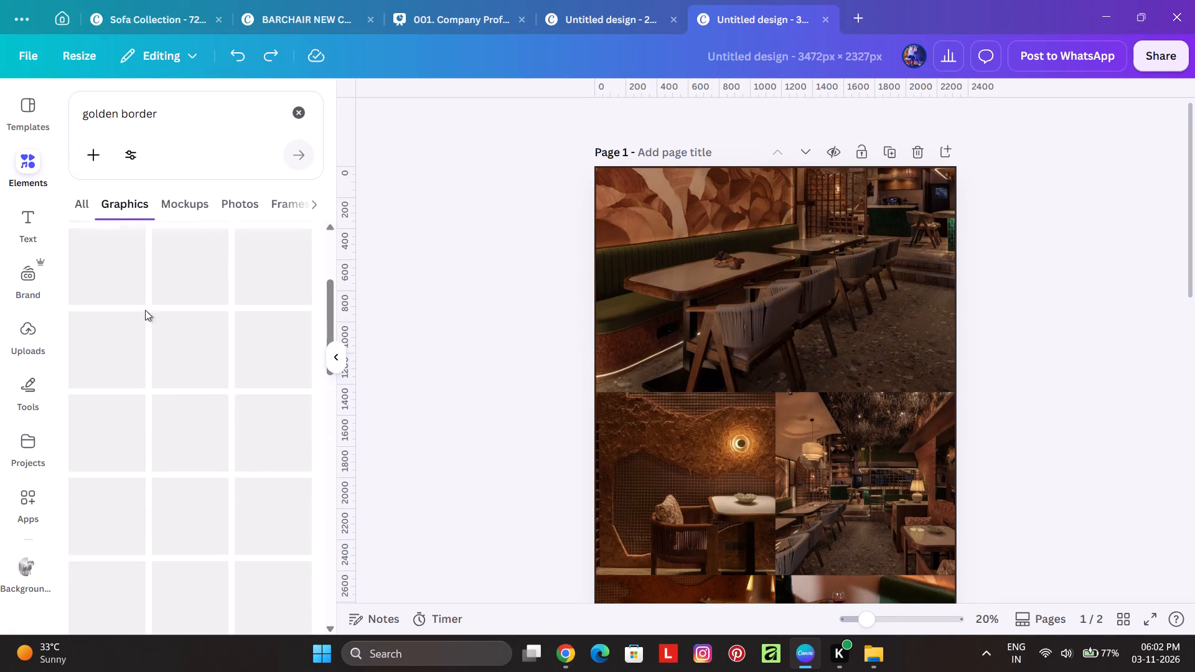
scroll(117, 220, "up", 1)
left_click(243, 214)
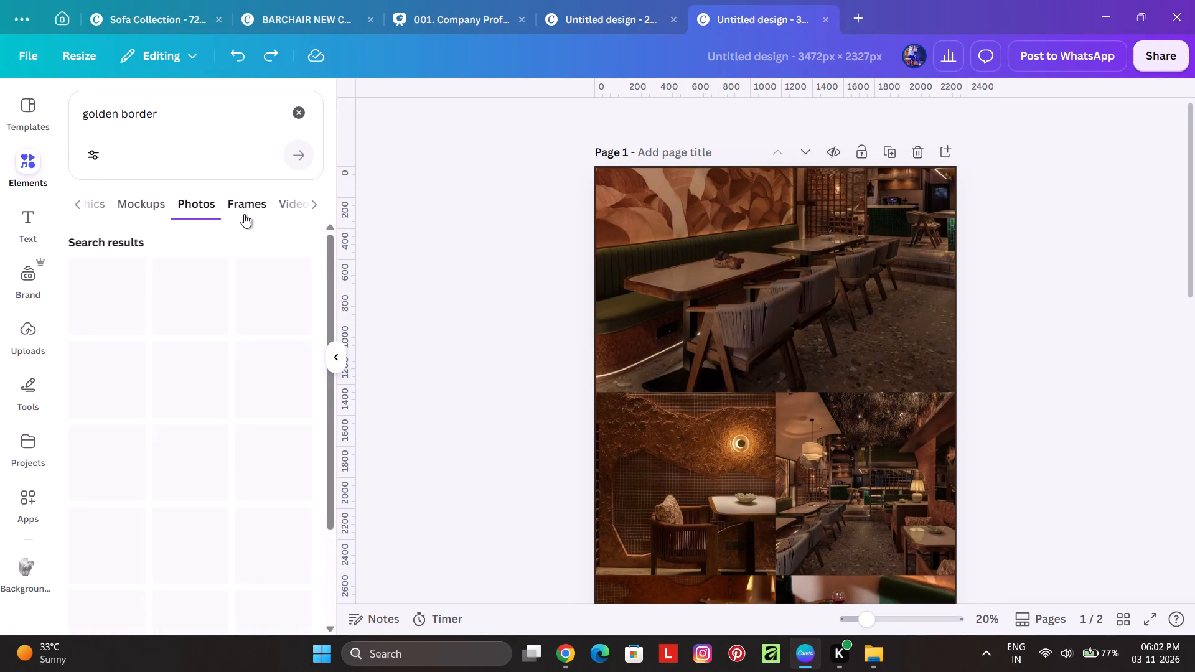
left_click(105, 203)
left_click(82, 208)
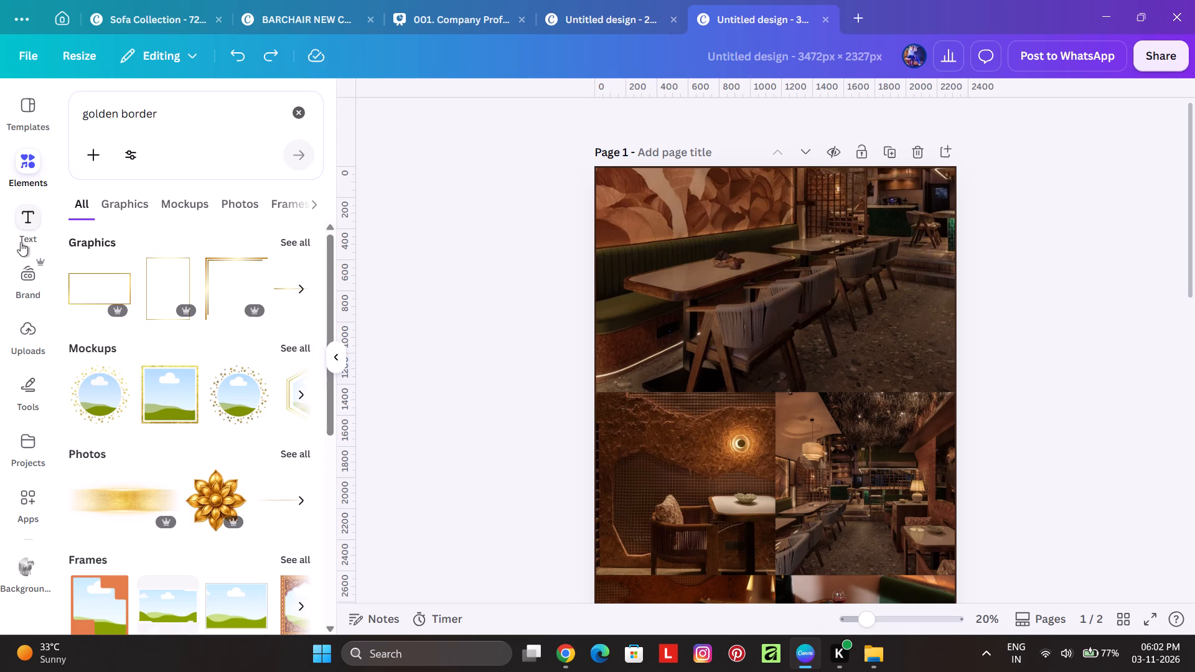
Clear the golden border search and insert a plain solid line from the shapes library.
left_click(311, 110)
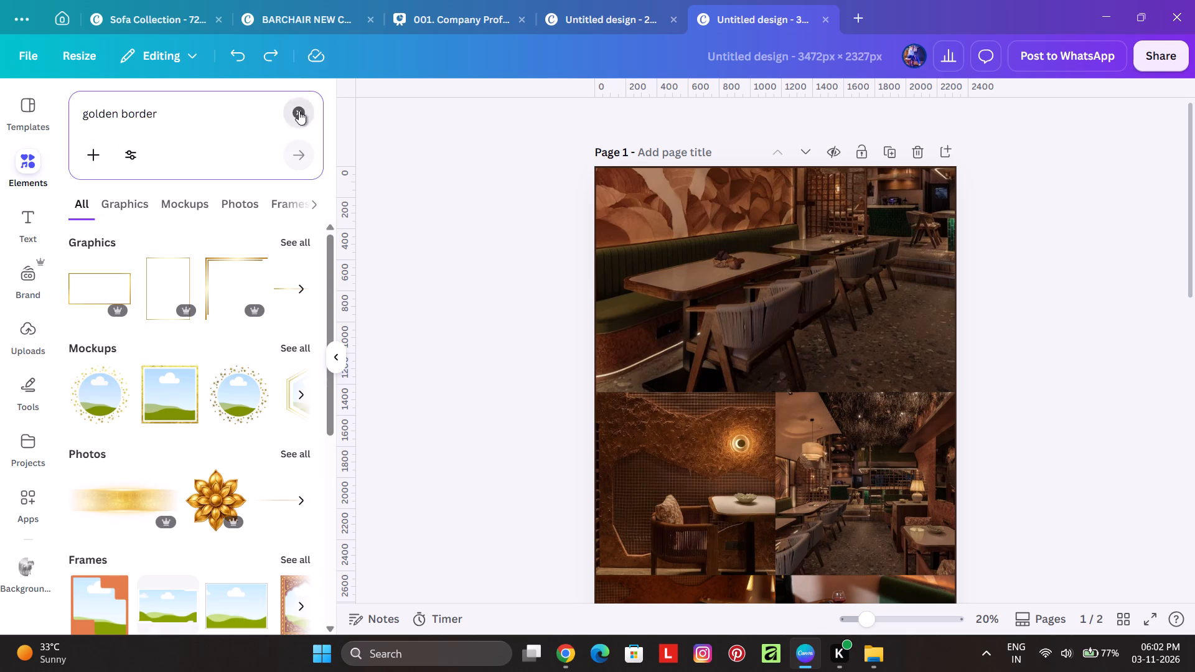
left_click(299, 111)
left_click(294, 195)
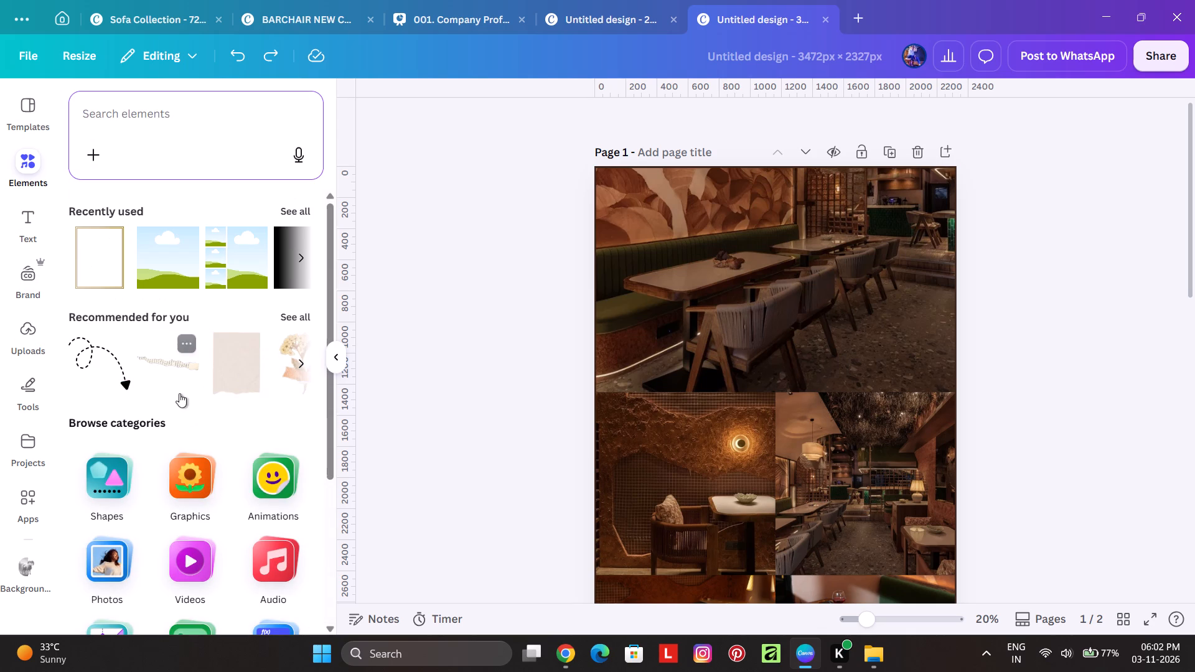
left_click(124, 469)
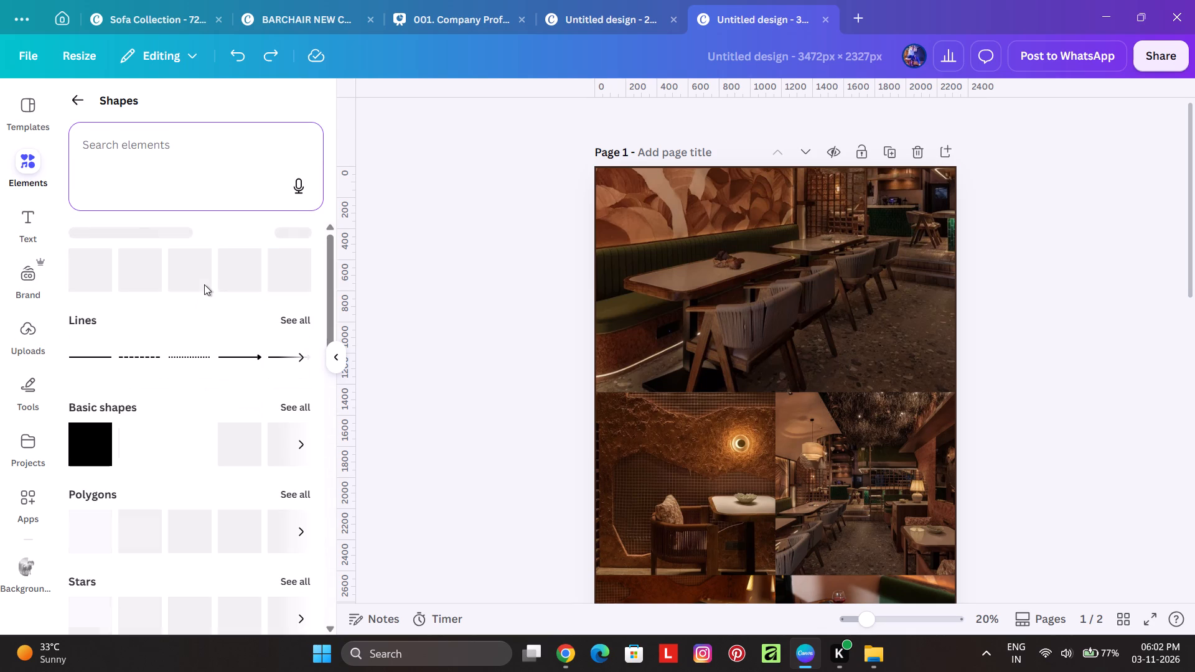
left_click(82, 359)
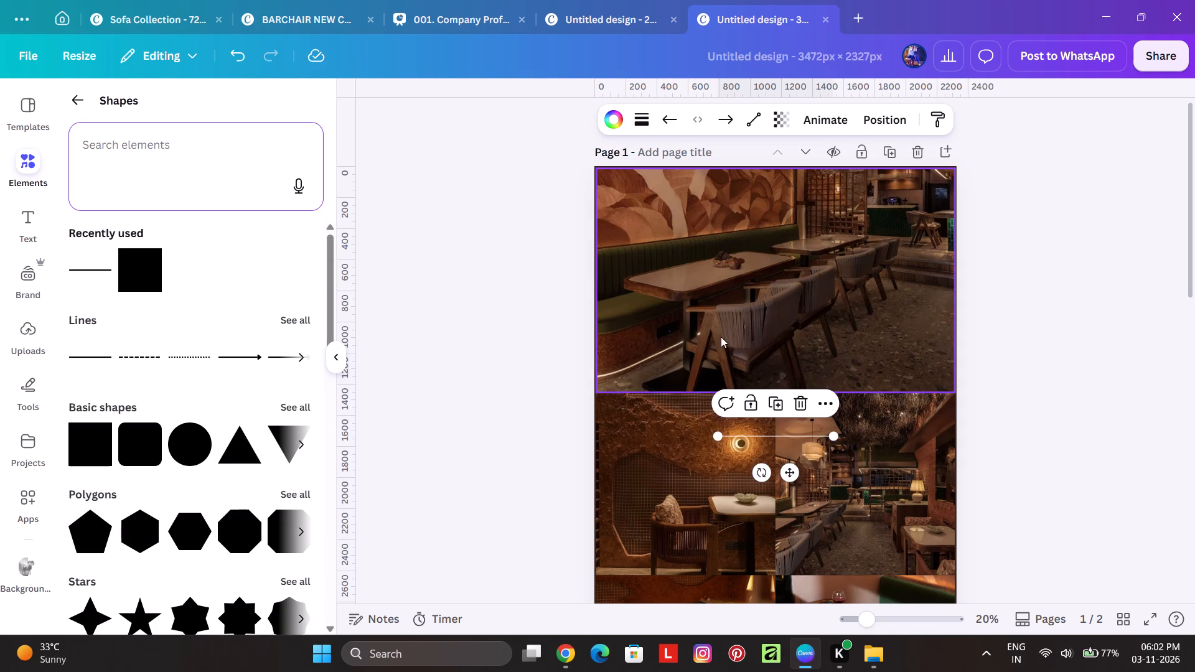
Move the white line up onto the thin brown strip above the top photo.
scroll(784, 431, "up", 5, "ctrl")
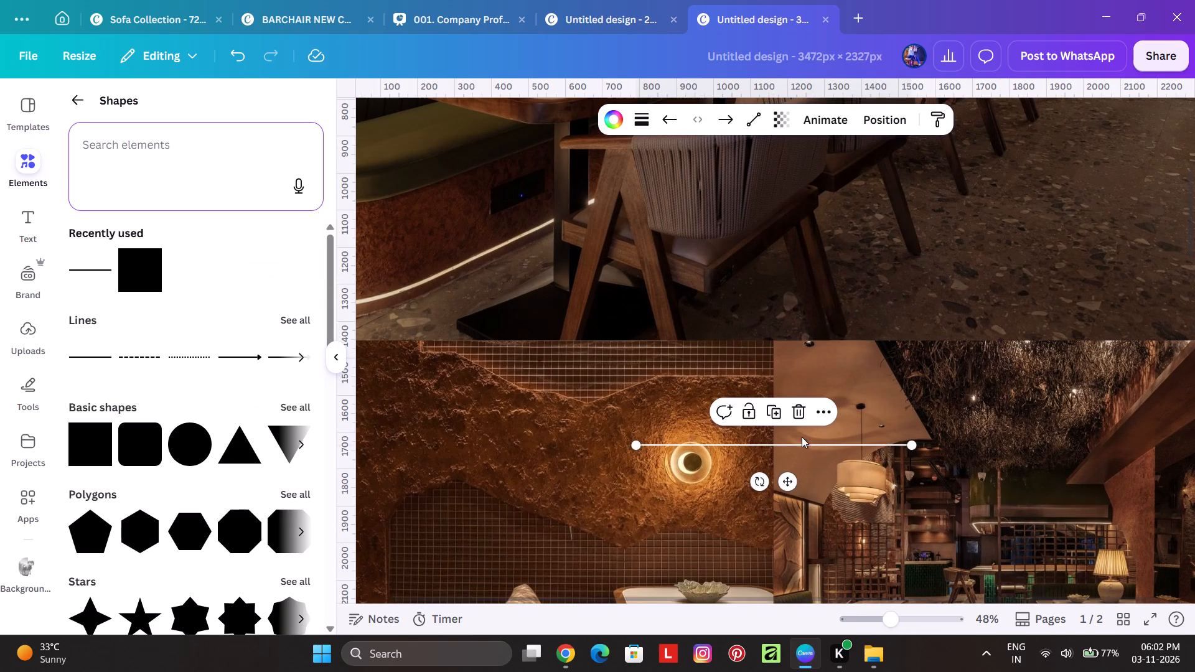
left_click_drag(808, 441, 820, 232)
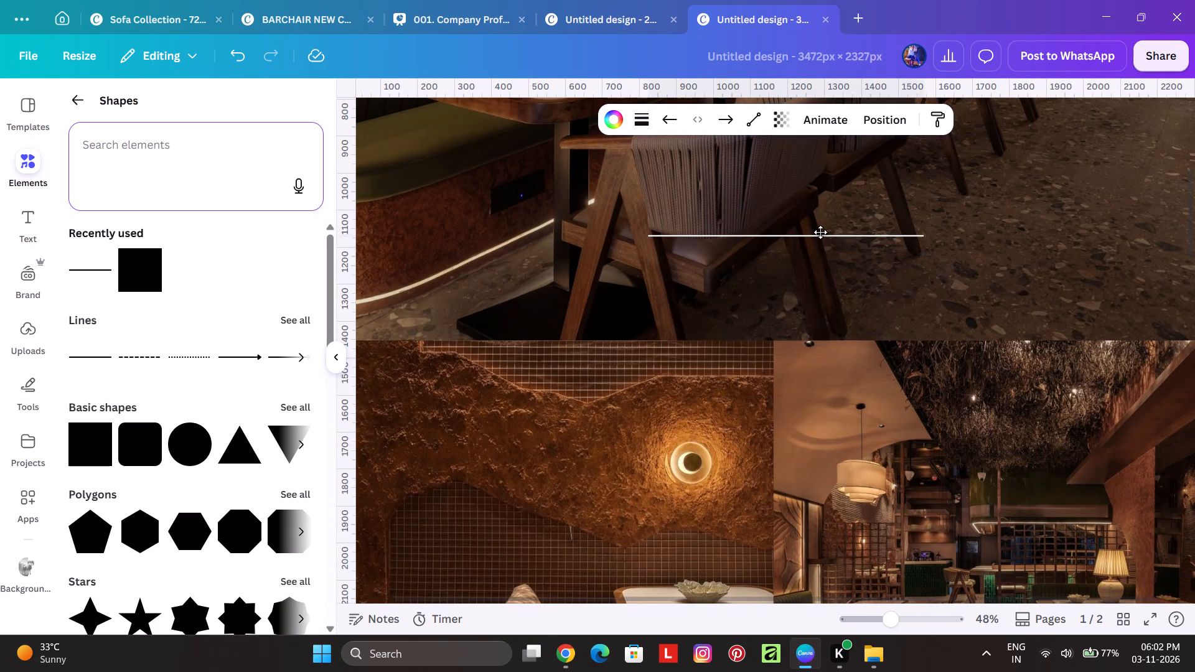
left_click_drag(820, 232, 787, 185)
scroll(820, 232, "up", 7)
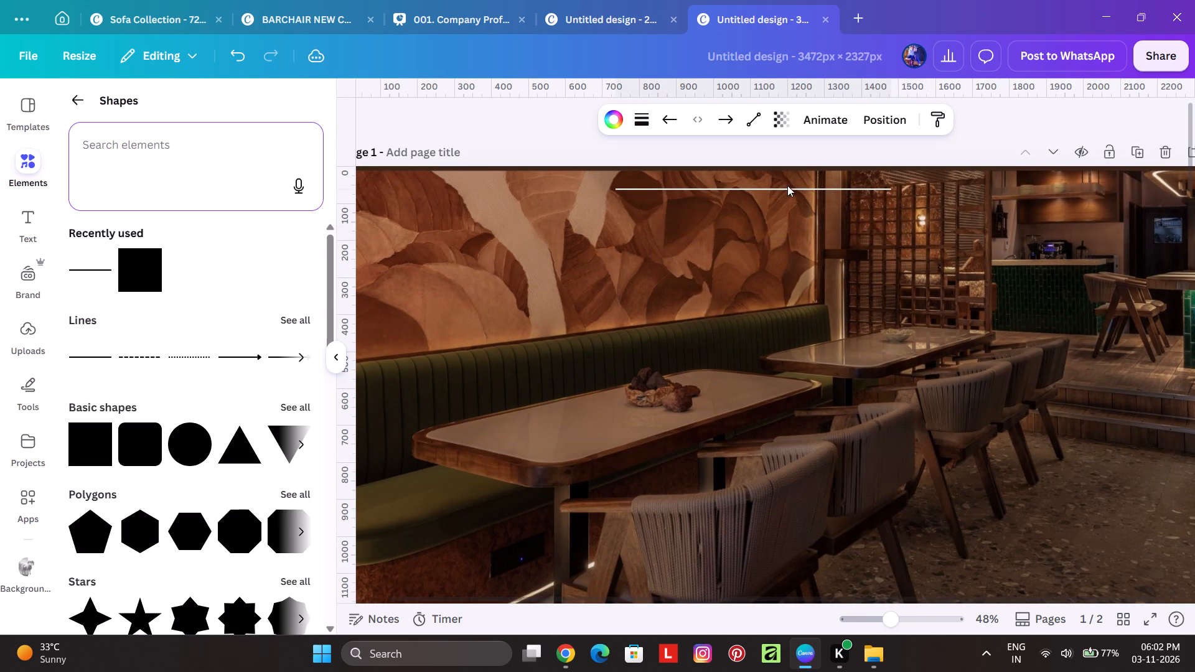
scroll(787, 185, "up", 10, "ctrl")
scroll(777, 247, "up", 3)
scroll(769, 303, "up", 3)
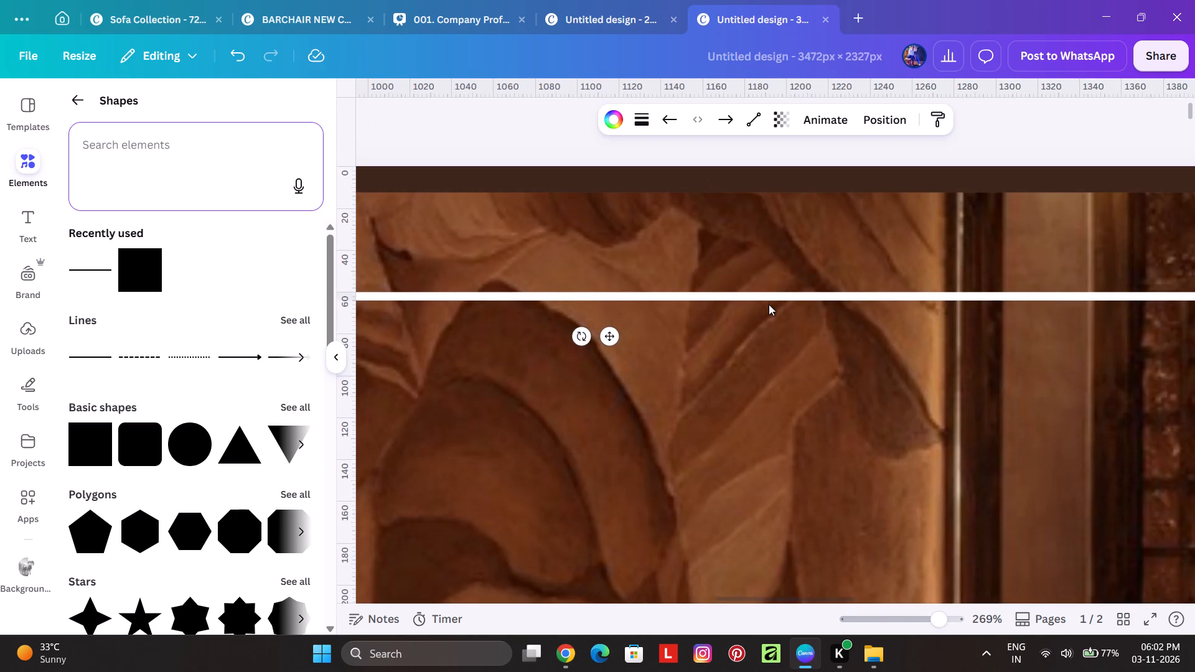
left_click_drag(790, 294, 797, 167)
scroll(734, 182, "up", 3, "ctrl")
left_click(744, 168)
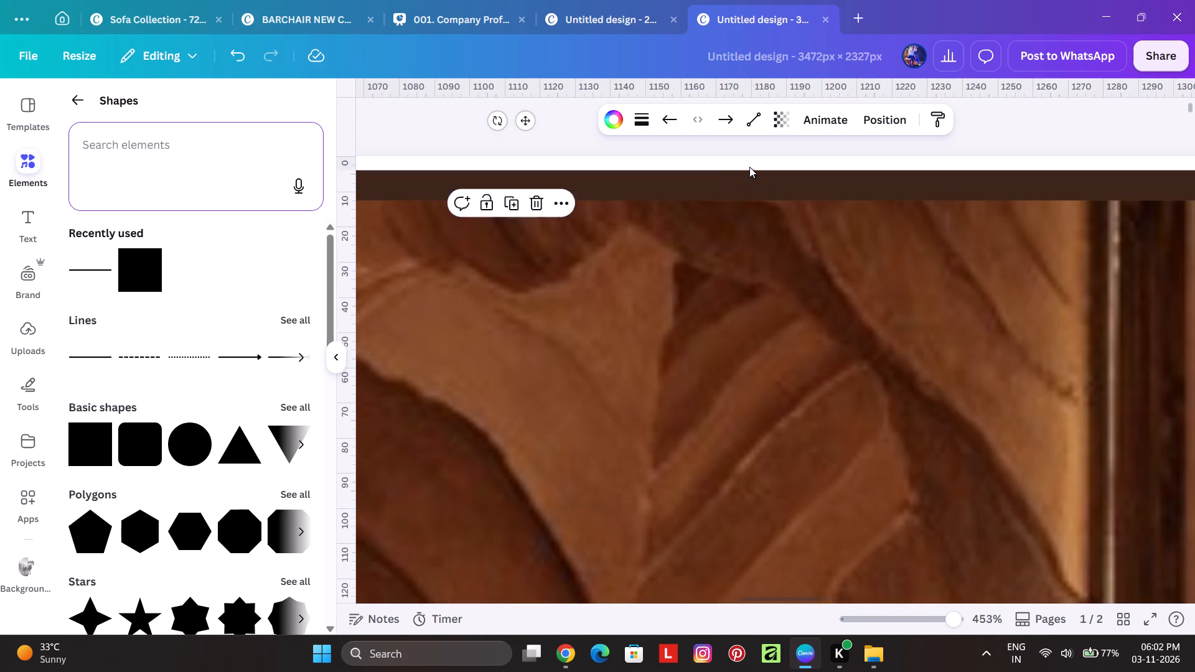
left_click(758, 165)
left_click(779, 166)
left_click_drag(788, 163, 805, 148)
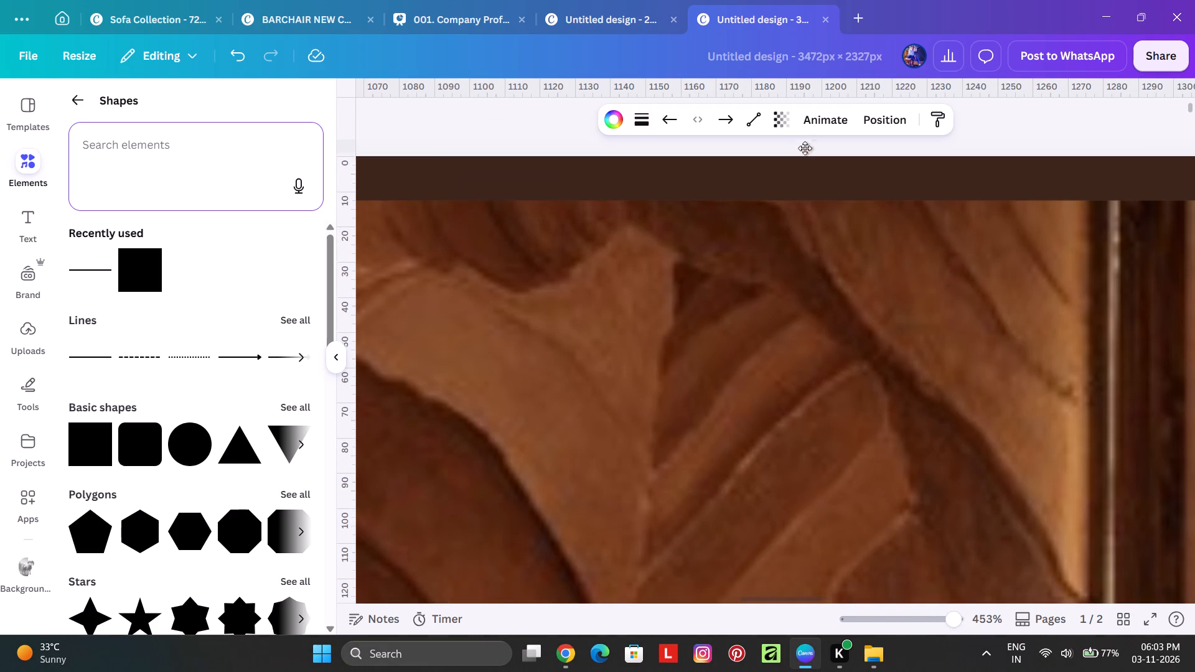
left_click_drag(805, 148, 807, 182)
left_click(787, 182)
Set the white line's stroke weight to 12.
scroll(740, 180, "down", 9, "ctrl")
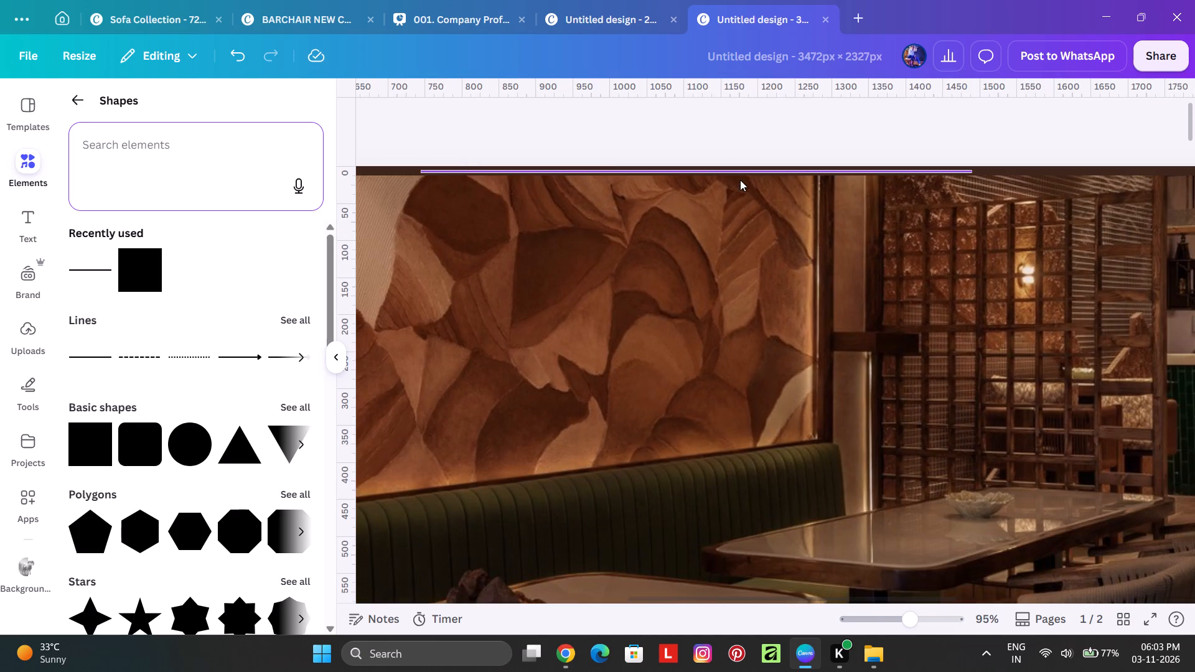
scroll(742, 176, "up", 20, "ctrl")
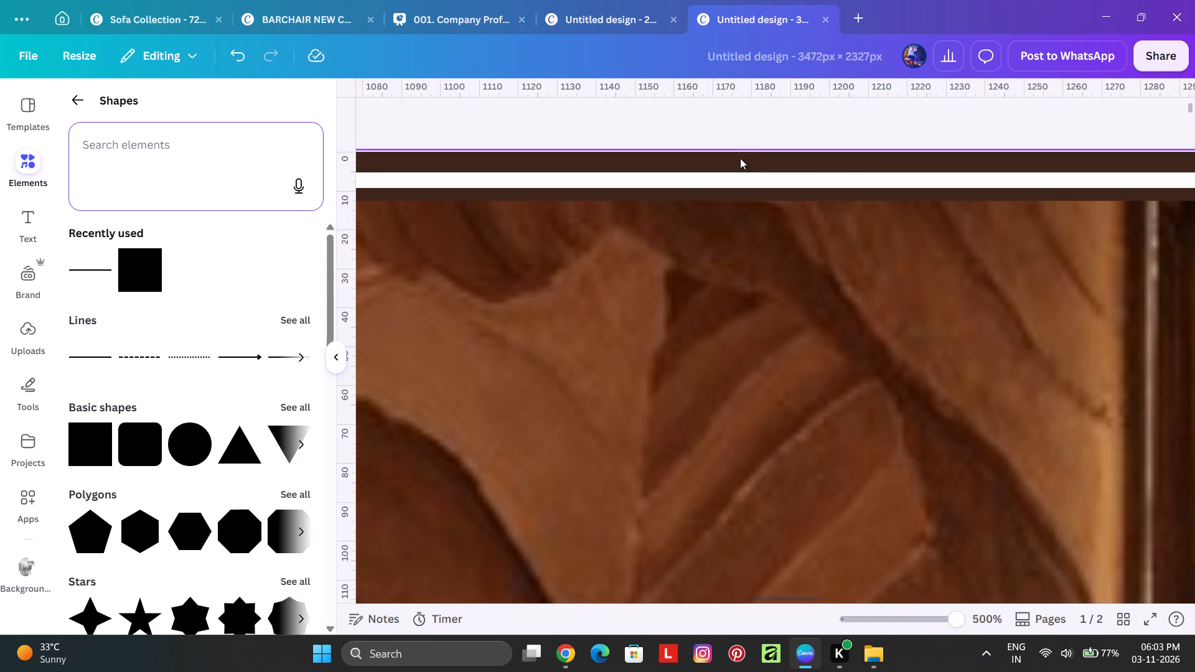
scroll(740, 158, "up", 2, "ctrl")
left_click(744, 175)
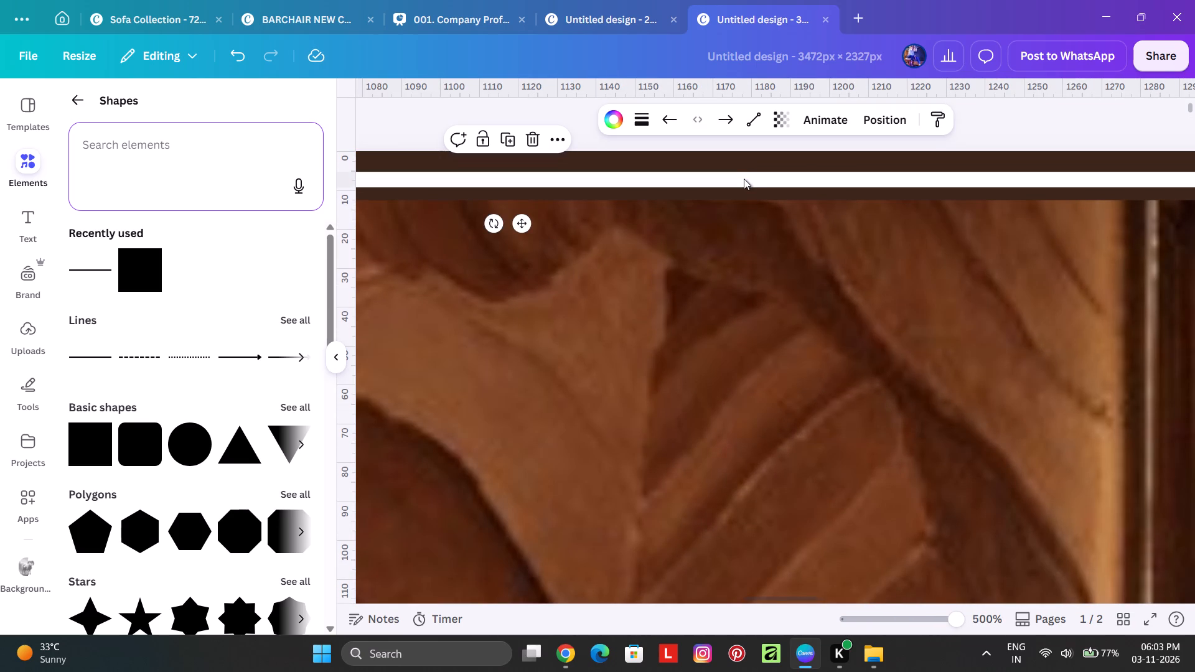
left_click(655, 124)
left_click(651, 127)
left_click(734, 253)
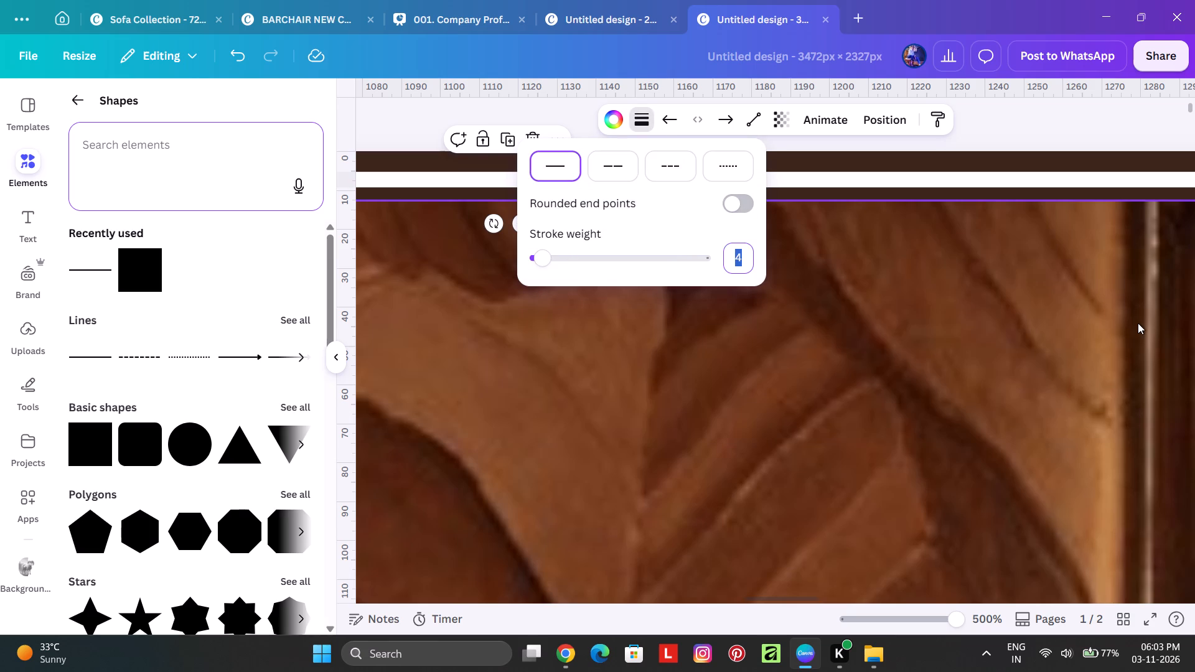
key("Up")
key("Up")
key("Up")
key("Up")
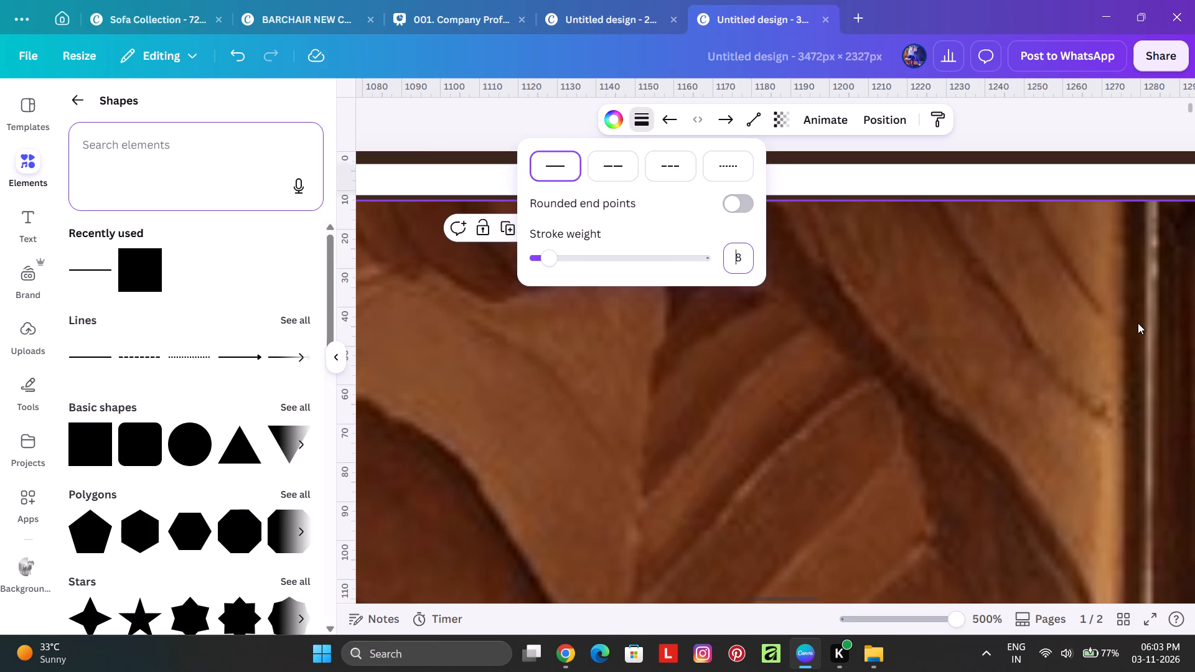
key("Up")
key("Up")
key("Up")
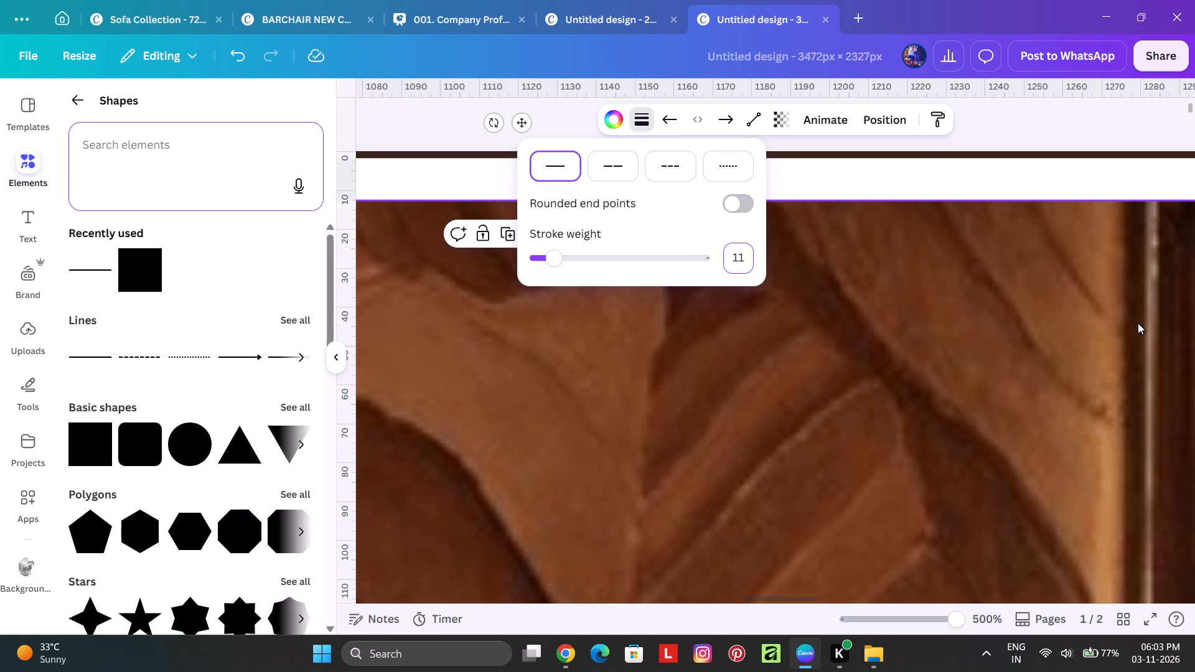
key("Up")
key("Up")
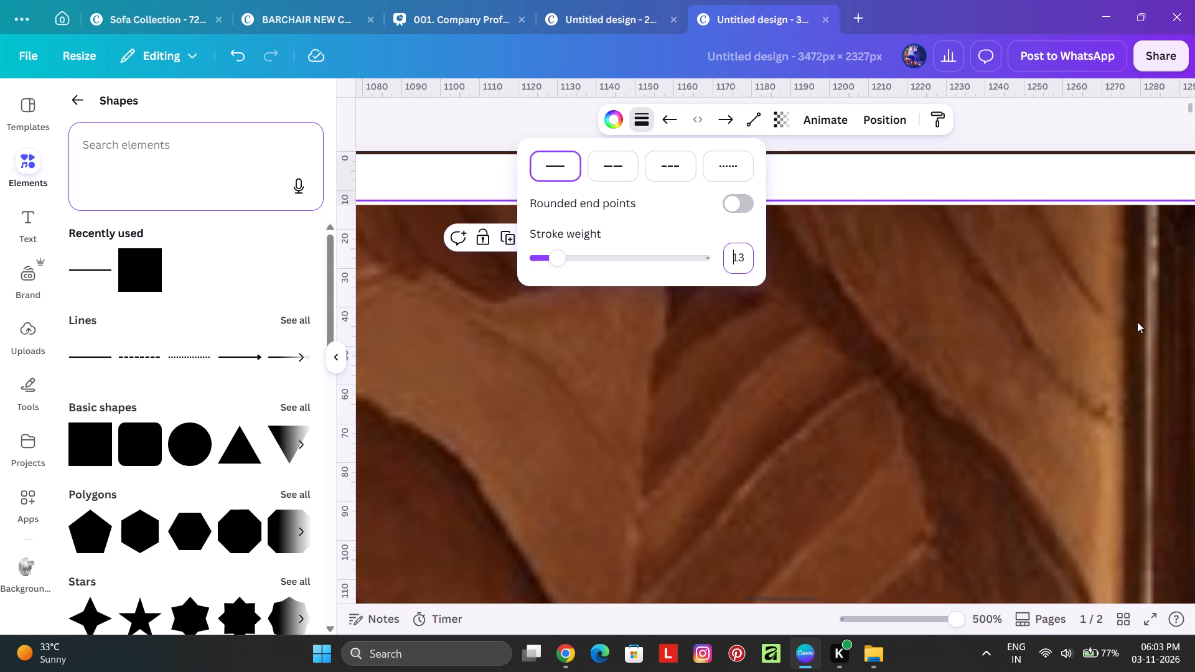
key("Down")
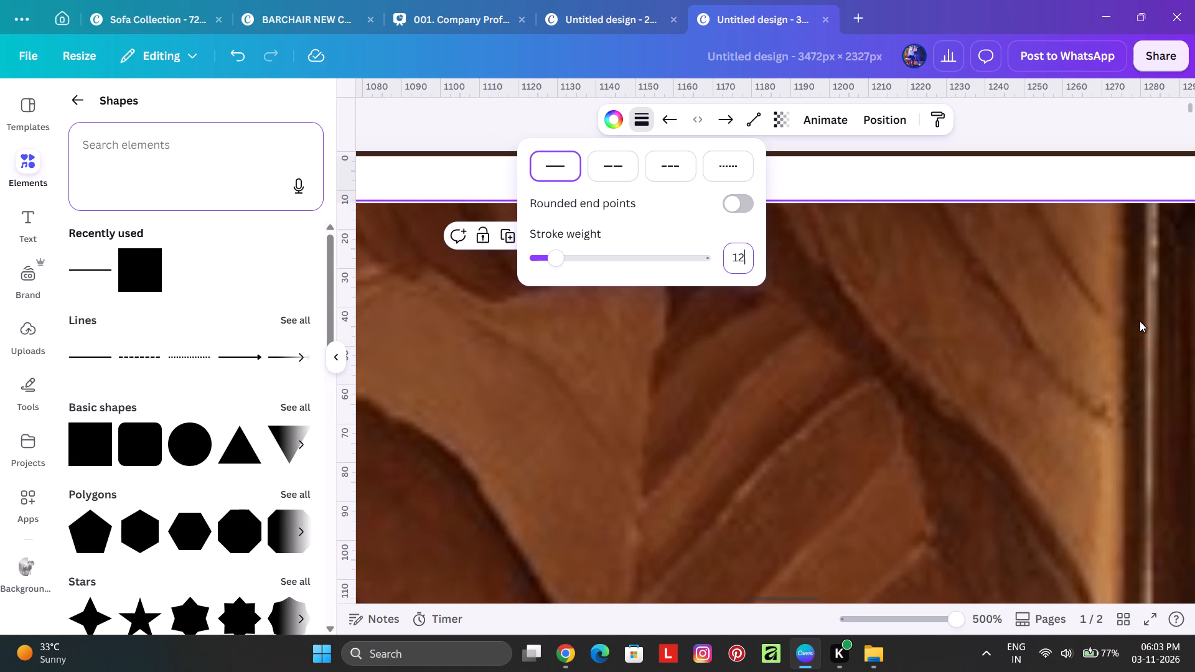
left_click(968, 261)
Nudge the thickened line up flush with the page's top edge so it covers the brown strip.
left_click(919, 167)
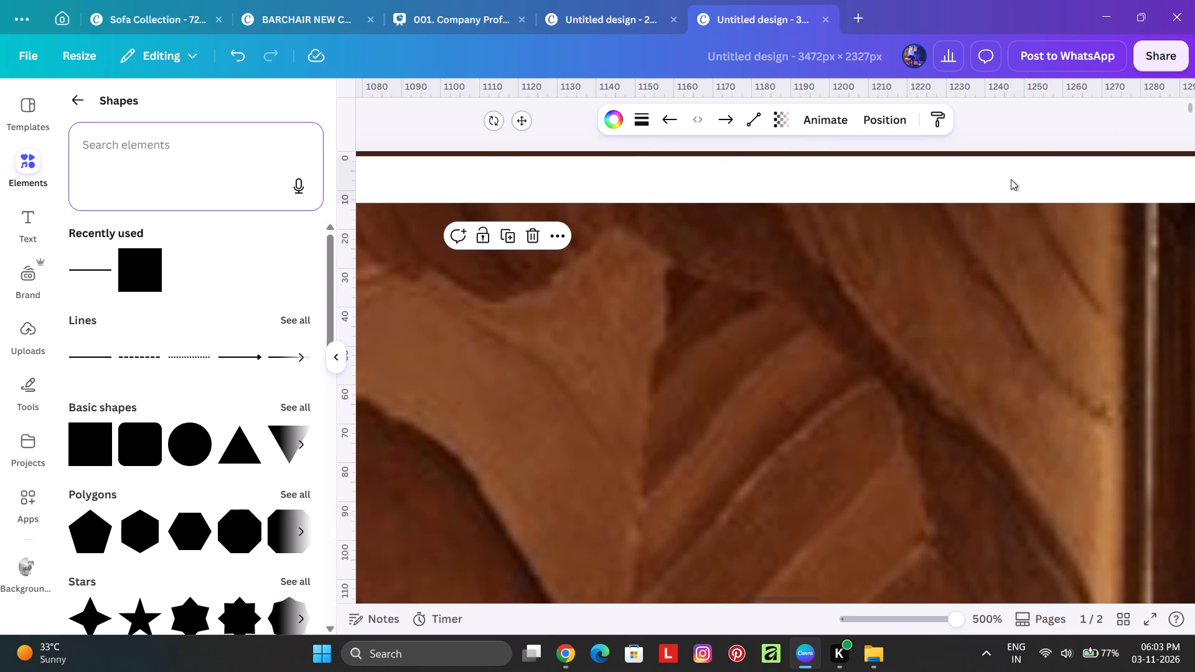
key("Up")
key("Up")
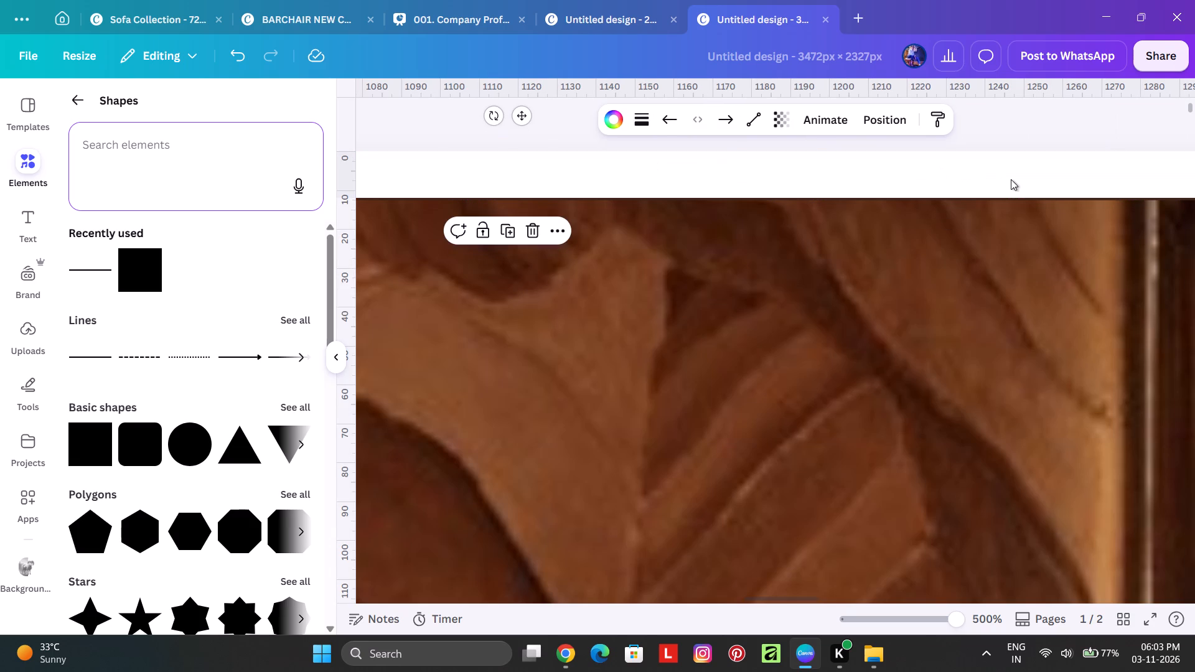
Extend the line's right end horizontally along the page's top edge to about 1650 px on the ruler.
scroll(1004, 176, "up", 4, "ctrl")
scroll(884, 181, "up", 3, "ctrl")
scroll(817, 184, "down", 4, "ctrl")
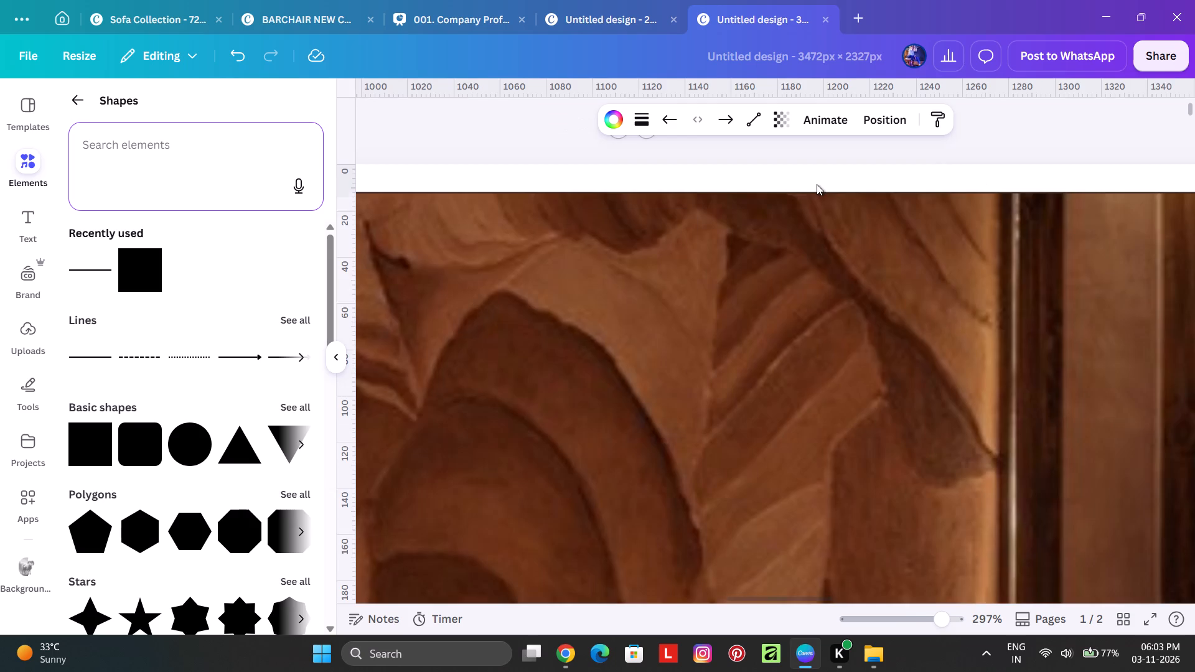
scroll(817, 184, "down", 12, "ctrl")
scroll(840, 162, "up", 13, "ctrl")
scroll(1044, 169, "up", 4, "ctrl")
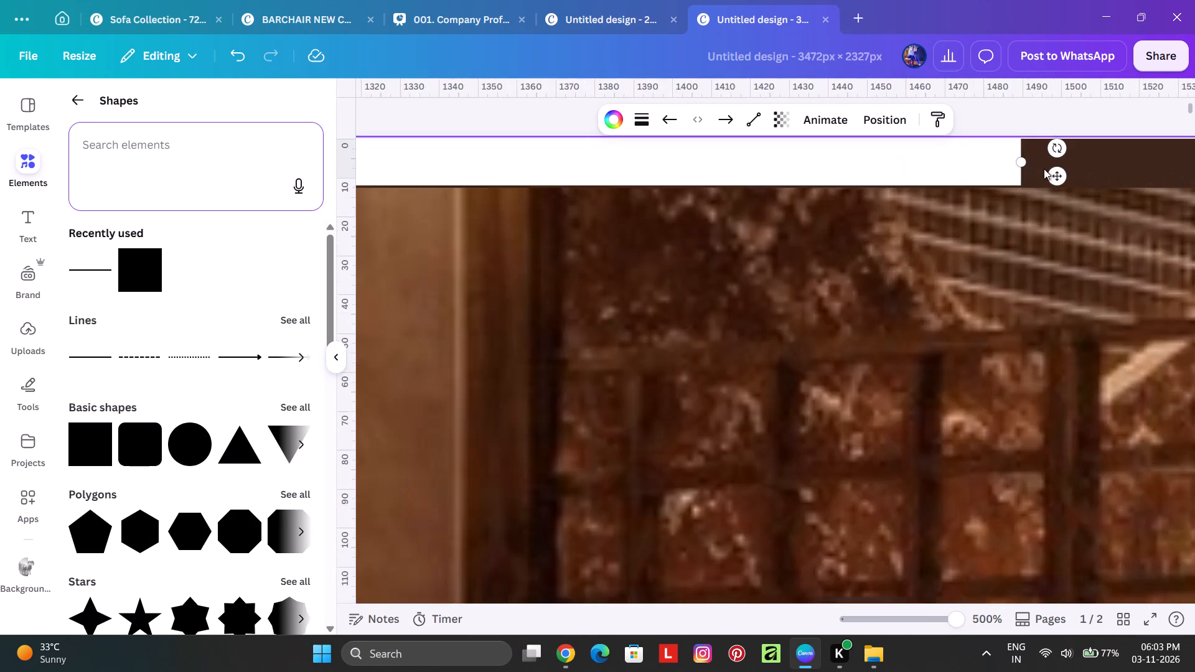
scroll(1044, 167, "up", 4, "ctrl")
left_click_drag(1021, 159, 1052, 162)
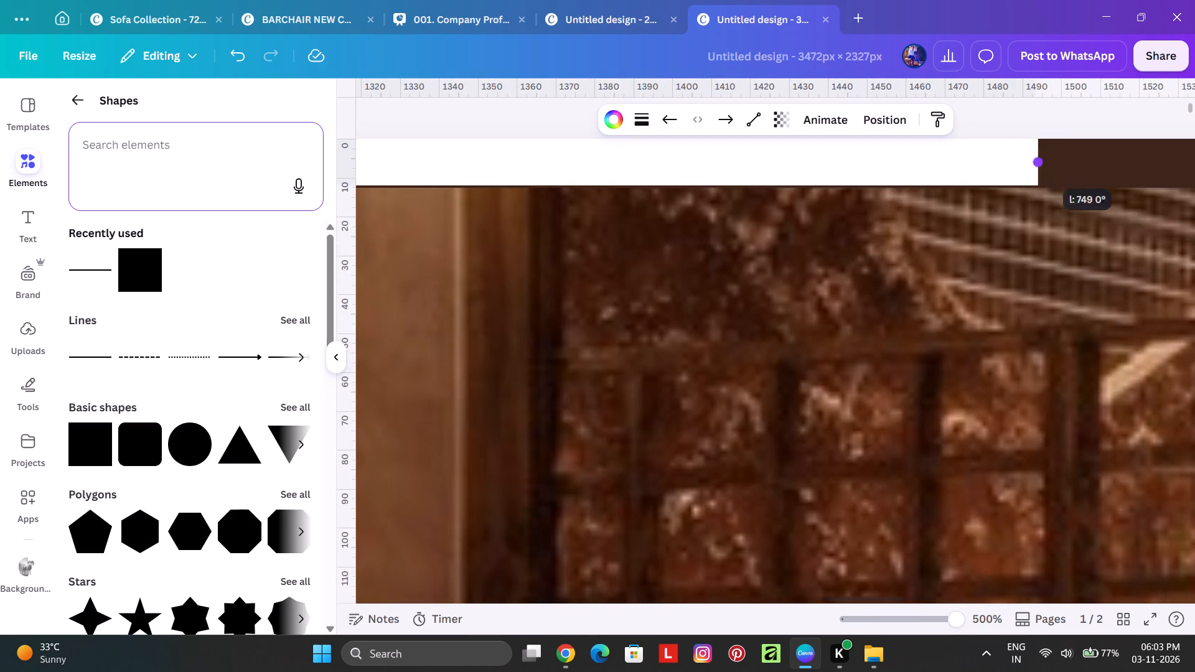
left_click_drag(1052, 162, 1194, 163)
scroll(891, 241, "down", 7, "ctrl")
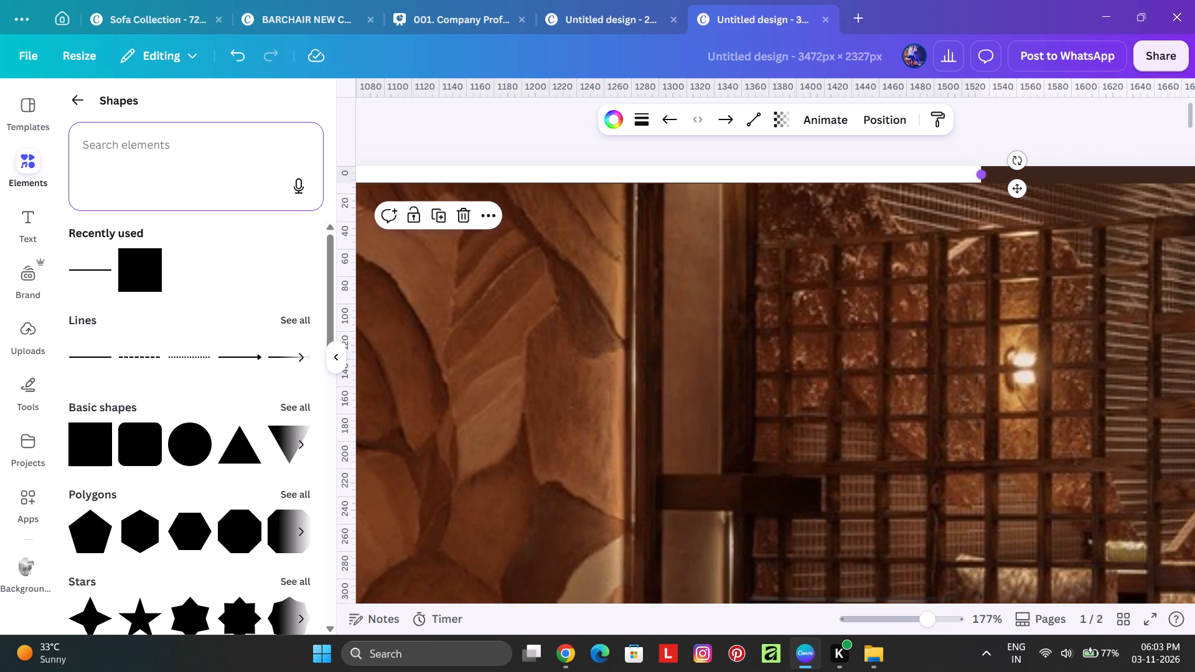
left_click_drag(983, 176, 1174, 178)
scroll(879, 241, "down", 4, "ctrl")
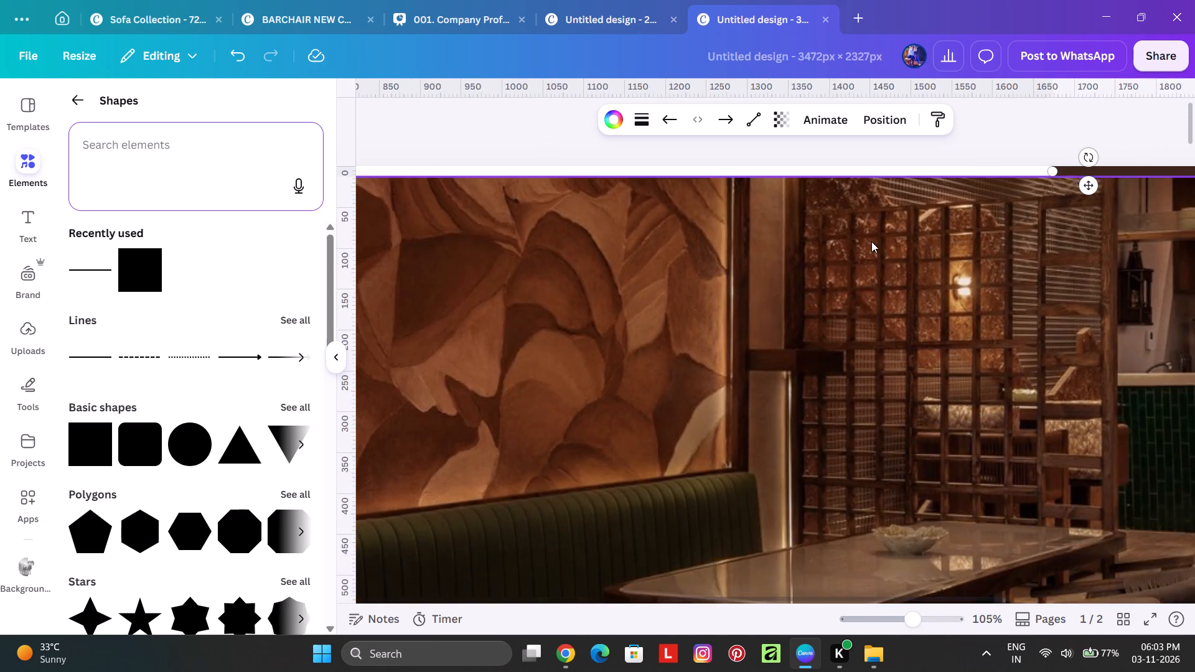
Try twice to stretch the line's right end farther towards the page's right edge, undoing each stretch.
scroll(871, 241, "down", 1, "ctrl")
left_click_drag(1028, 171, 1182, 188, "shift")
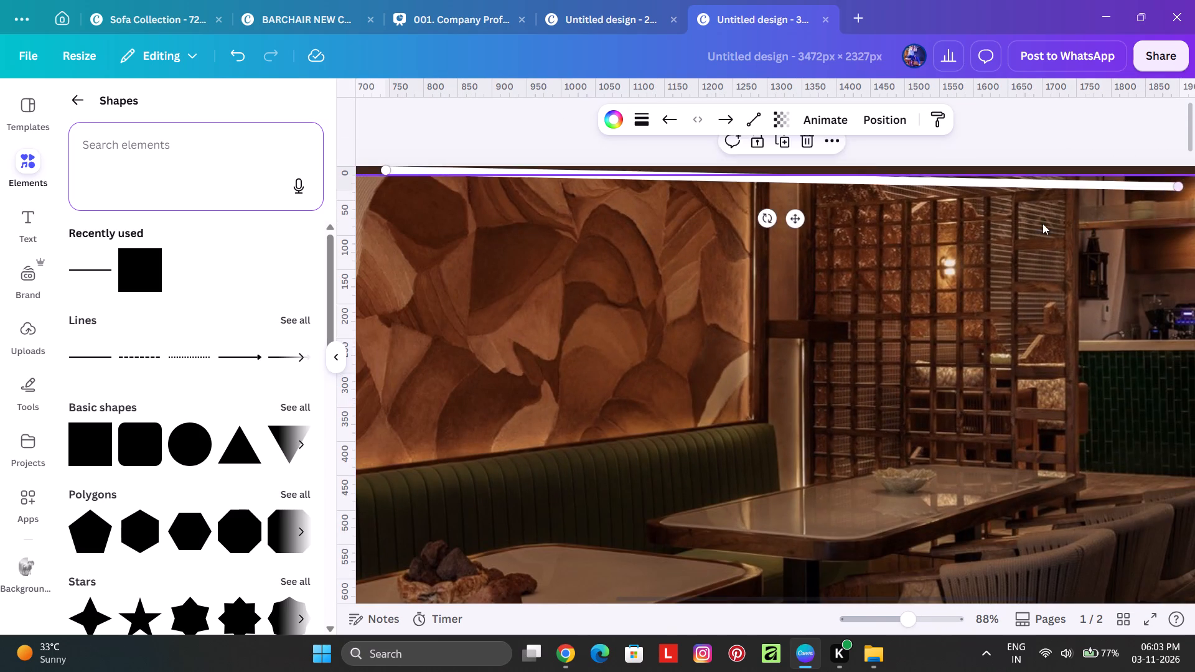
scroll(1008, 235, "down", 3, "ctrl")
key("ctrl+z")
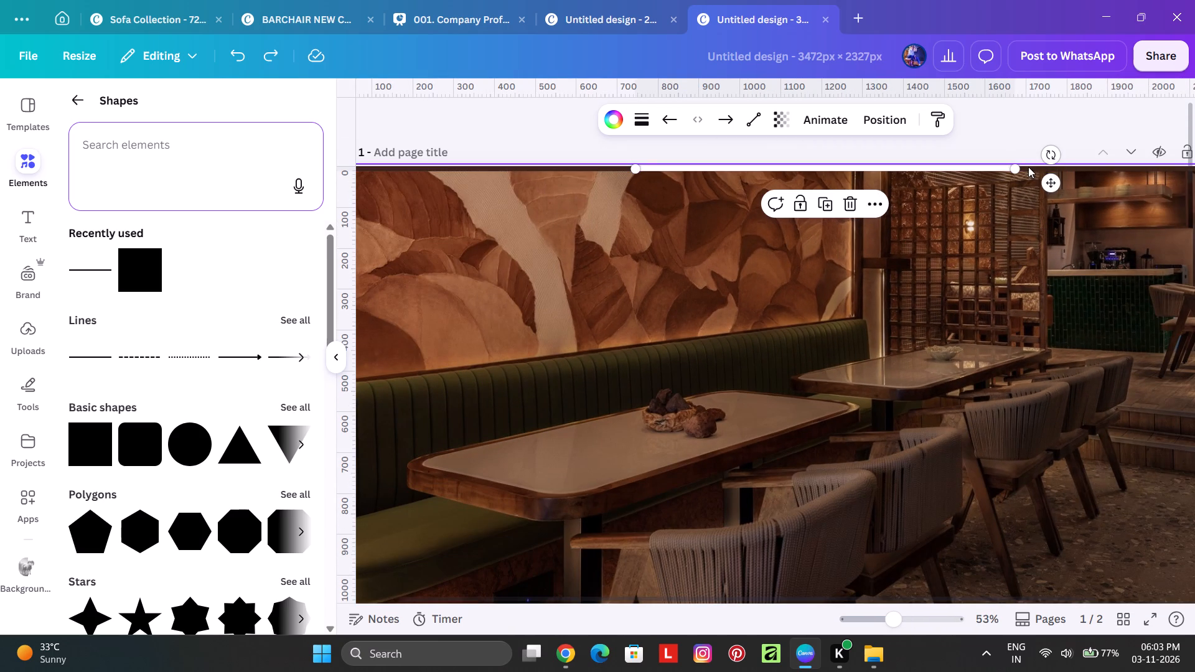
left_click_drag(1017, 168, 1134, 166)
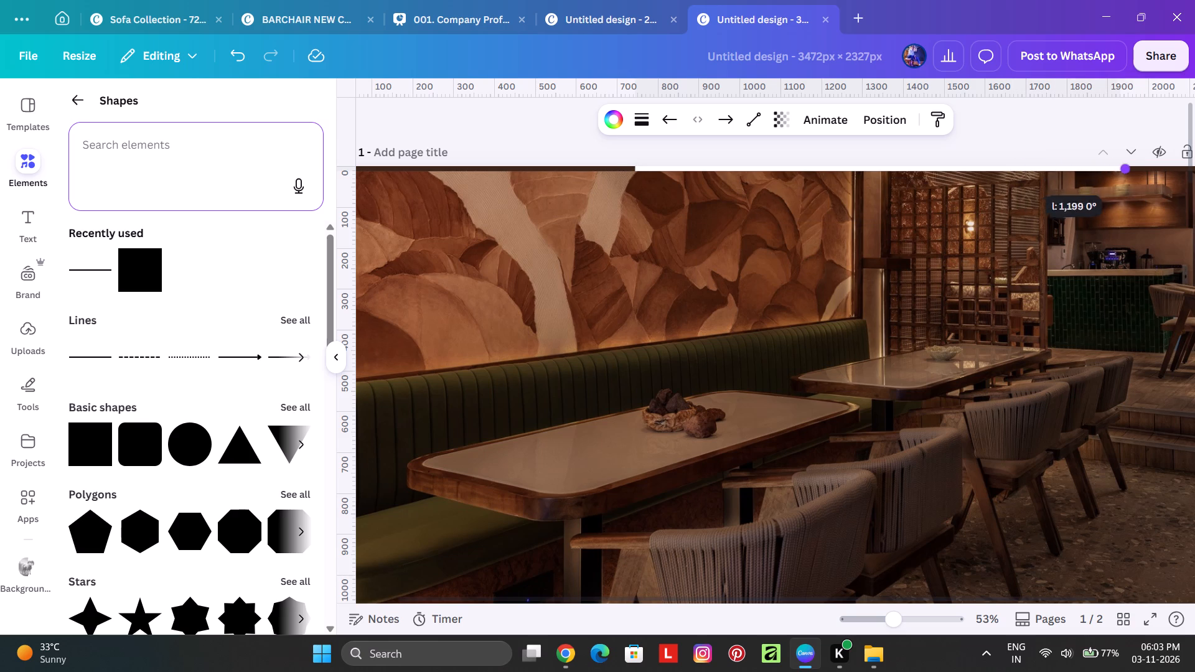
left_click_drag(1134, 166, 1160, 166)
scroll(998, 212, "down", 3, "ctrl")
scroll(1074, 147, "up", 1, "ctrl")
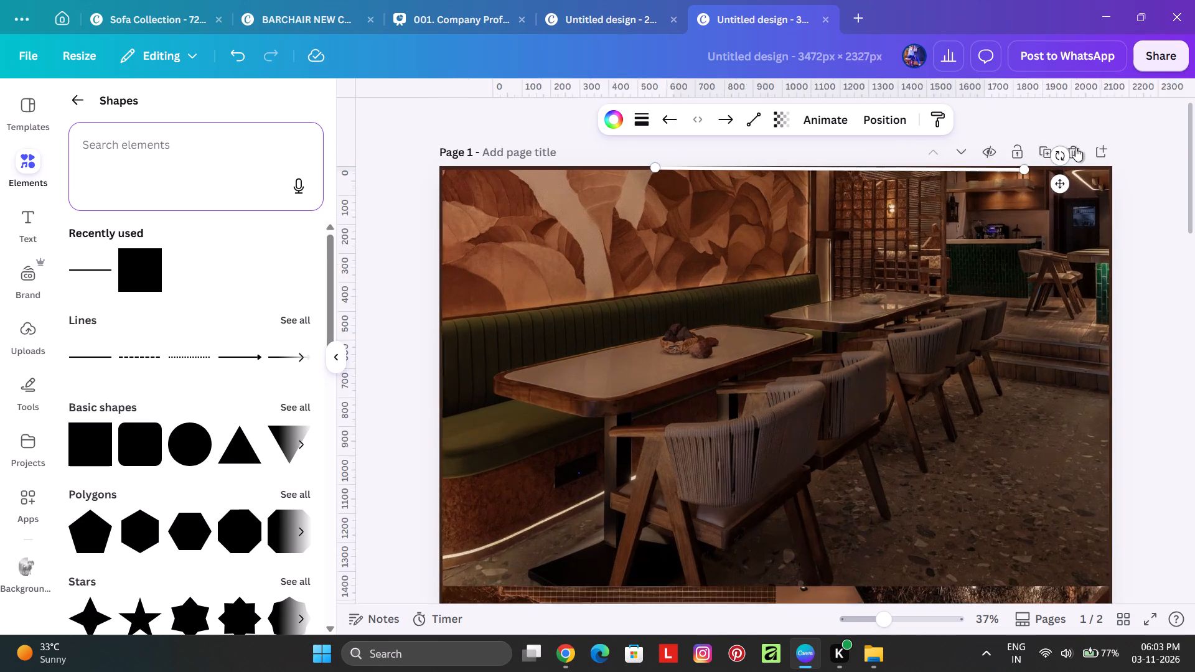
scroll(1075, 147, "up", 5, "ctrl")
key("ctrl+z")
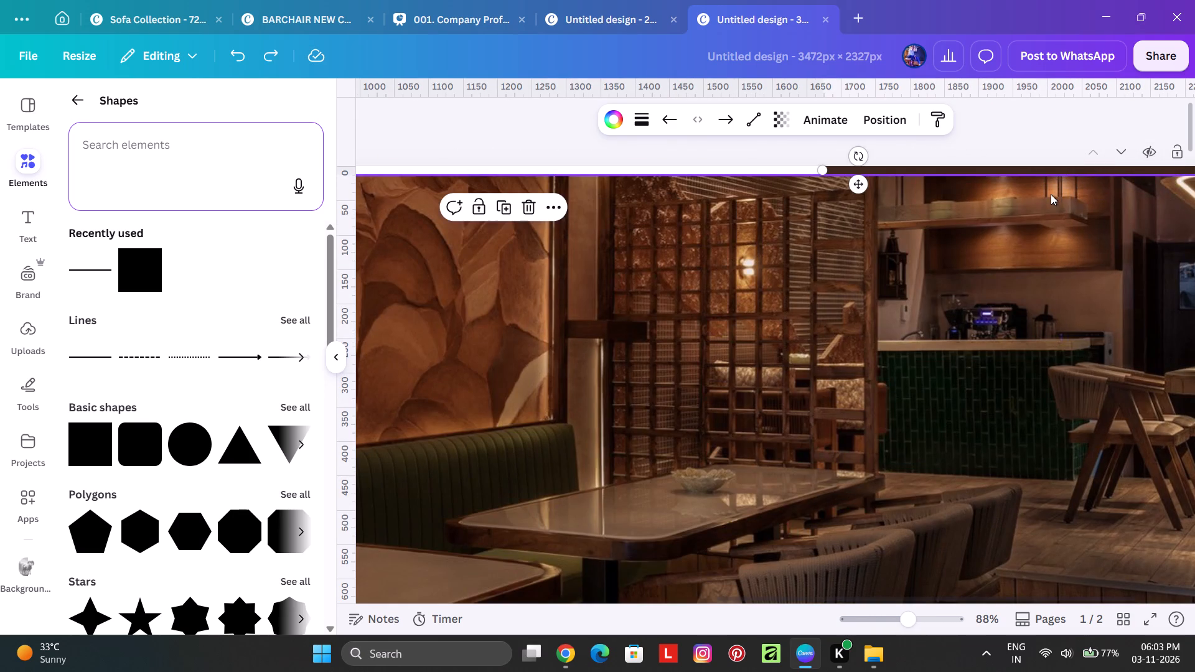
Extend the white line's right end horizontally along the page's top edge to the large photo's right edge, making it about 1,571 px long.
left_click_drag(825, 168, 825, 166, "shift")
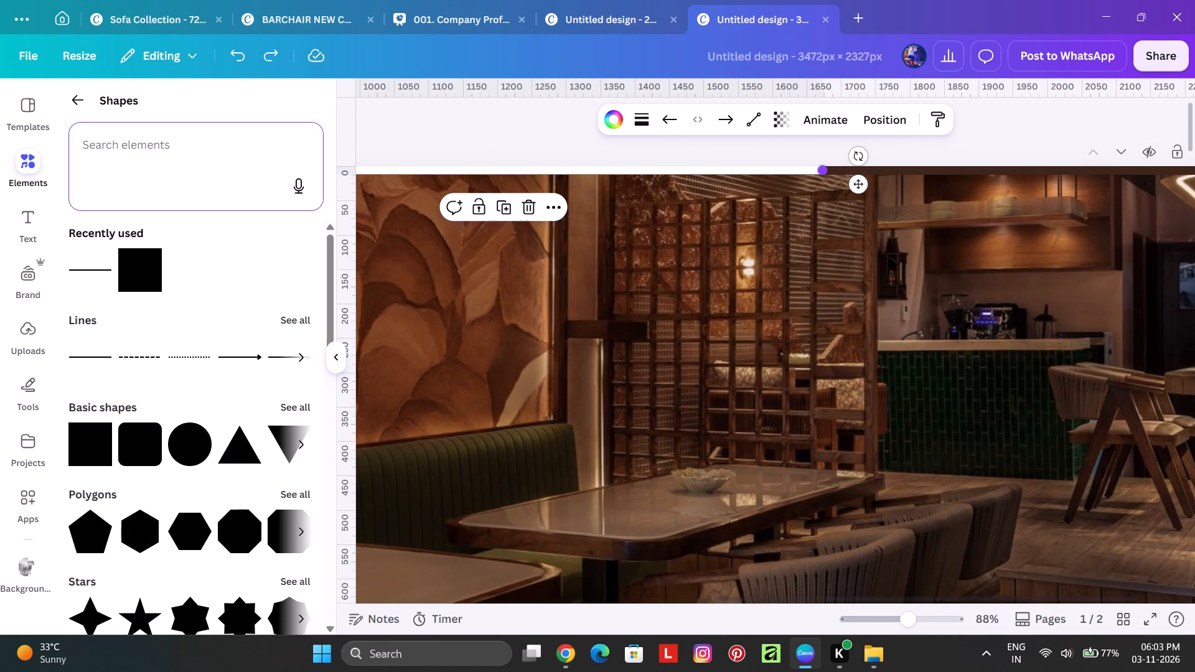
left_click_drag(825, 166, 1080, 166, "shift")
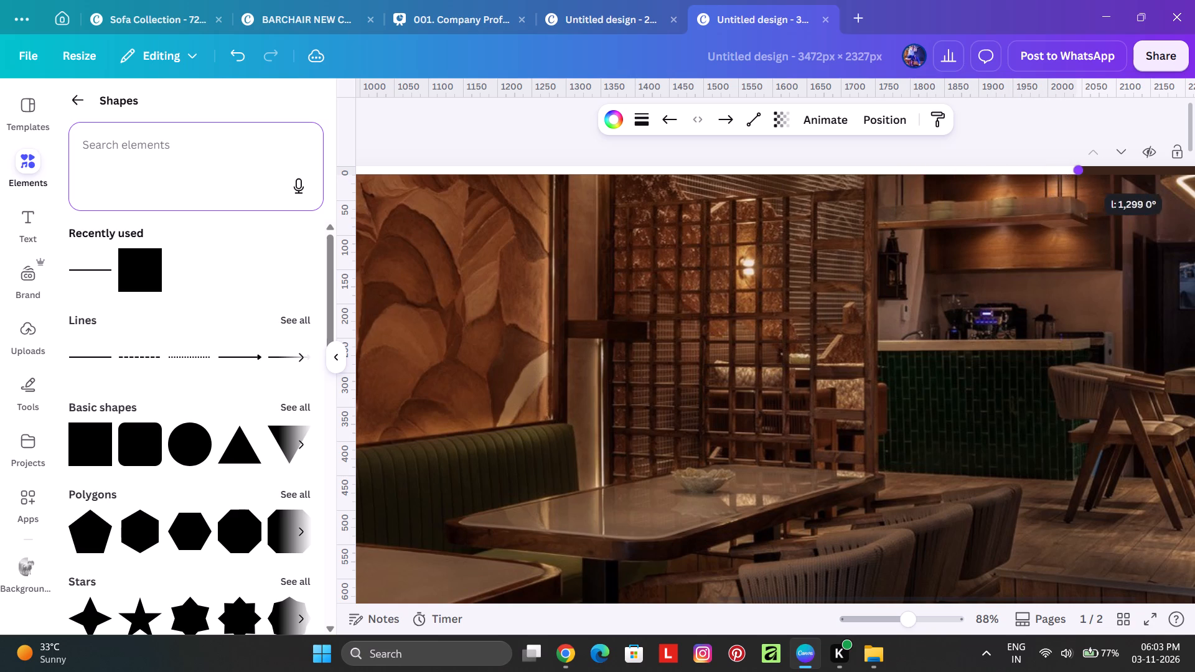
left_click_drag(1080, 166, 1184, 166, "shift")
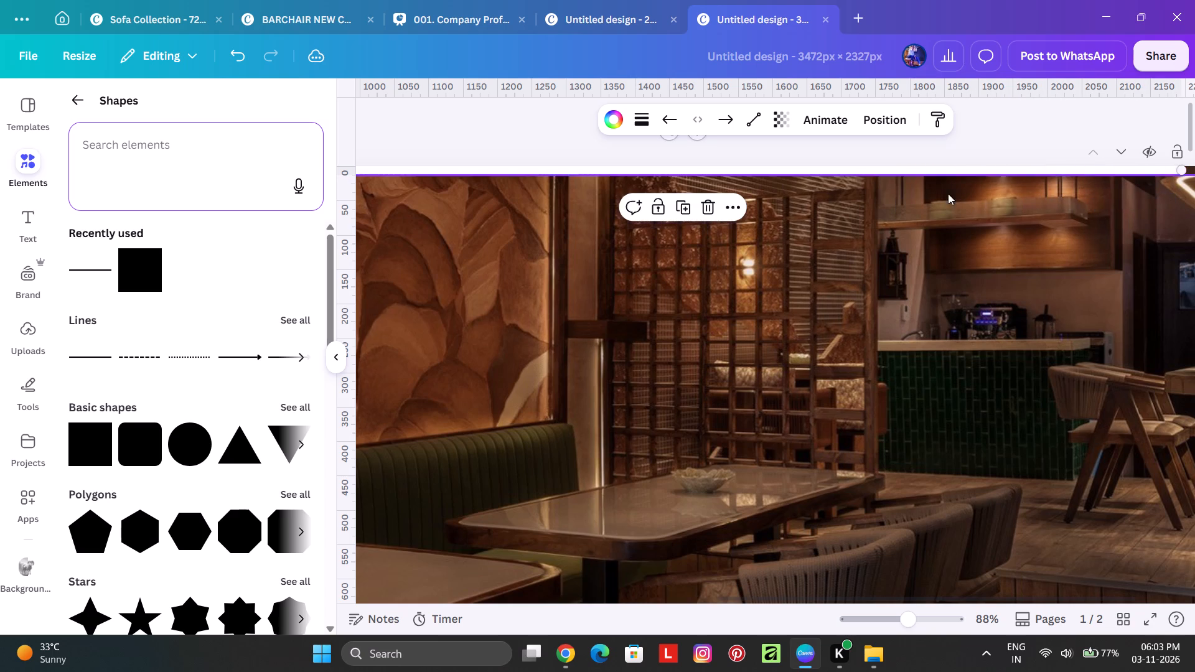
scroll(710, 216, "down", 3, "ctrl")
scroll(1153, 166, "up", 6, "ctrl")
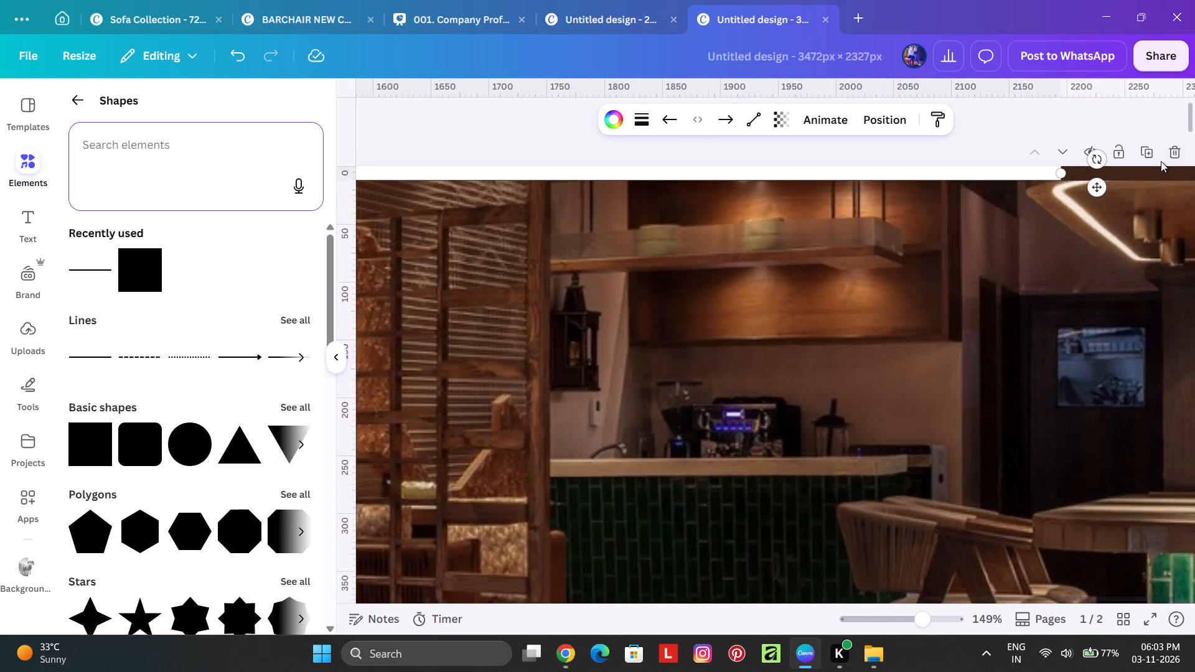
scroll(1161, 161, "up", 4, "ctrl")
scroll(1156, 167, "up", 4, "shift")
scroll(1155, 167, "down", 11, "shift")
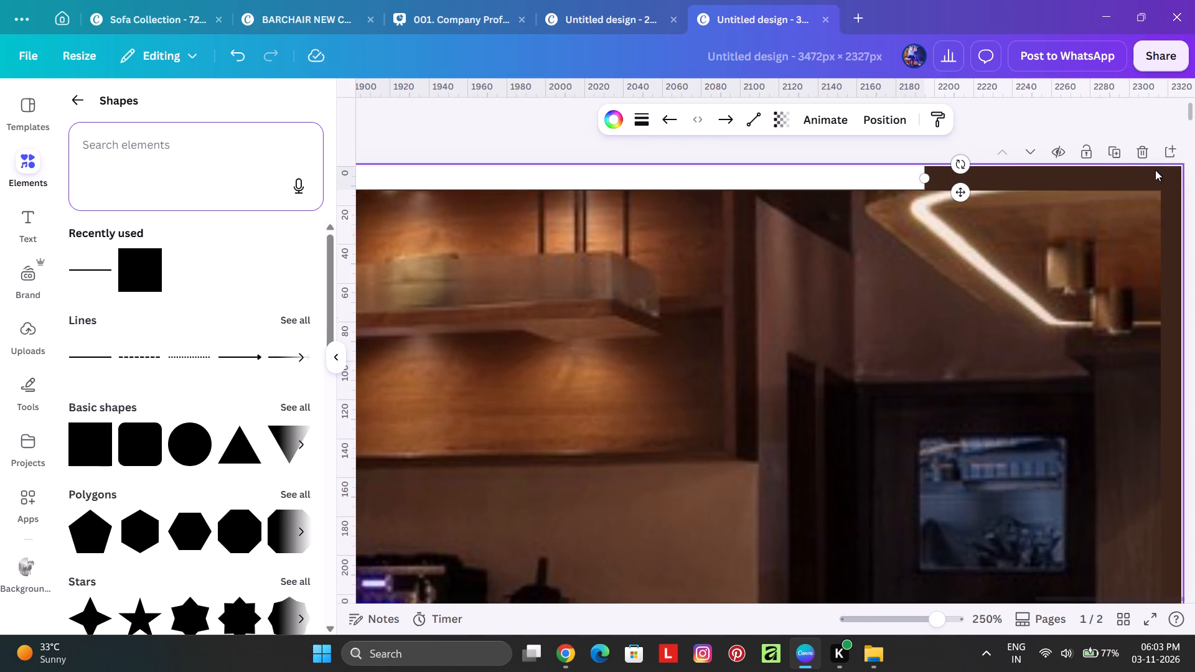
scroll(1155, 170, "down", 1, "shift")
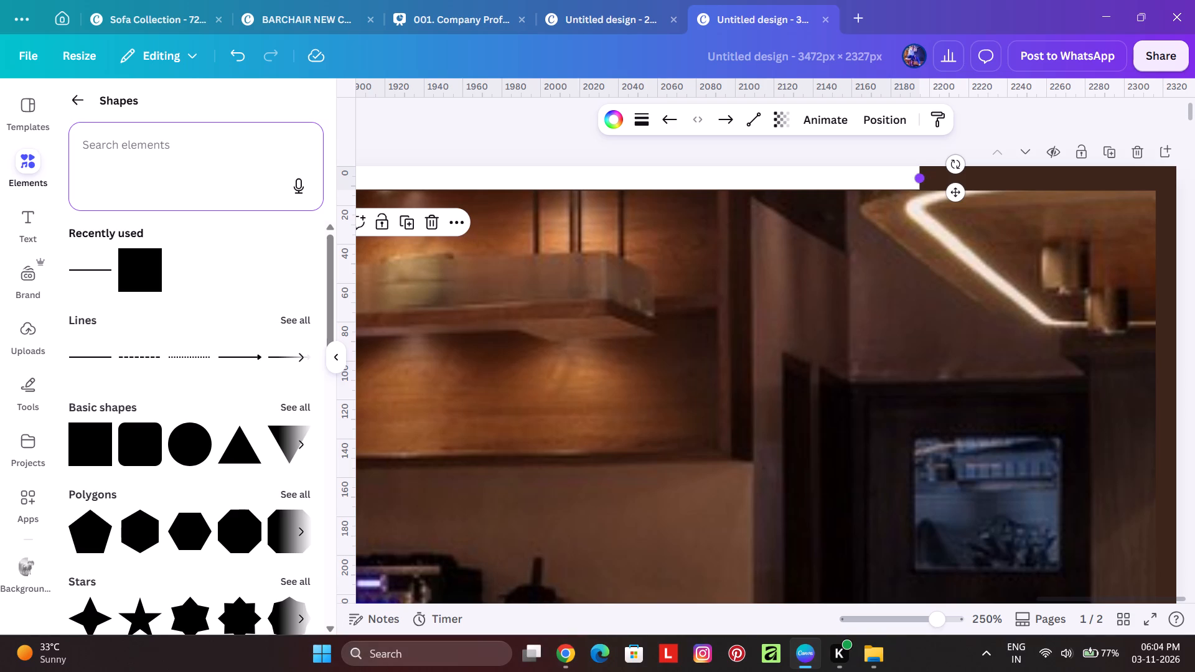
left_click_drag(923, 175, 1163, 177, "shift")
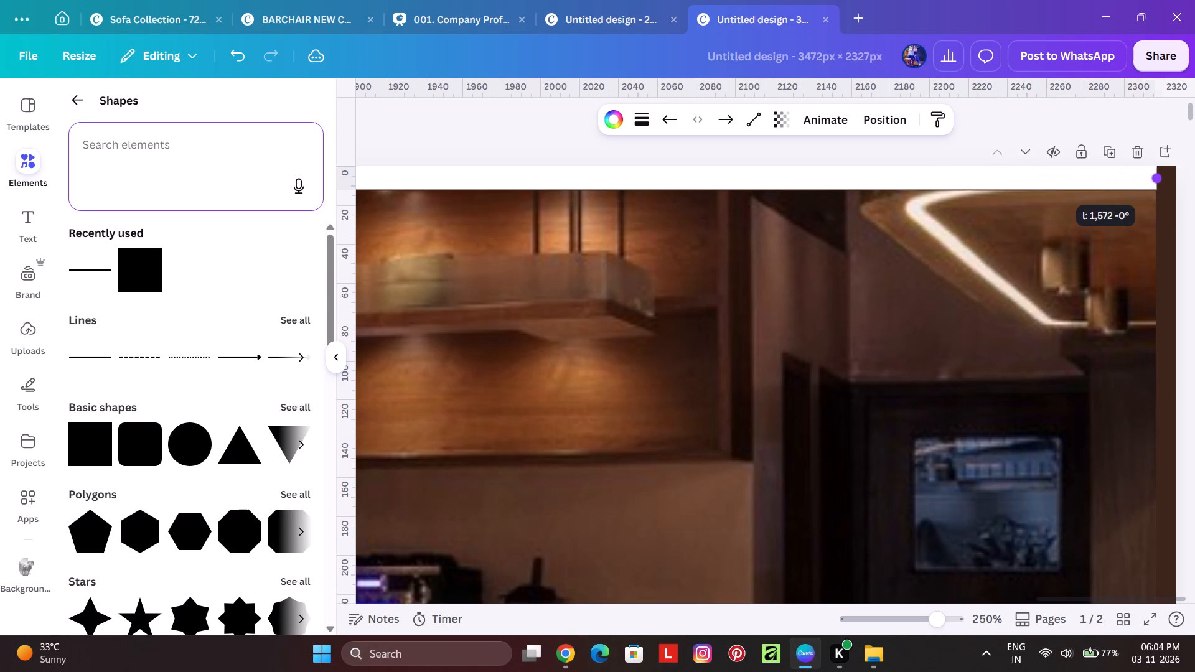
left_click_drag(1163, 177, 1161, 175, "shift")
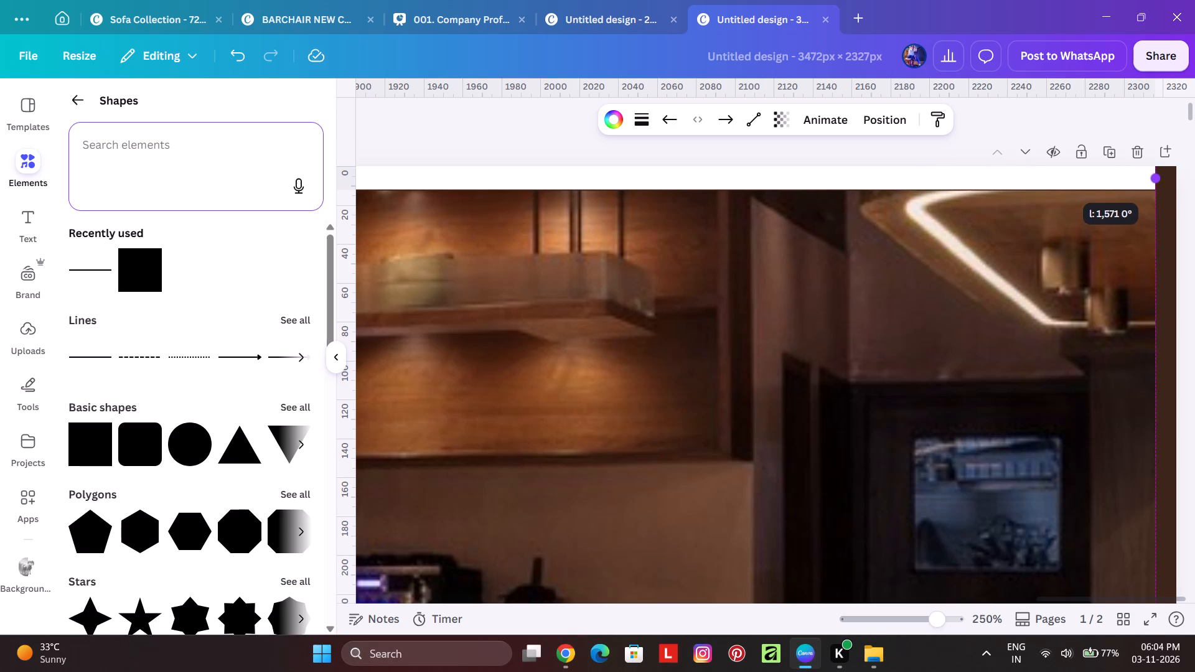
left_click_drag(1161, 175, 1160, 175, "shift")
Extend the white line's left end horizontally along the top edge to about 495 px on the ruler, a length of about 1,819 px.
scroll(997, 262, "down", 10, "ctrl")
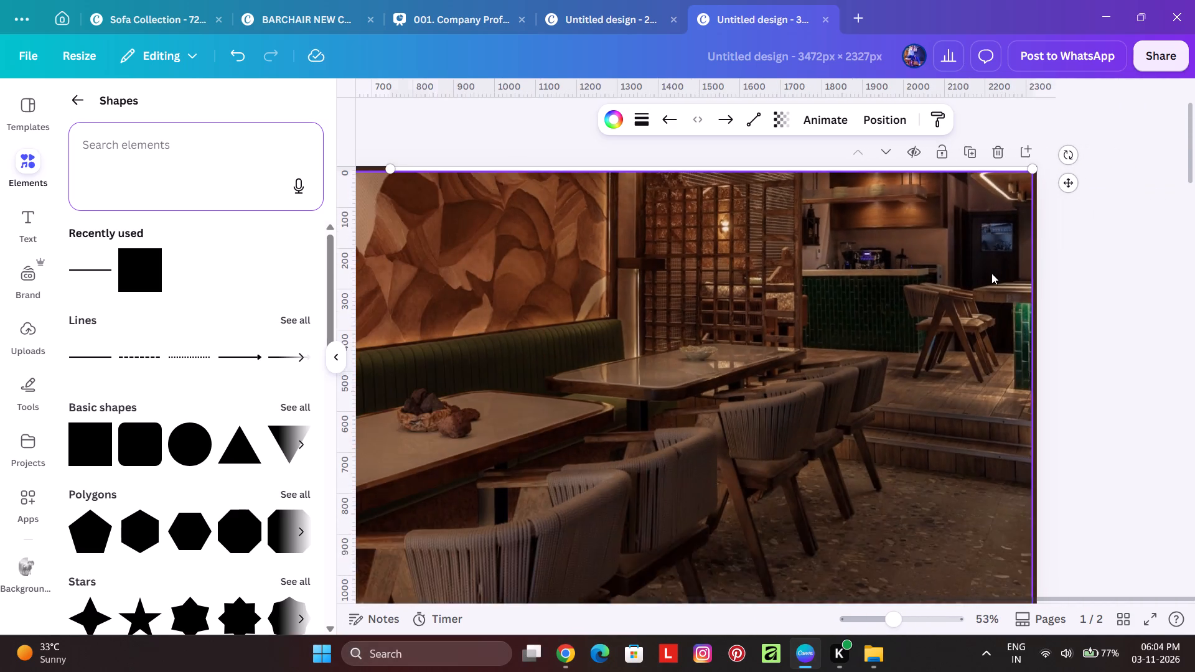
scroll(947, 271, "down", 2, "ctrl")
scroll(560, 136, "up", 13, "ctrl")
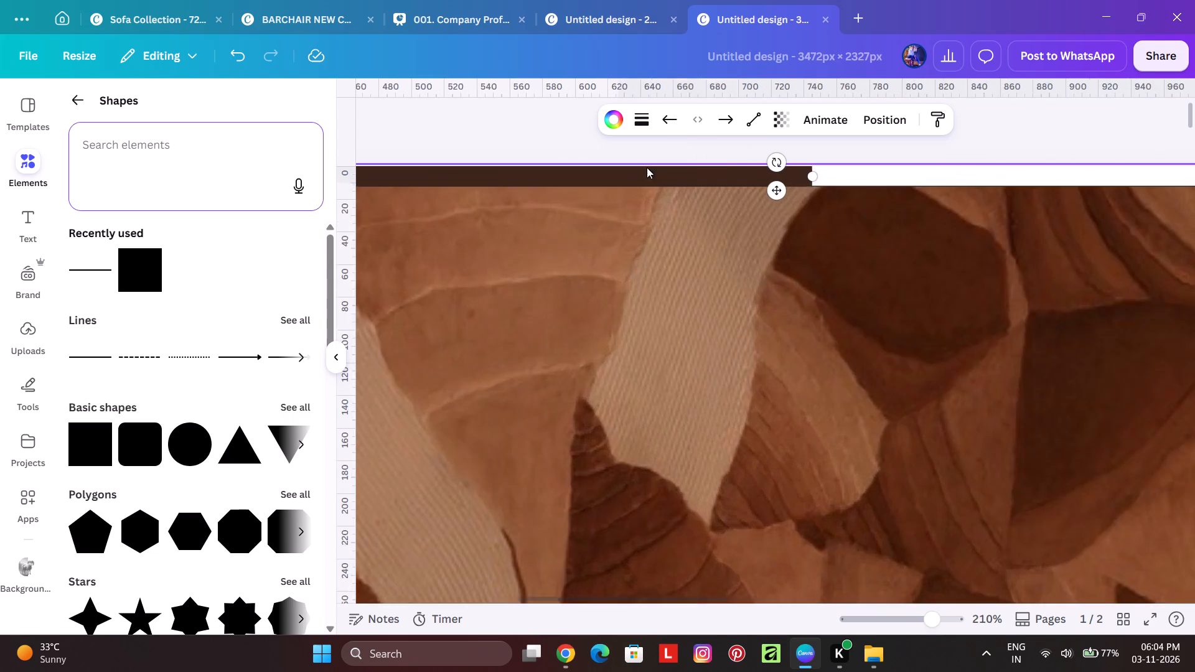
scroll(647, 167, "up", 5, "ctrl")
scroll(742, 165, "up", 2, "ctrl")
left_click_drag(1009, 189, 510, 197, "shift")
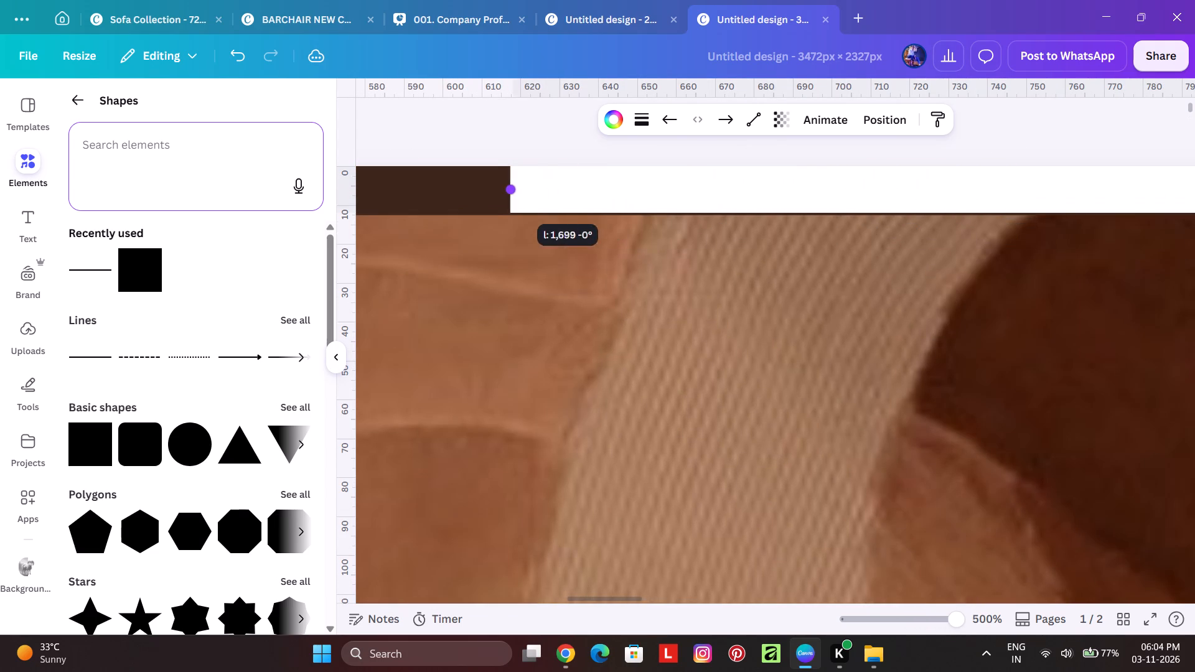
left_click_drag(510, 197, 506, 197, "shift")
scroll(515, 200, "up", 6, "ctrl")
scroll(428, 199, "down", 3, "ctrl")
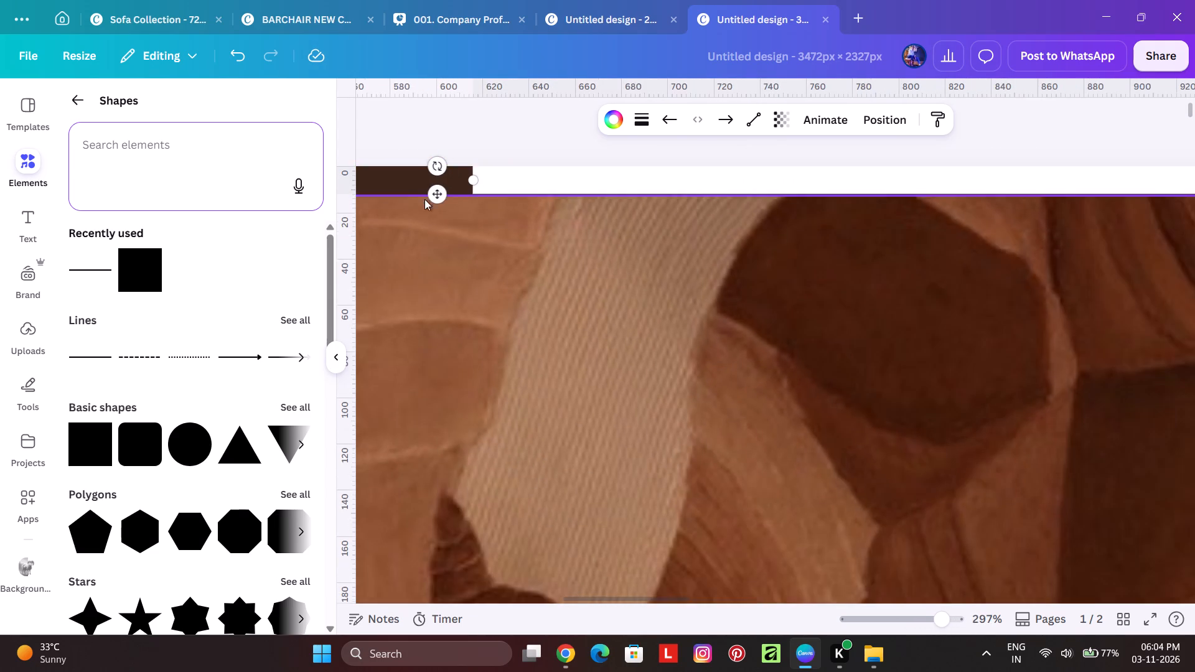
scroll(411, 189, "up", 12, "ctrl")
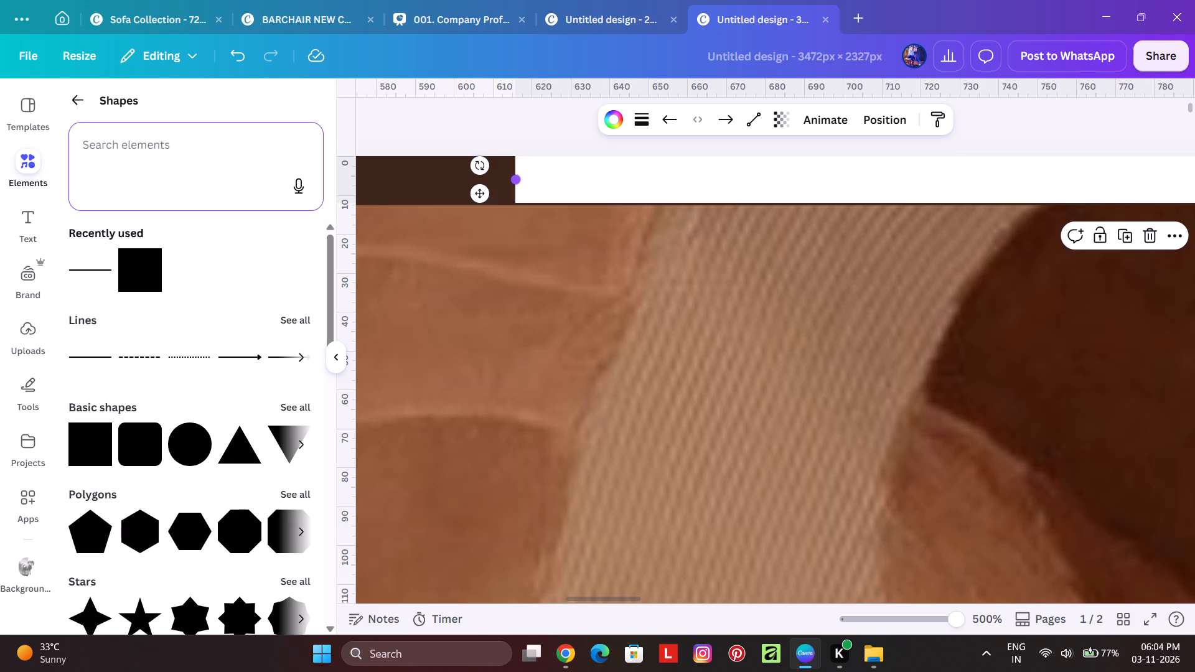
left_click_drag(519, 179, 385, 185, "shift")
scroll(474, 249, "down", 6, "ctrl")
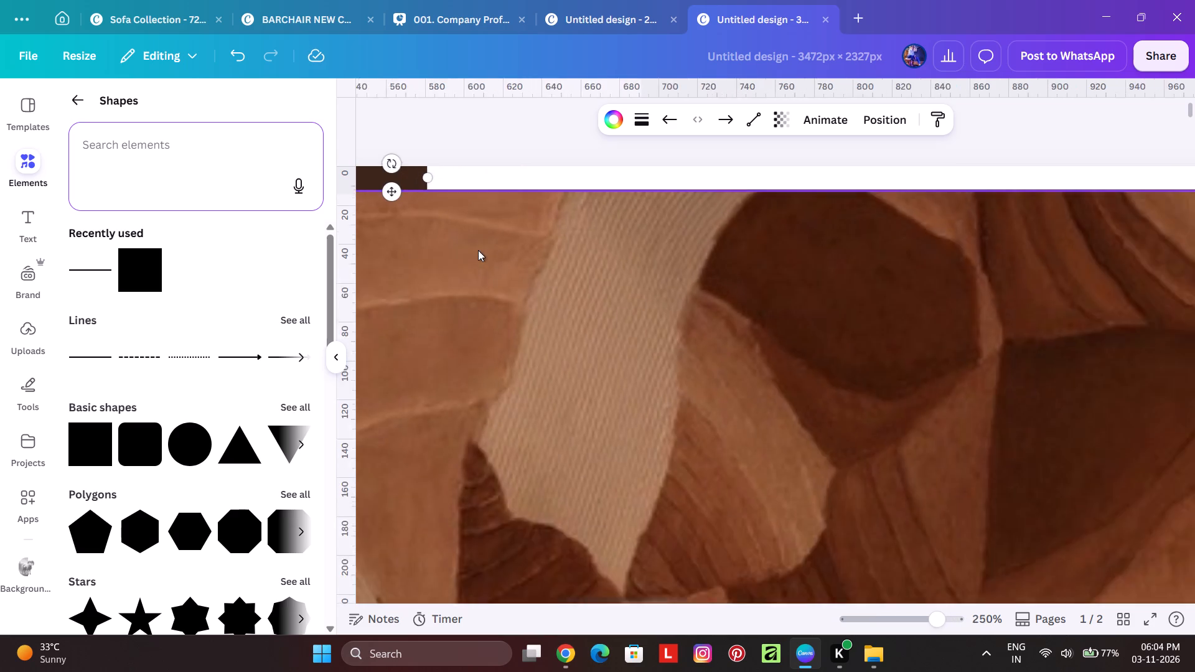
scroll(478, 250, "down", 11, "ctrl")
scroll(416, 151, "up", 13, "ctrl")
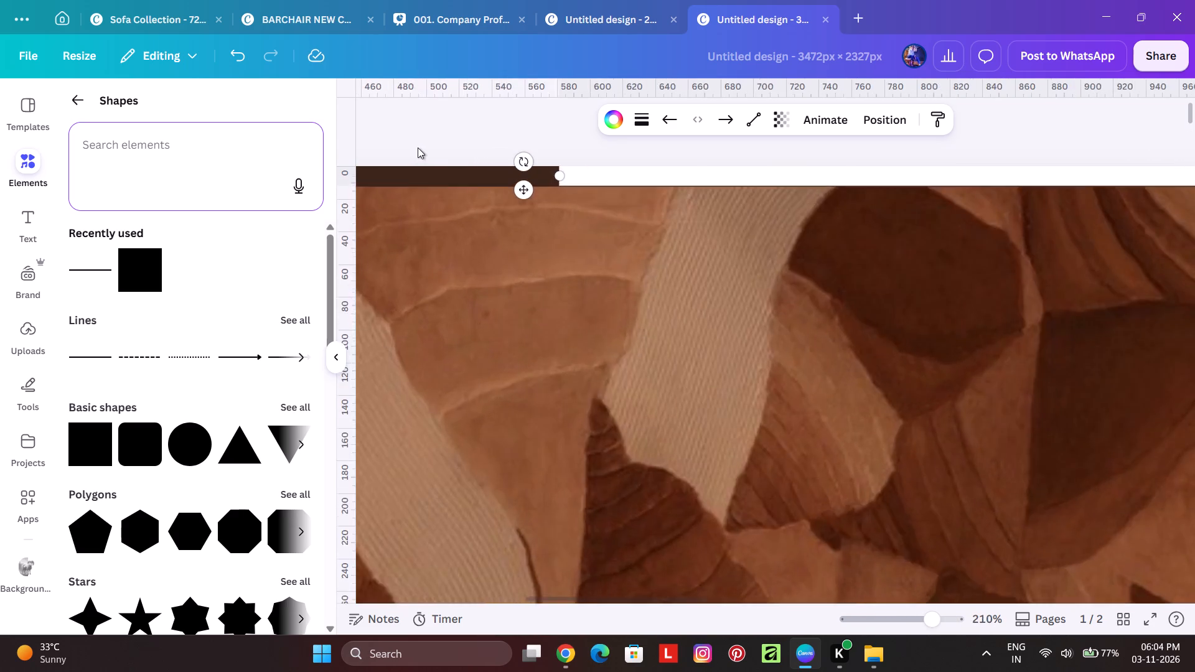
scroll(418, 147, "up", 13, "ctrl")
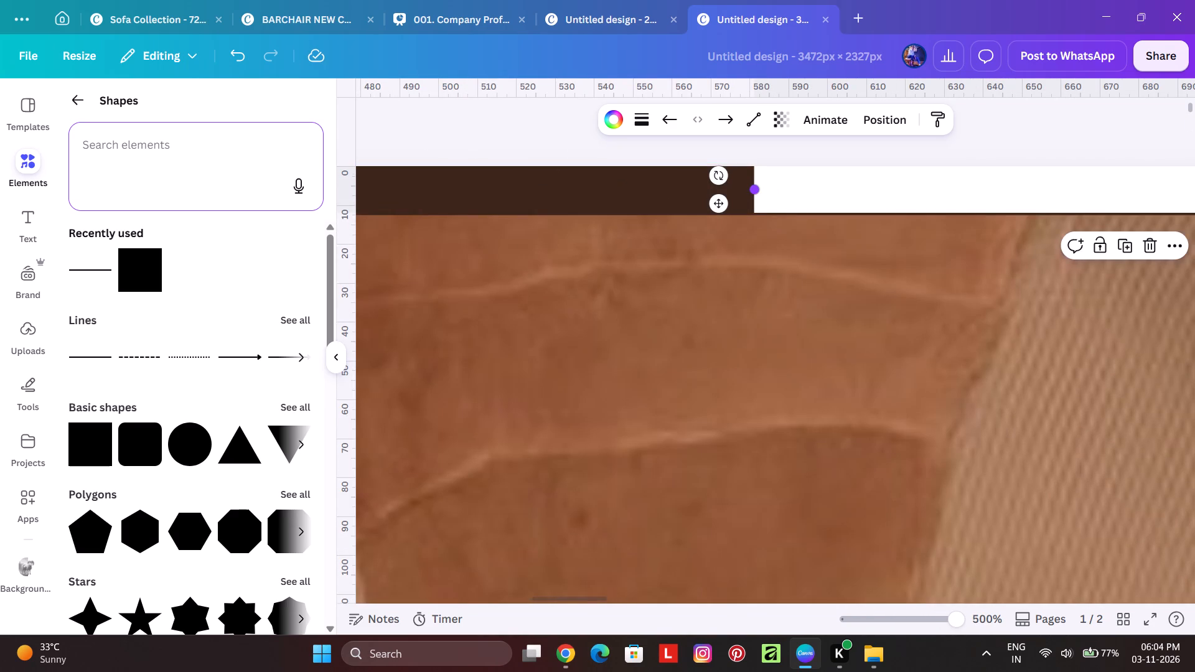
left_click_drag(756, 192, 431, 192, "shift")
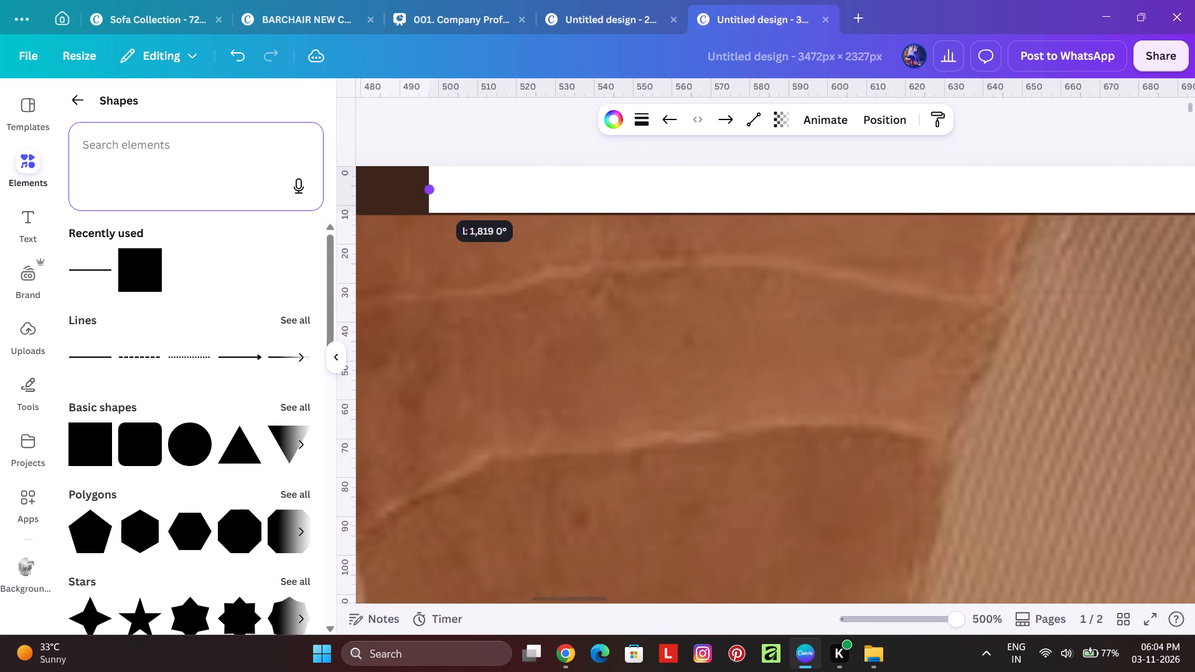
Extend the white line's left end the rest of the way to the large photo's left edge, keeping it horizontal.
scroll(529, 266, "down", 10, "ctrl")
scroll(530, 267, "up", 1, "ctrl")
scroll(528, 265, "down", 19, "ctrl")
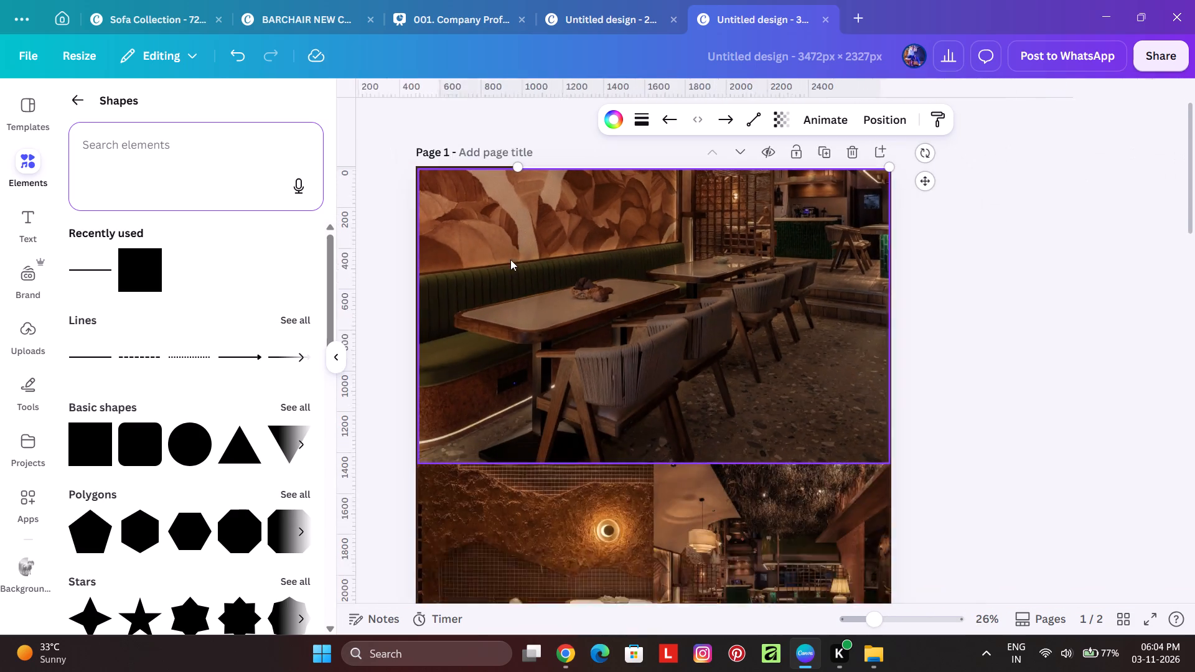
scroll(396, 156, "up", 8, "ctrl")
scroll(441, 161, "up", 6, "shift")
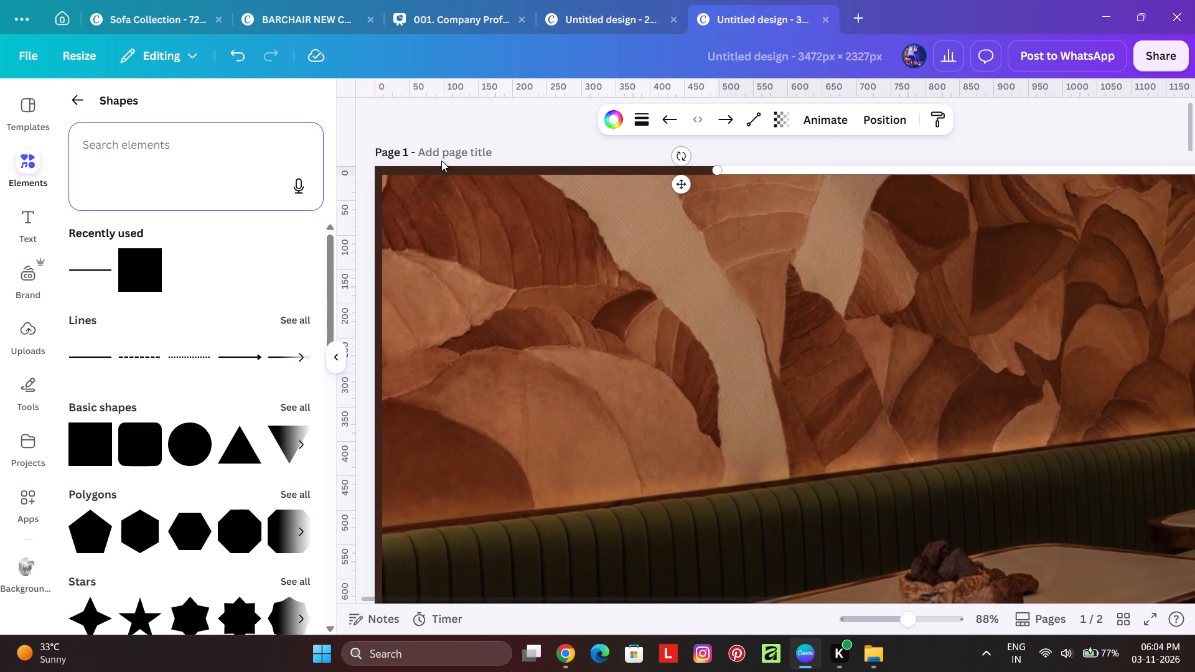
scroll(441, 161, "up", 3, "shift")
scroll(483, 146, "up", 4, "ctrl")
scroll(482, 147, "up", 7, "shift")
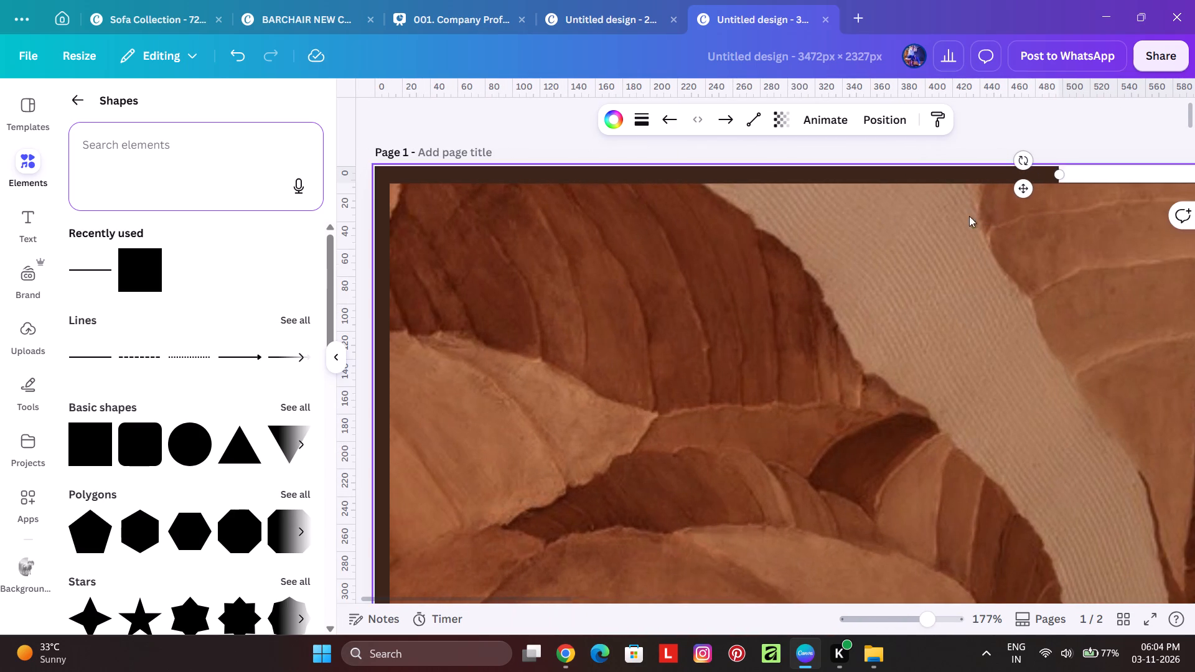
left_click_drag(1060, 172, 864, 175, "shift")
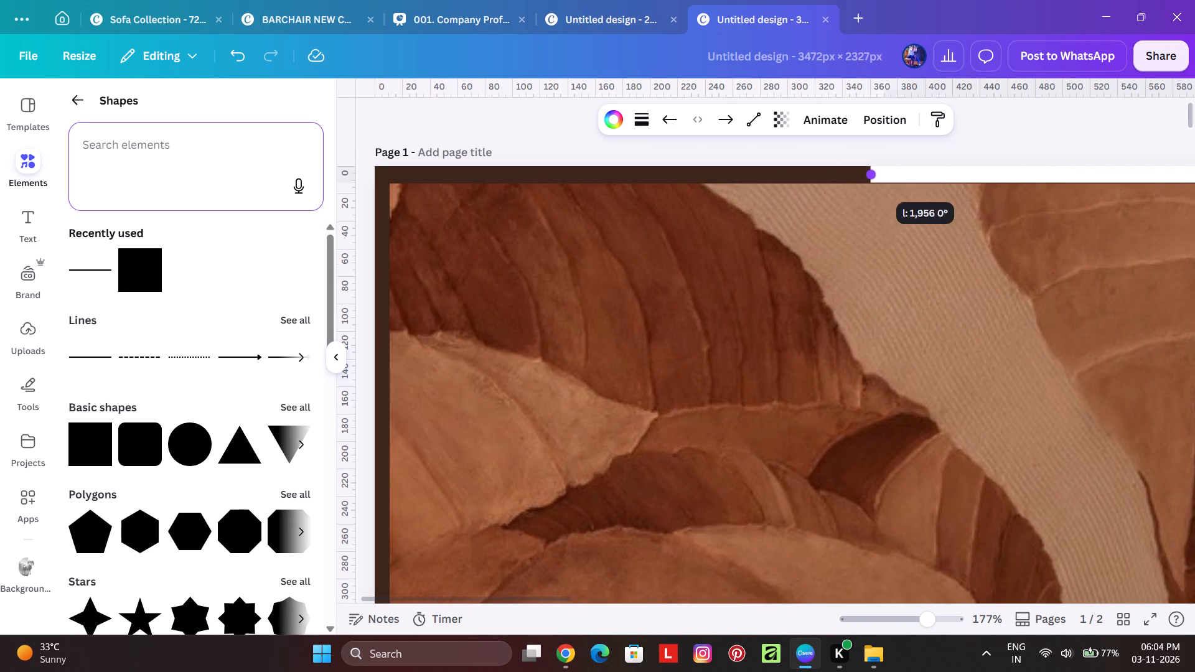
left_click_drag(864, 175, 414, 175, "shift")
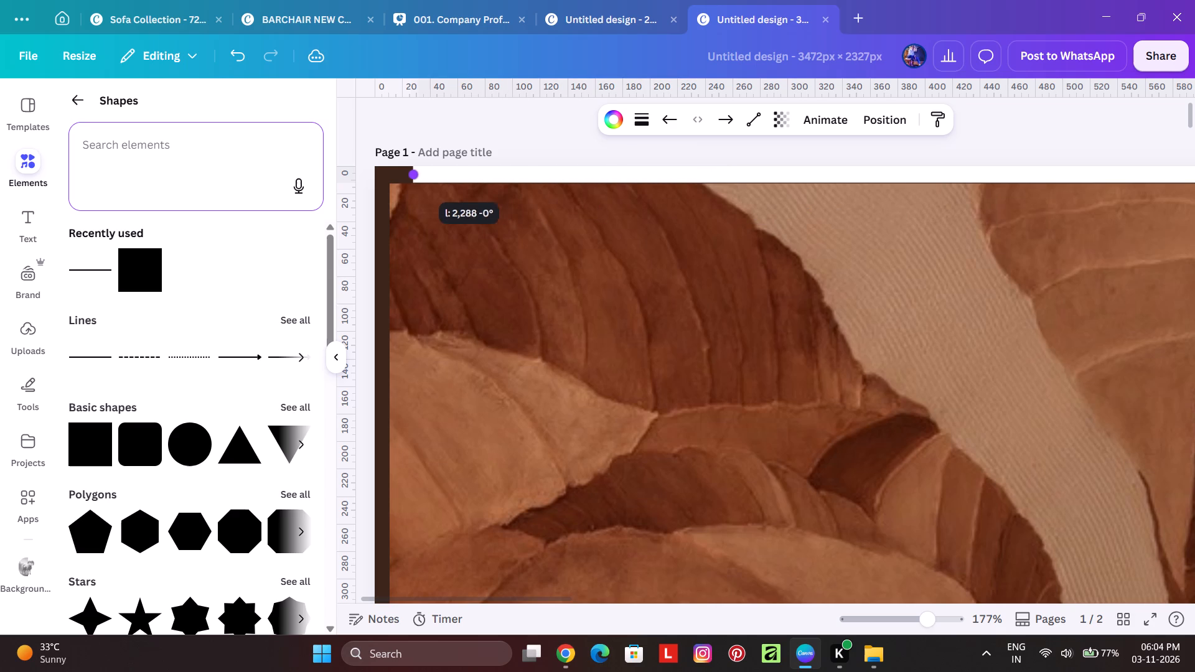
left_click_drag(414, 175, 390, 173, "shift")
Try a stroke weight of 12.5 on the top white line, then set it to 13.
scroll(940, 164, "up", 4, "ctrl")
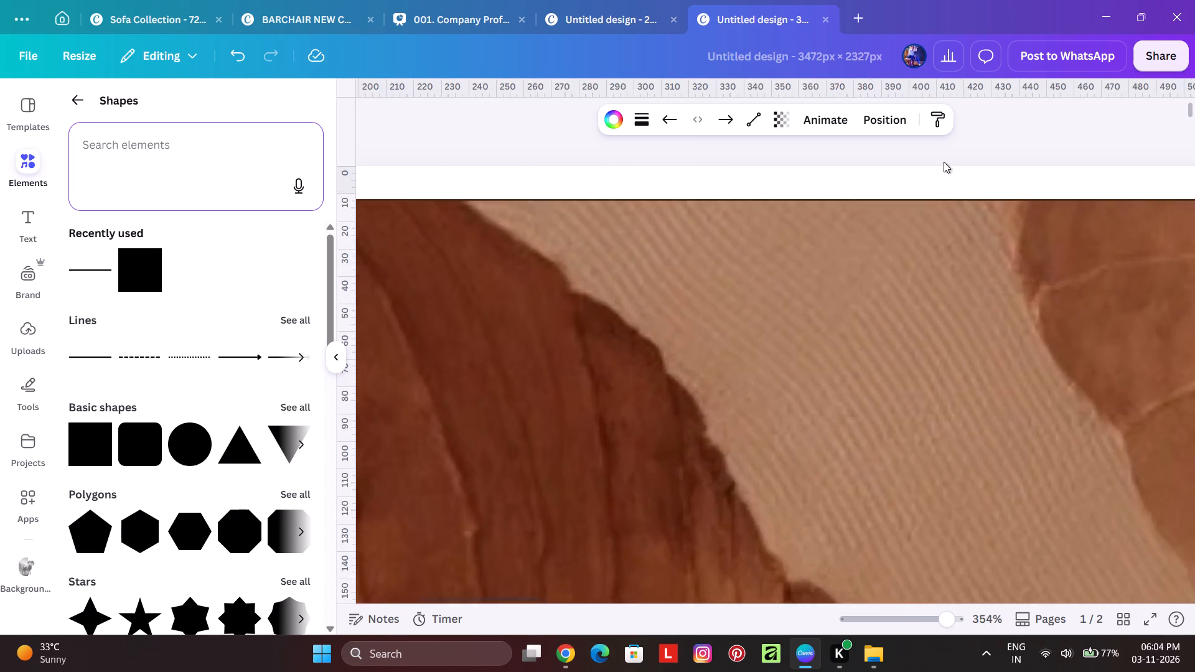
scroll(944, 162, "up", 11, "ctrl")
left_click(941, 182)
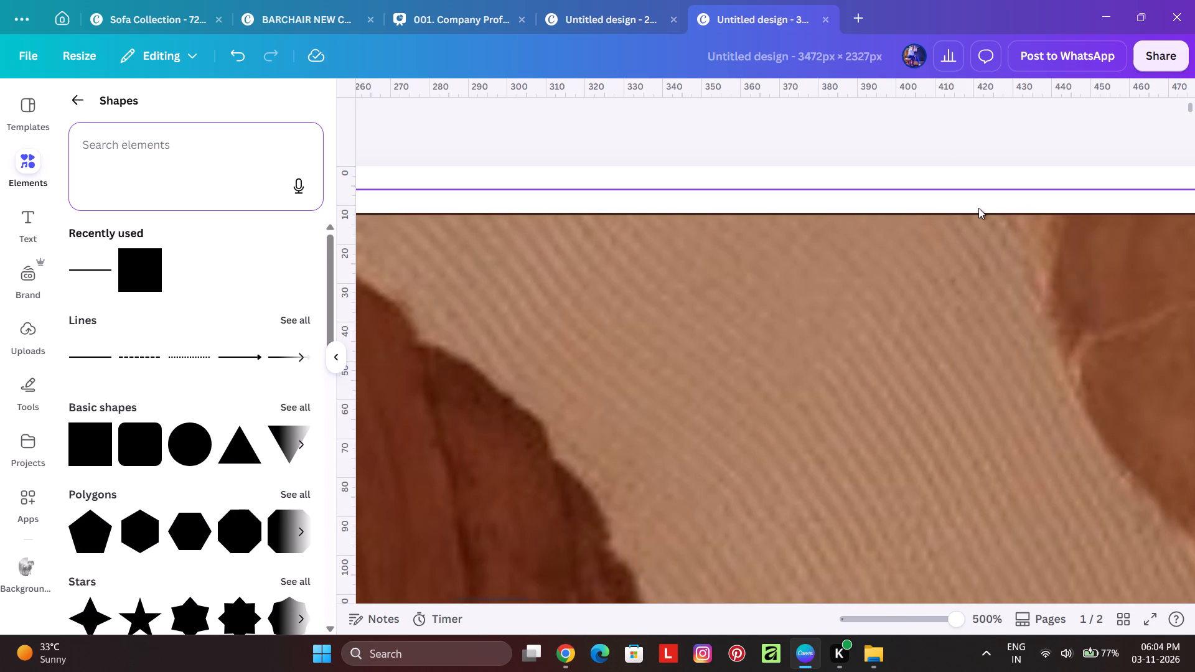
left_click(978, 208)
left_click(650, 126)
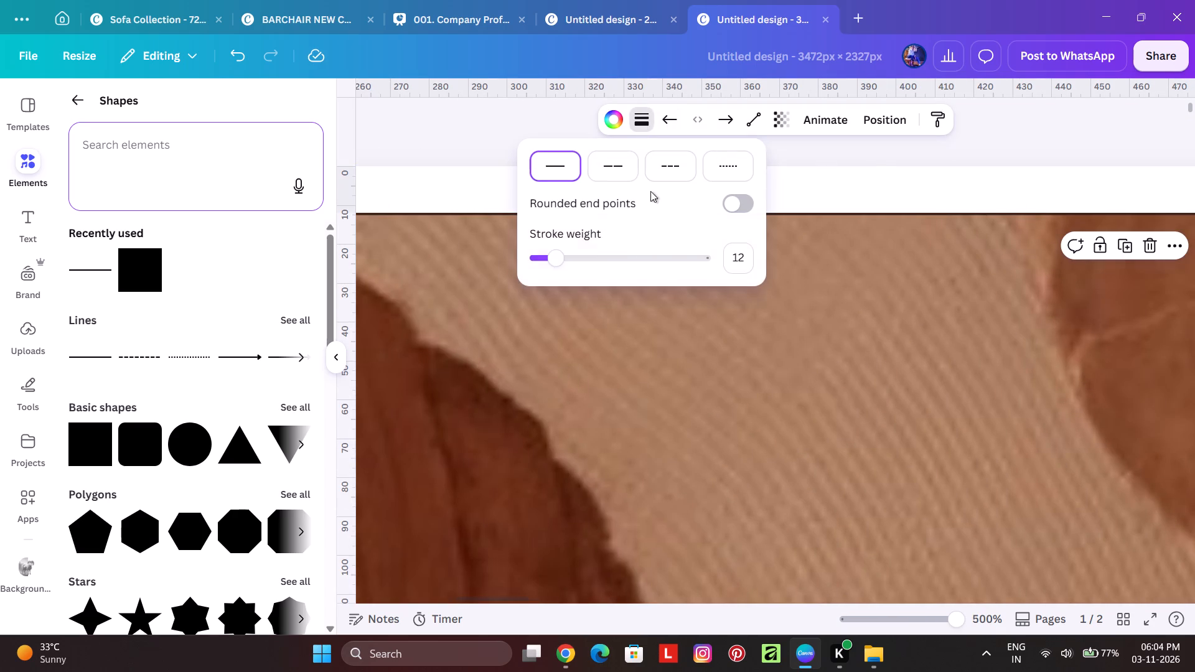
left_click(737, 253)
key("Up")
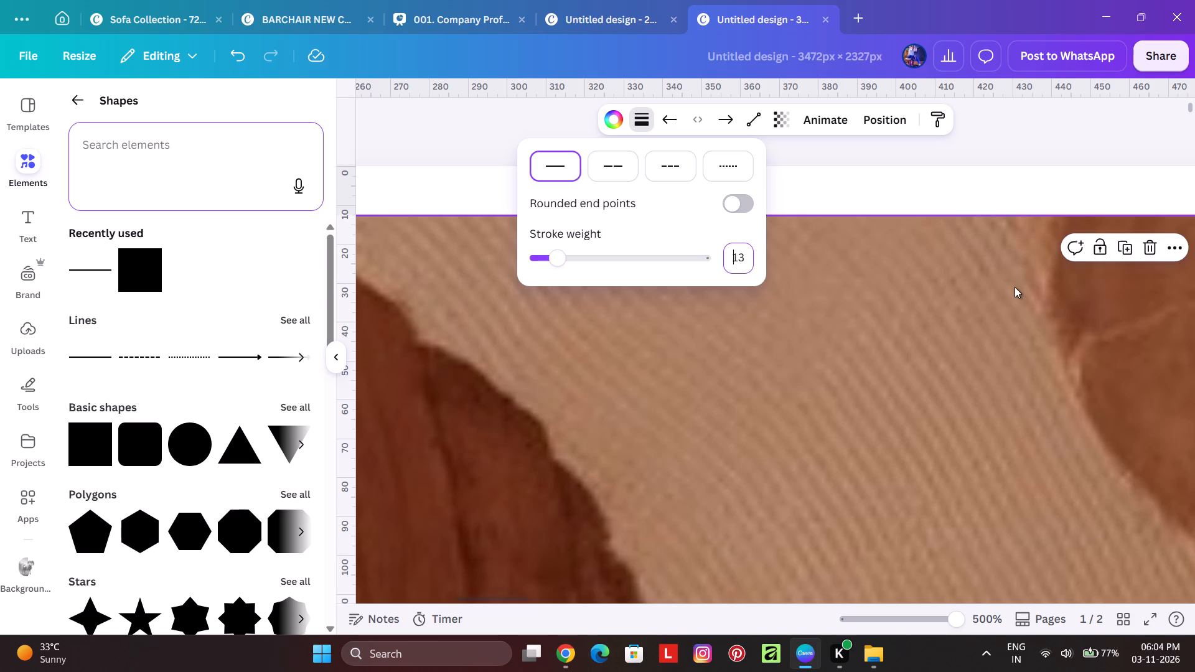
key("Down")
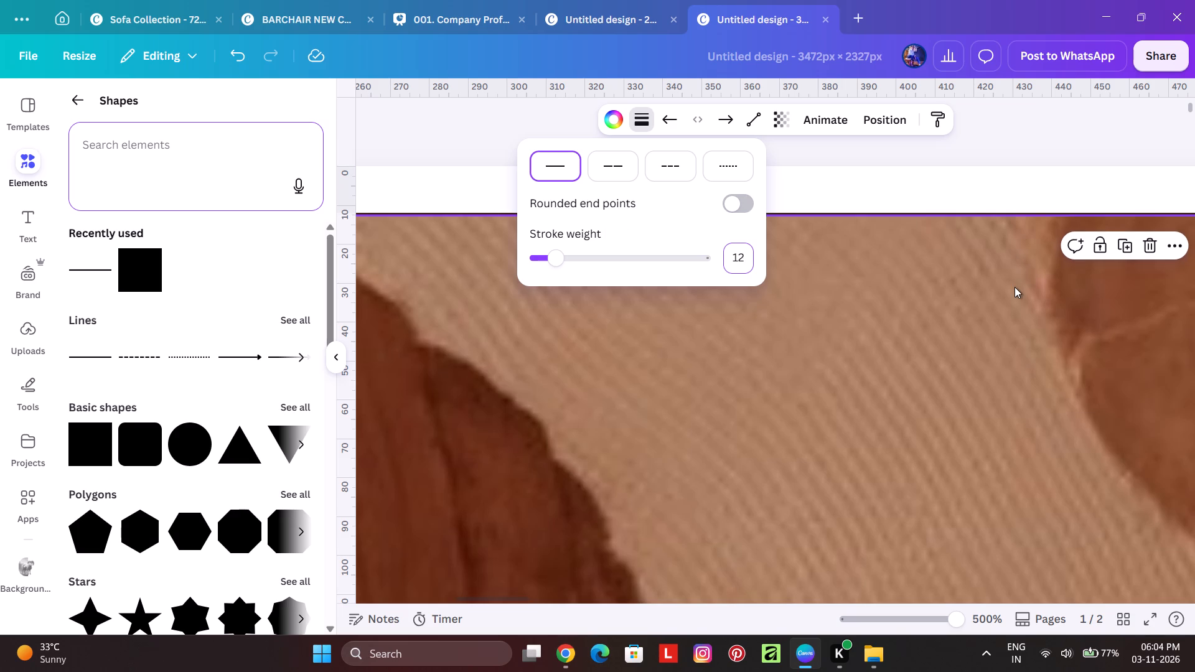
type(".5")
key("Return")
left_click(732, 254)
key("Up")
scroll(889, 304, "down", 2, "ctrl")
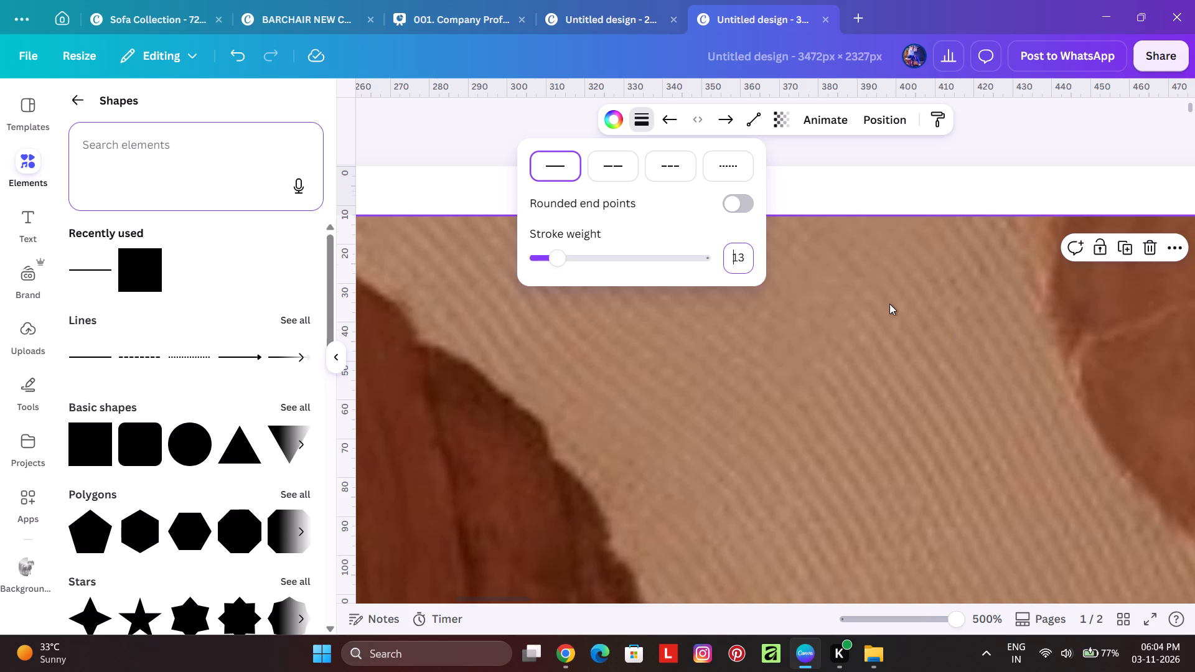
scroll(889, 304, "down", 1, "ctrl")
left_click(987, 123)
Nudge the thickened white line up and down in small steps to adjust its vertical position between the page's top edge and the photo.
left_click(943, 179)
scroll(865, 167, "up", 3, "ctrl")
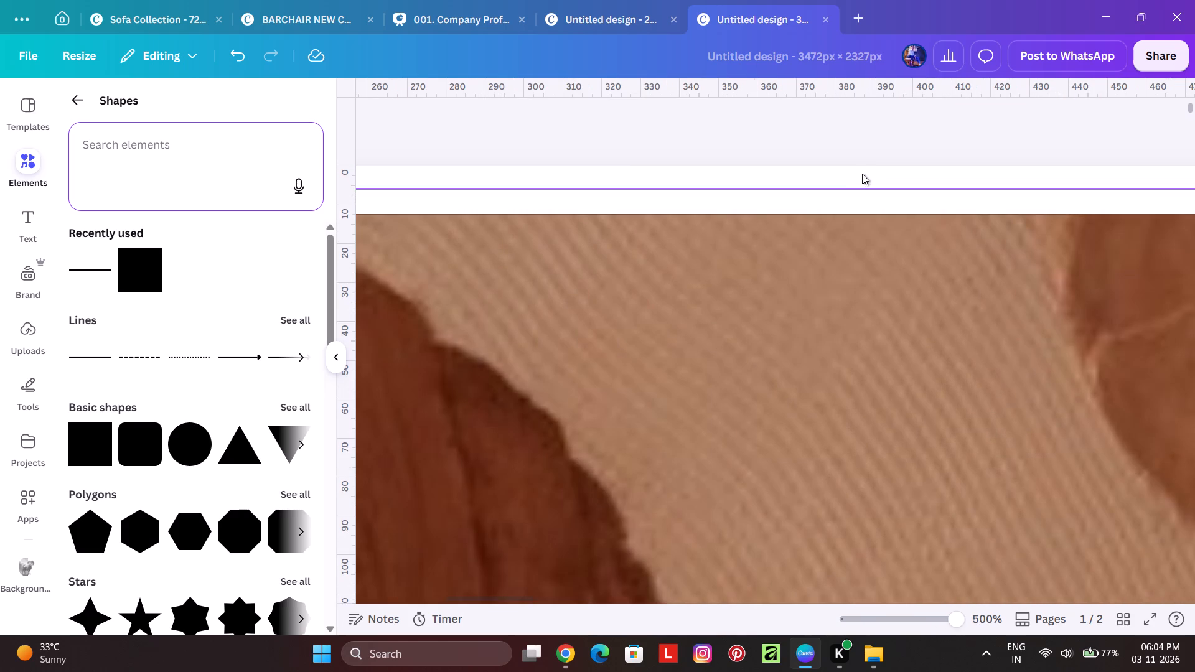
scroll(856, 179, "up", 1, "ctrl")
left_click(856, 180)
scroll(856, 180, "up", 4, "ctrl")
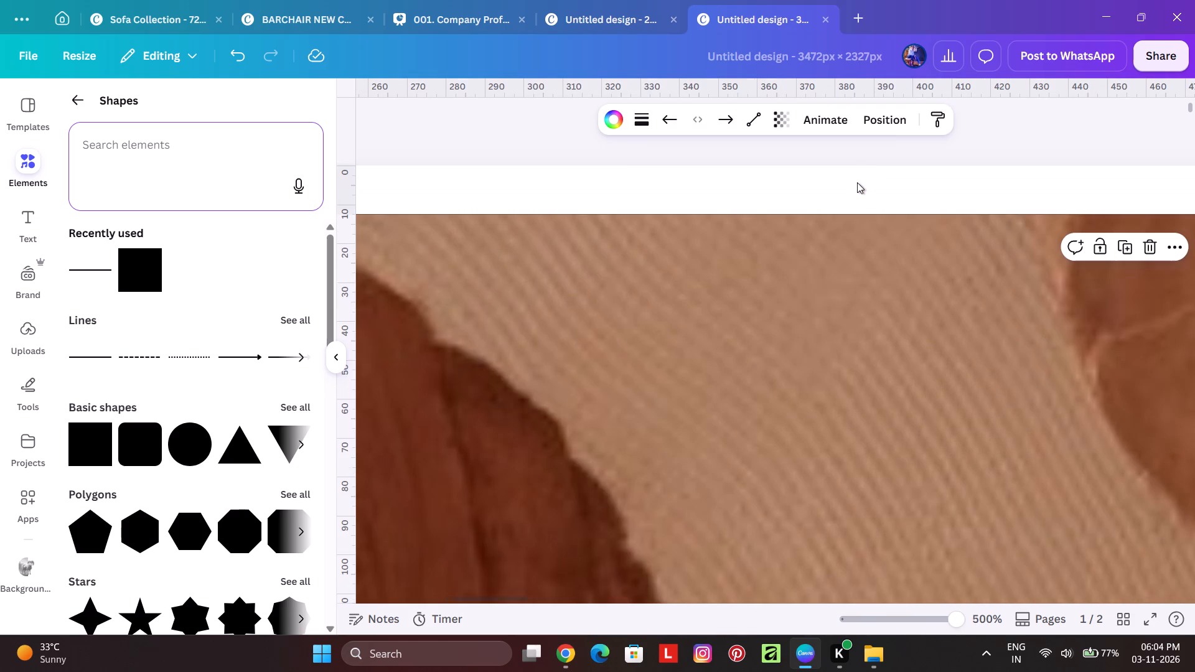
key("Up")
key("Down")
key("Down")
key("Up")
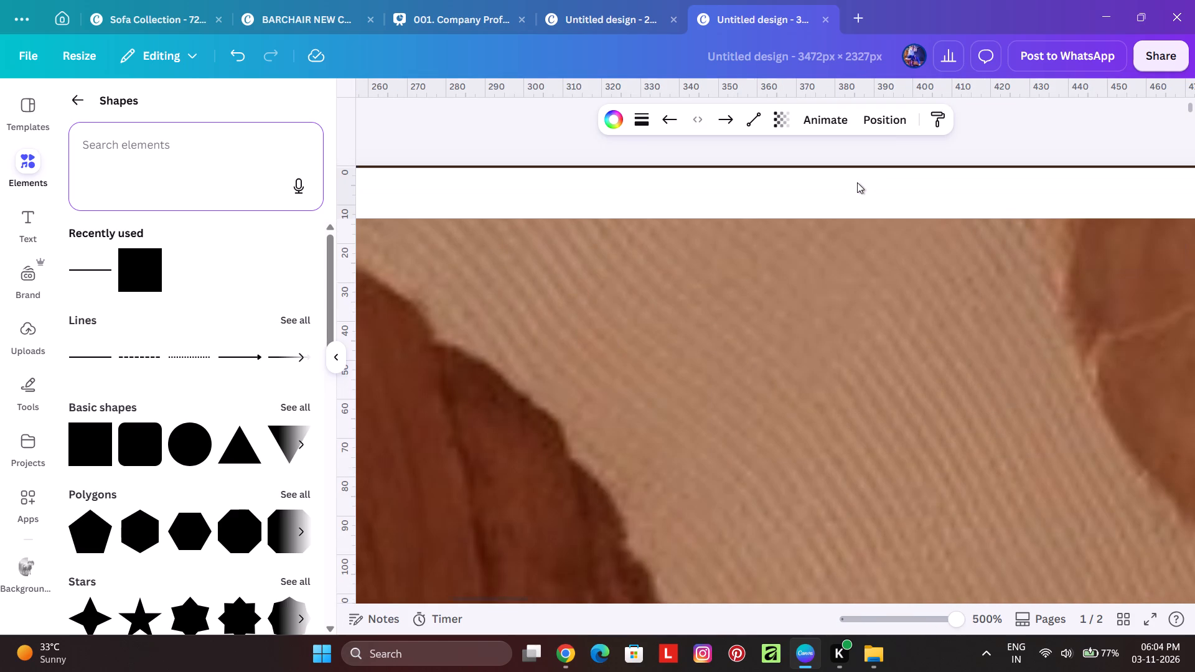
Duplicate the top white border line.
scroll(853, 182, "down", 14, "ctrl")
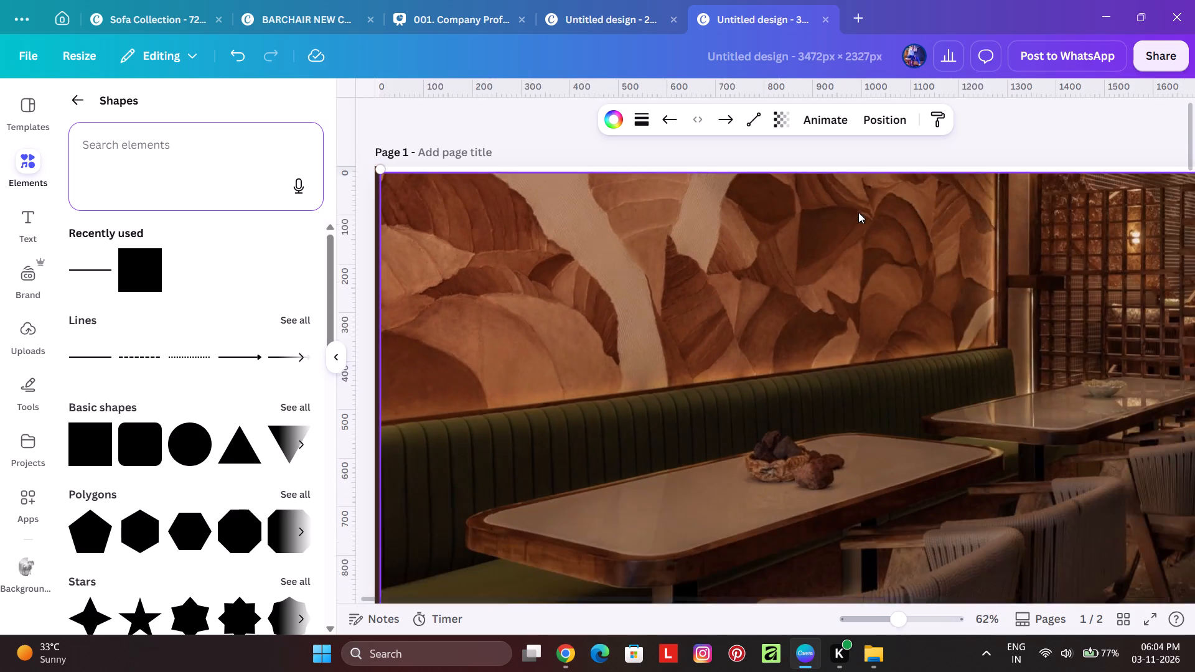
scroll(858, 212, "down", 3, "ctrl")
left_click(850, 206)
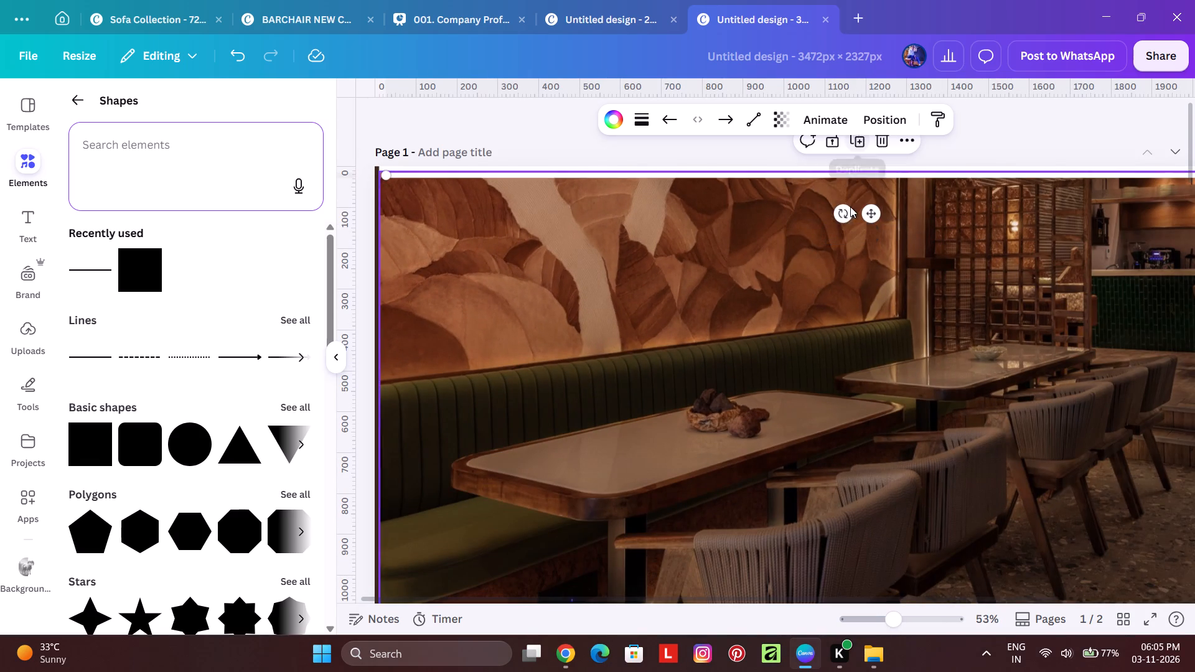
Move the duplicated white line down the page to the bottom edge of the two lowest photos.
left_click_drag(869, 176, 826, 306)
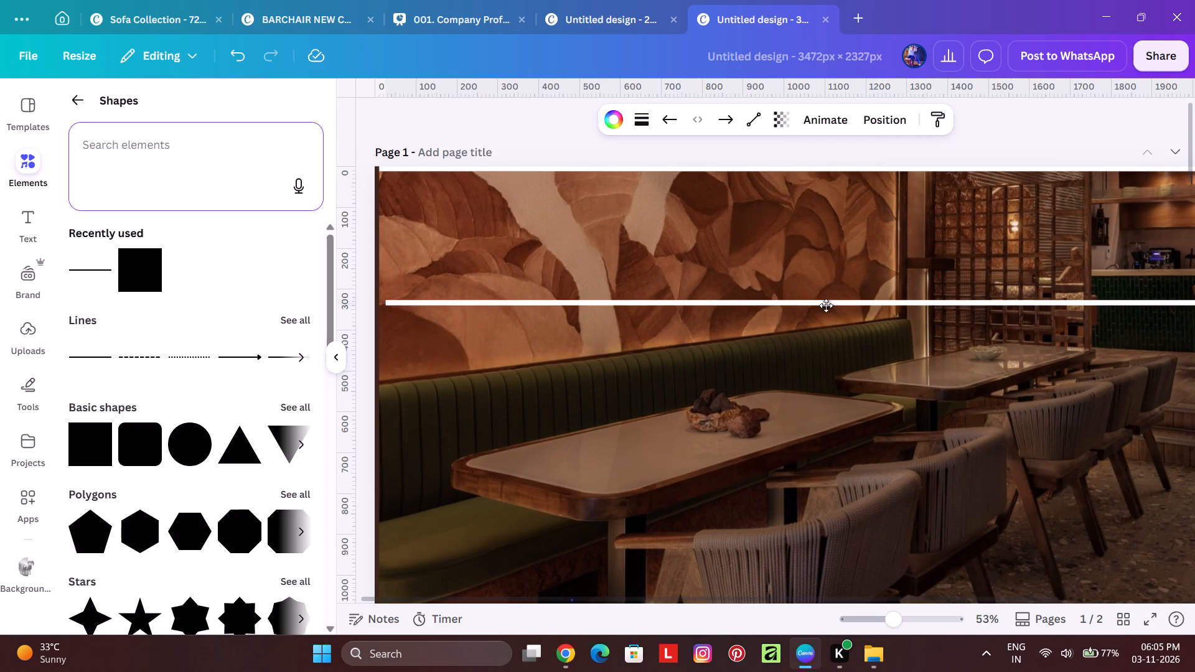
left_click_drag(826, 306, 815, 398)
scroll(826, 306, "down", 7, "shift")
scroll(820, 374, "down", 5, "shift")
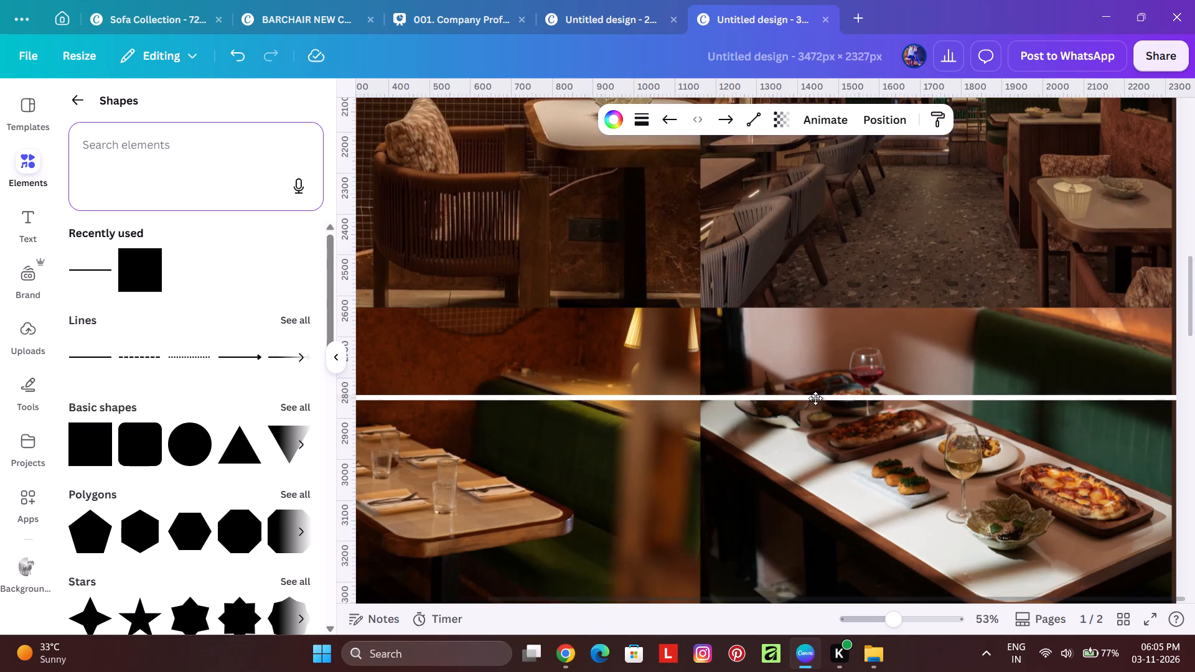
left_click_drag(815, 398, 989, 172)
scroll(815, 398, "down", 3)
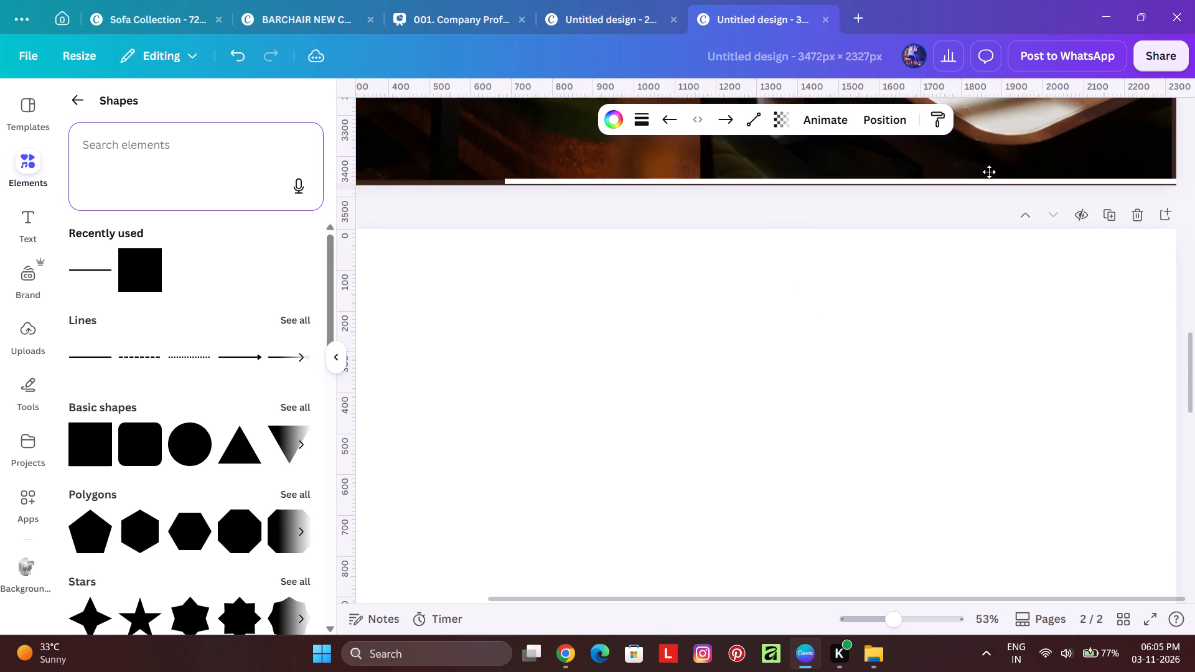
left_click_drag(989, 172, 771, 180)
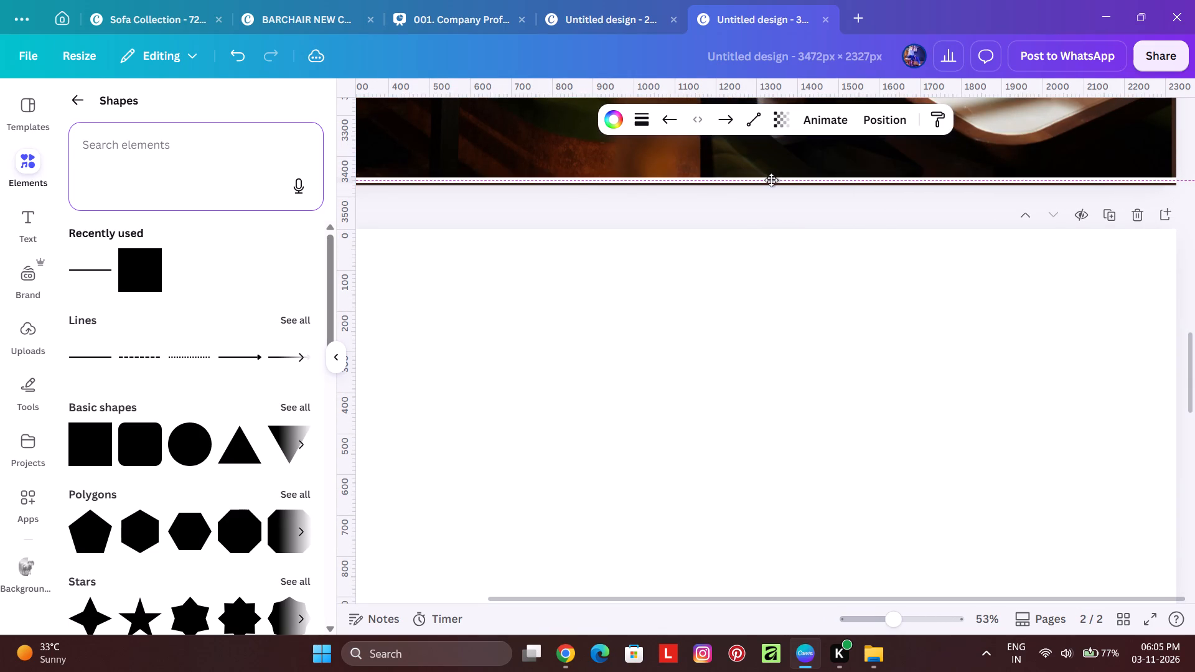
left_click_drag(771, 180, 758, 180)
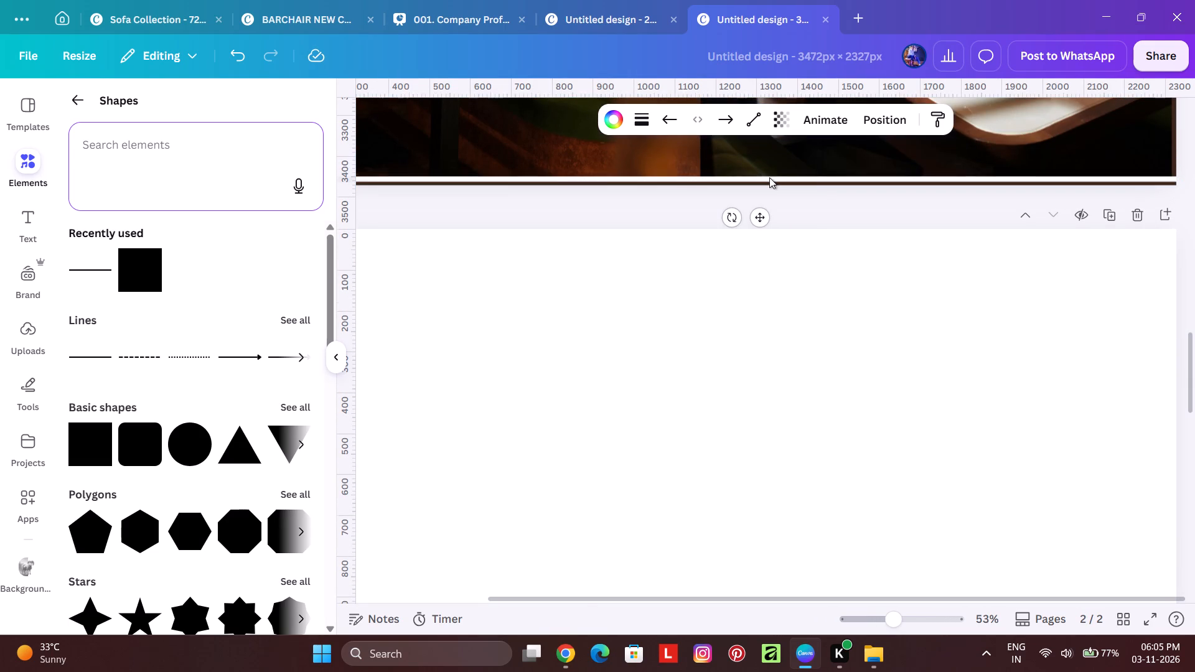
scroll(769, 177, "up", 20, "ctrl")
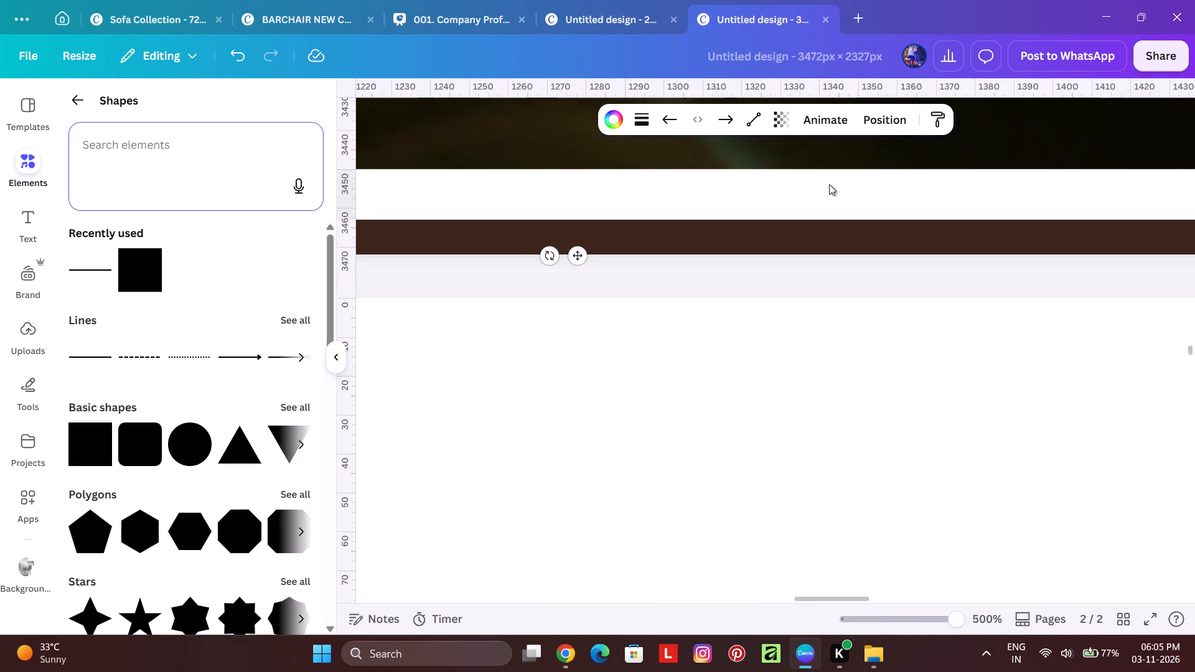
left_click_drag(829, 184, 804, 187)
scroll(787, 197, "down", 14, "ctrl")
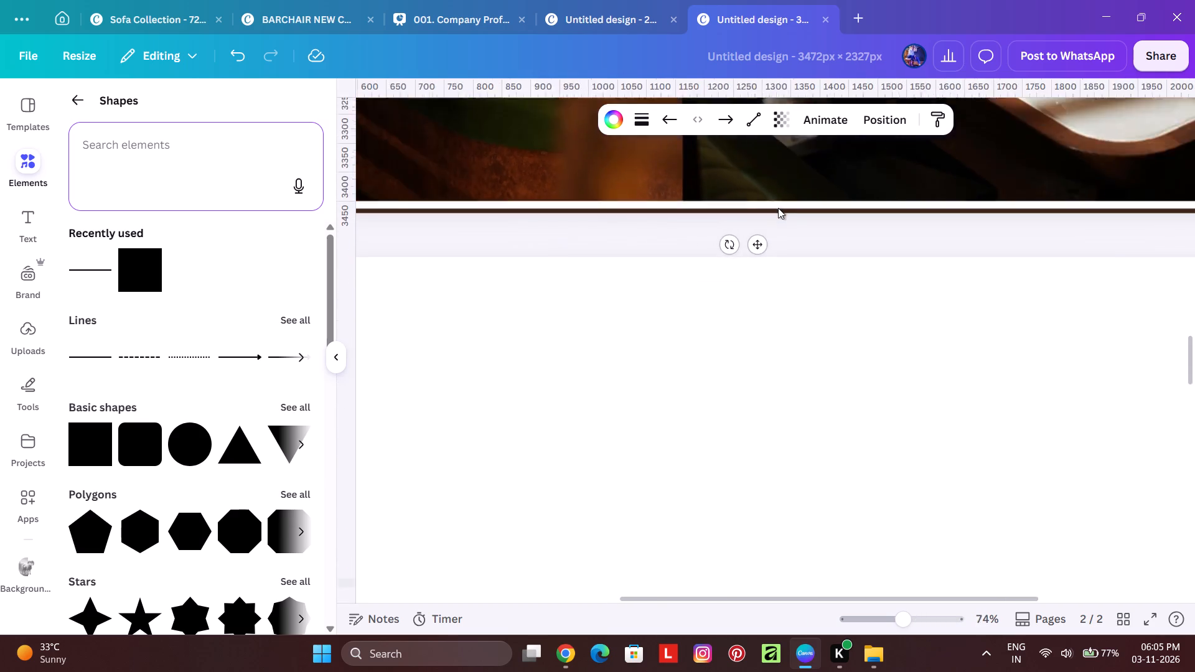
scroll(778, 208, "down", 4, "ctrl")
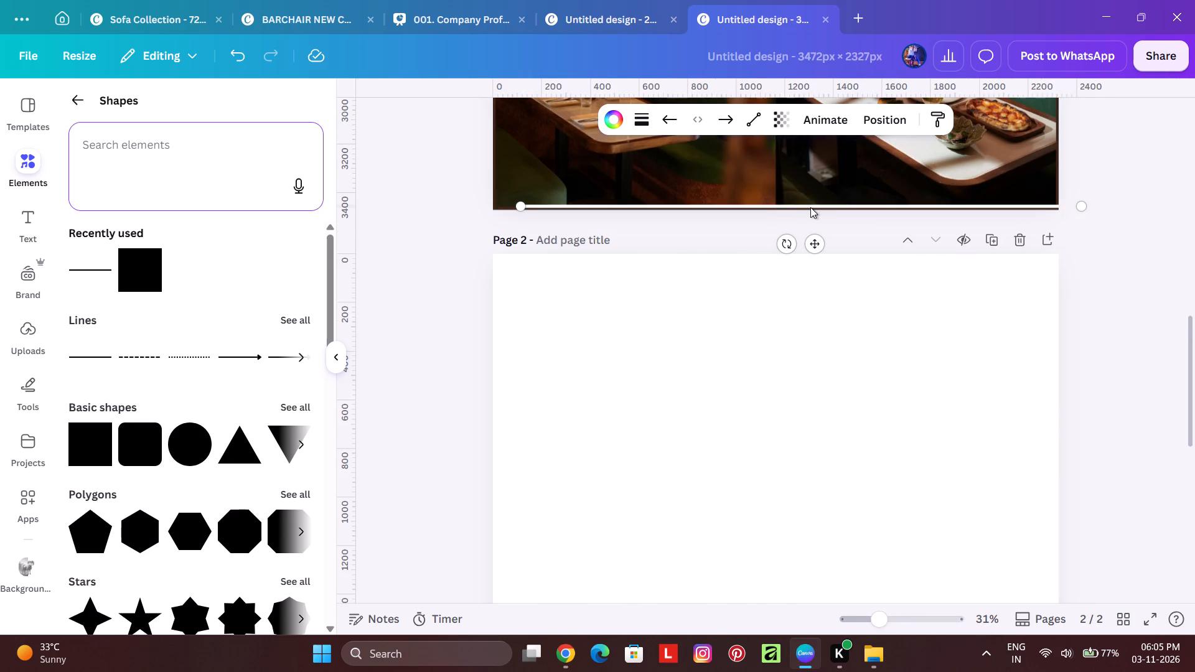
Align the bottom white line to the page's horizontal center.
right_click(810, 205)
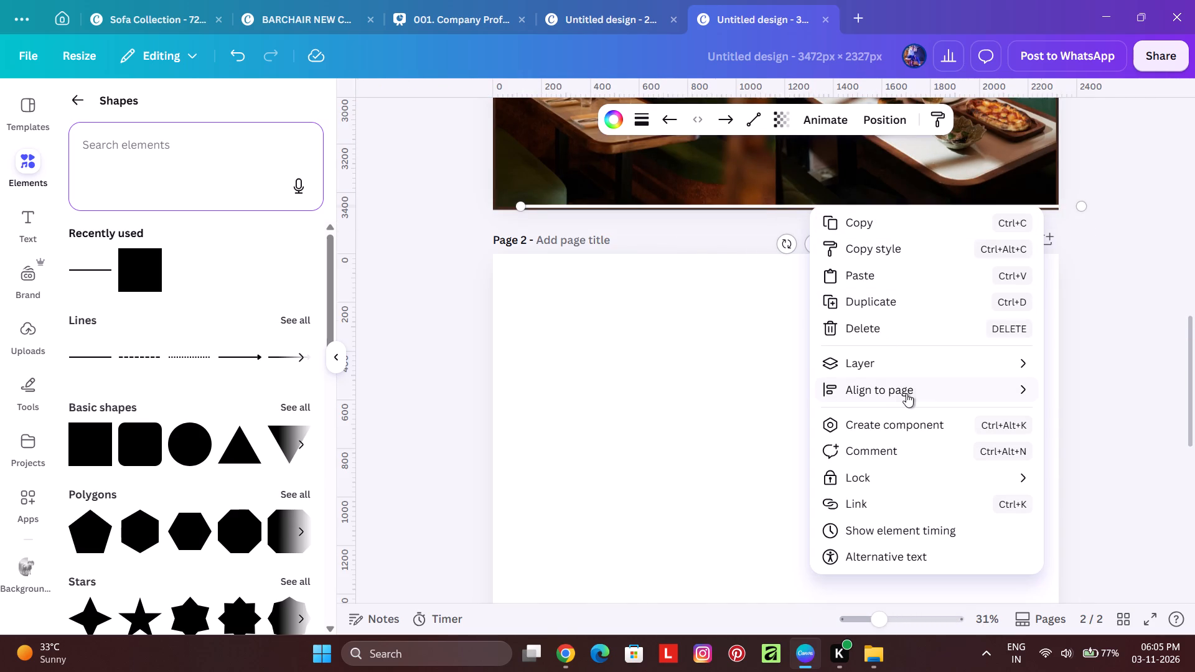
left_click(1080, 409)
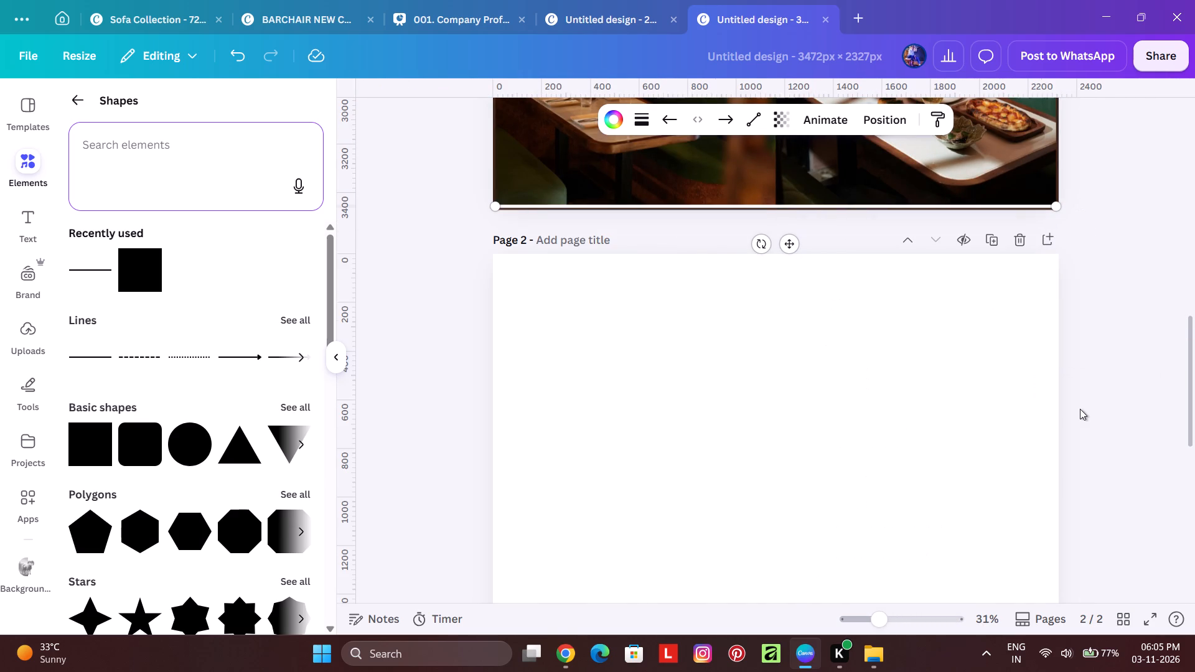
left_click(1160, 314)
Nudge the bottom white line down in small steps until it sits flush with the page's bottom edge.
scroll(720, 120, "up", 7, "ctrl")
scroll(793, 330, "up", 4, "ctrl")
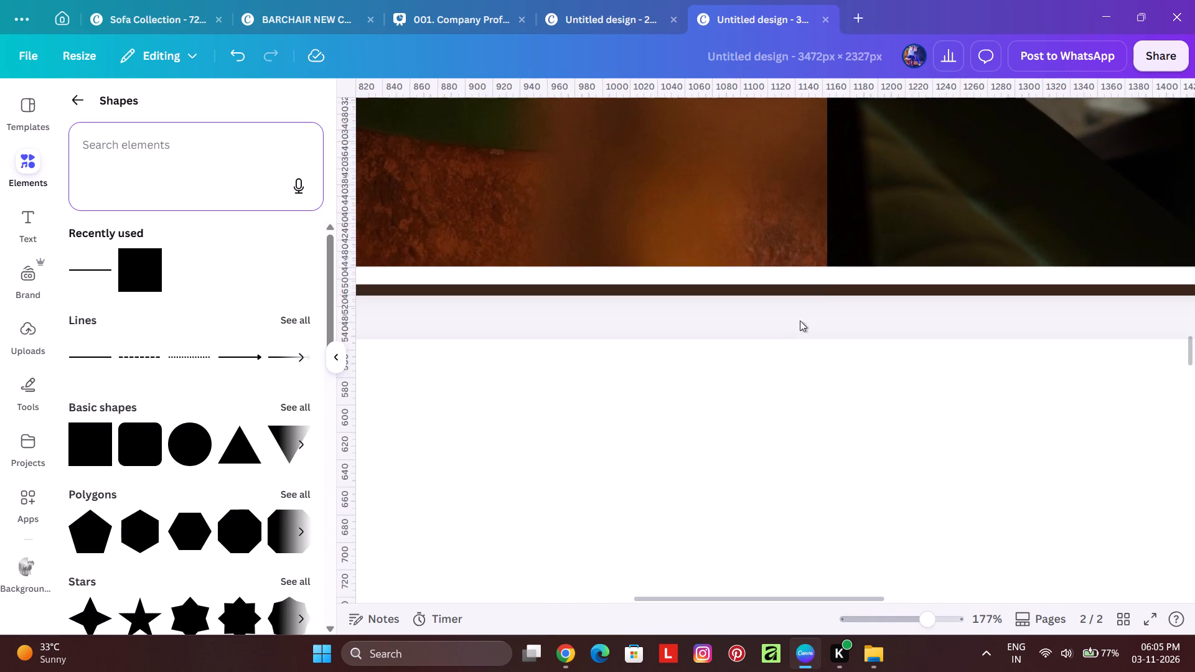
left_click(835, 282)
key("Down")
key("Down")
key("Down")
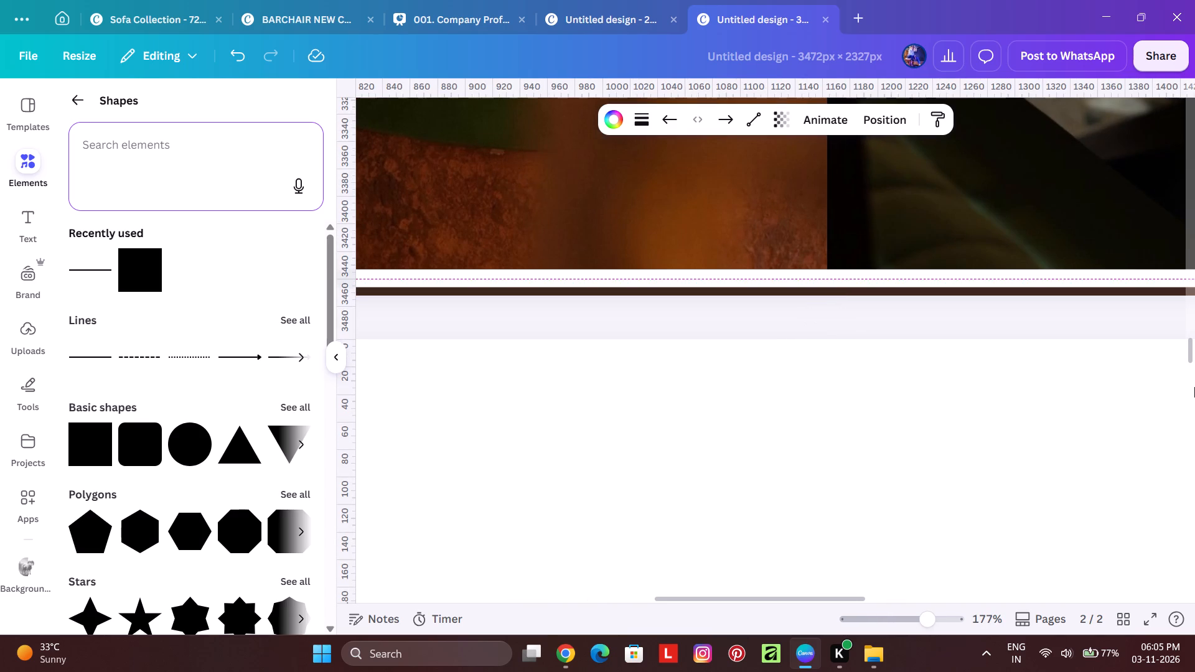
key("Down")
key("Down")
key("Down")
key("Down")
key("Down")
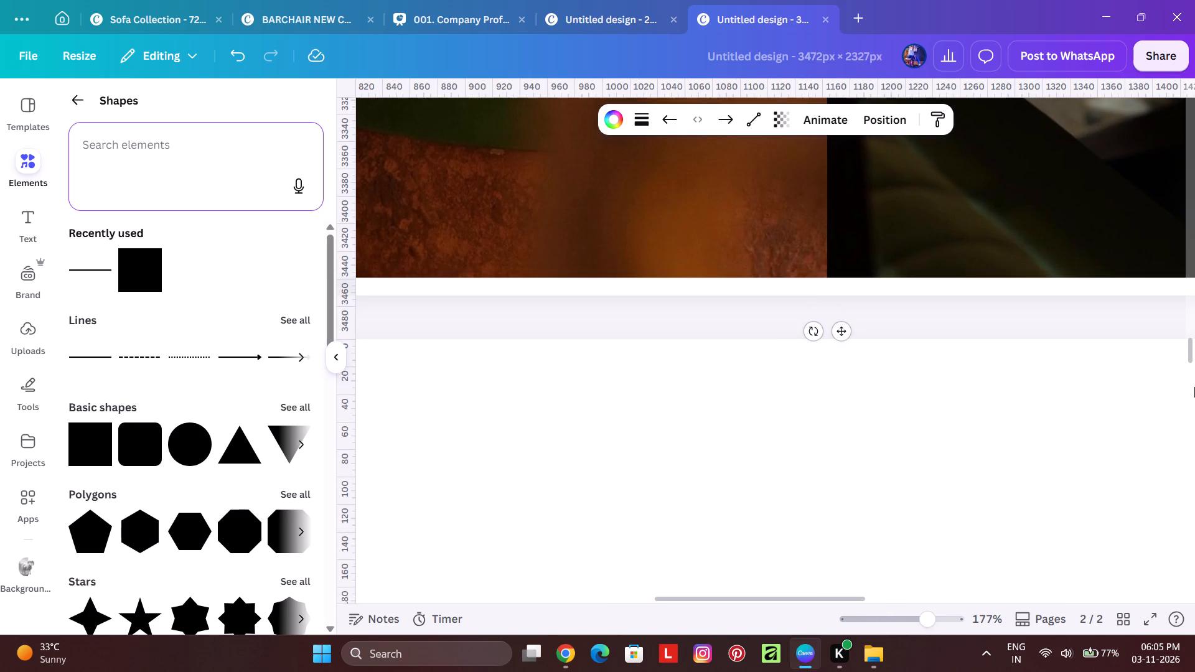
left_click(1097, 315)
scroll(1096, 312, "down", 12, "ctrl")
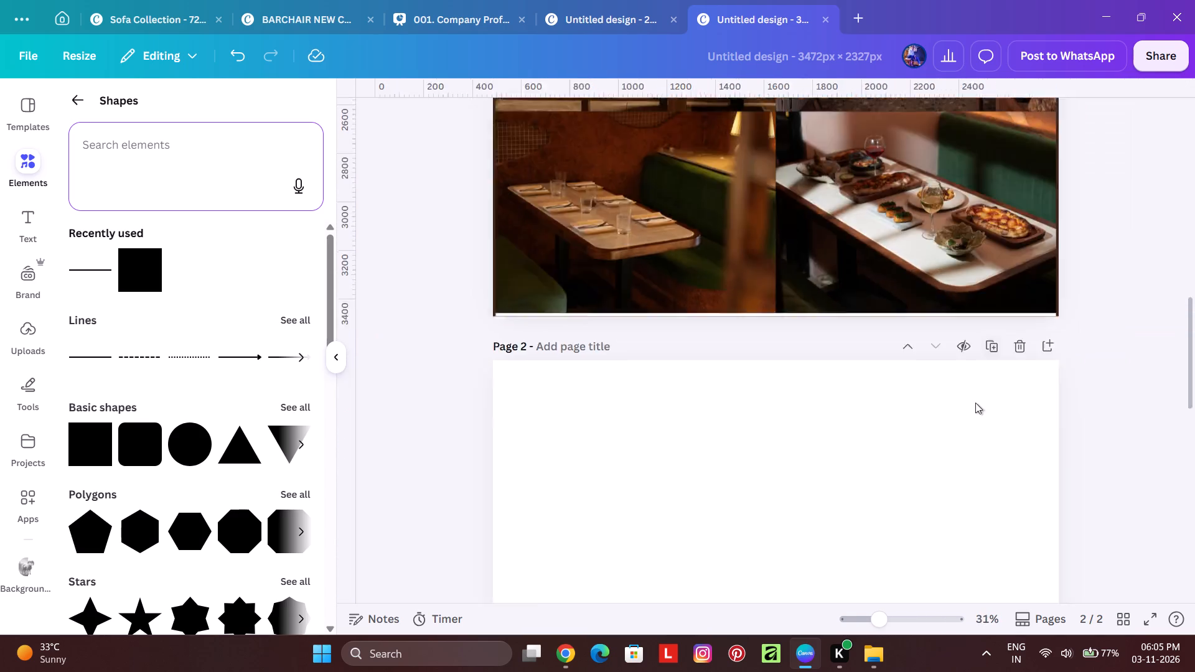
scroll(975, 403, "down", 5, "ctrl")
double_click(1013, 389)
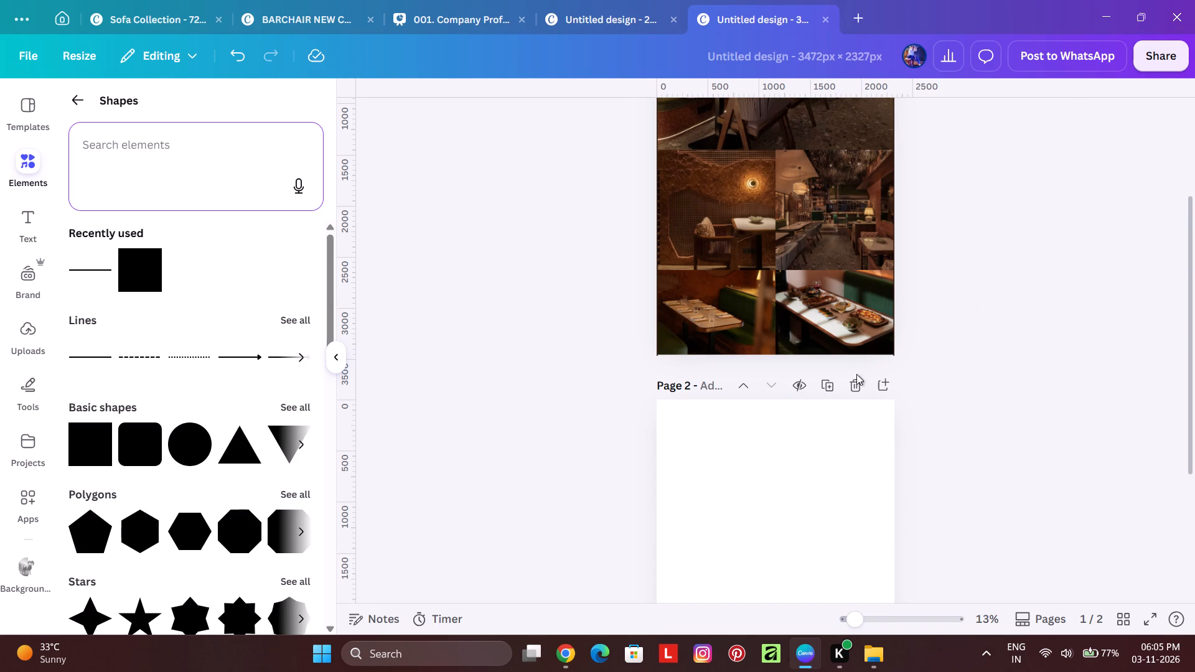
Duplicate the bottom white line and move the copy up across the two lowest photos, at about Y 2981 px.
scroll(853, 366, "up", 6, "ctrl")
scroll(1023, 358, "up", 2, "ctrl")
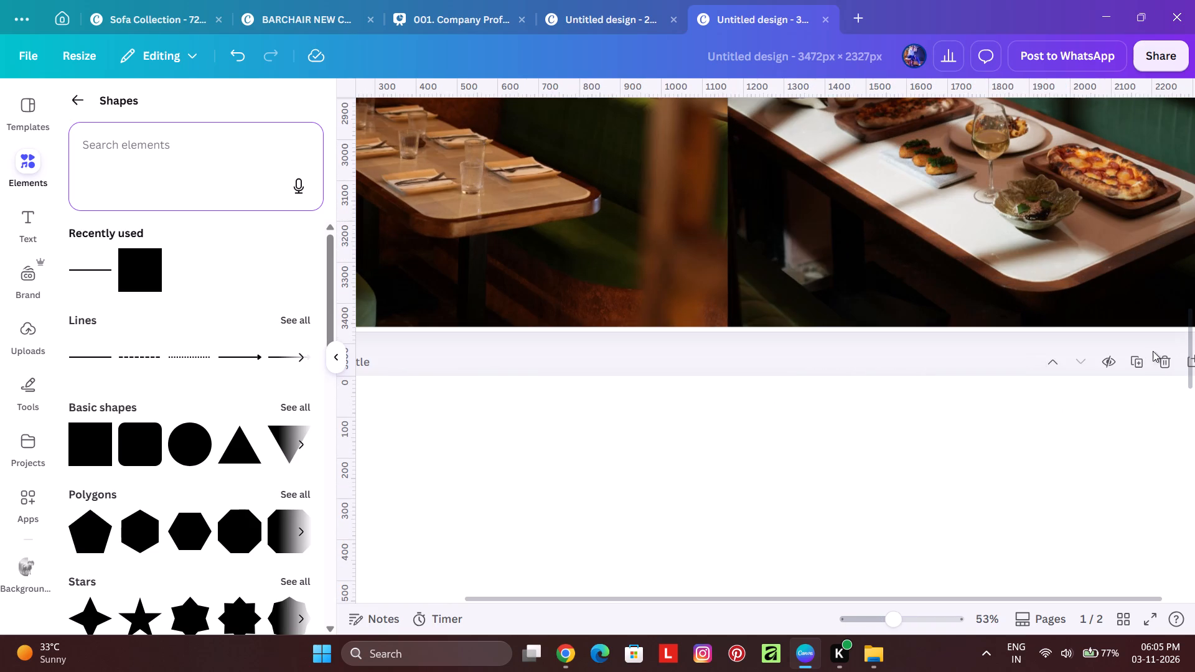
scroll(910, 327, "down", 6, "ctrl")
left_click(783, 326)
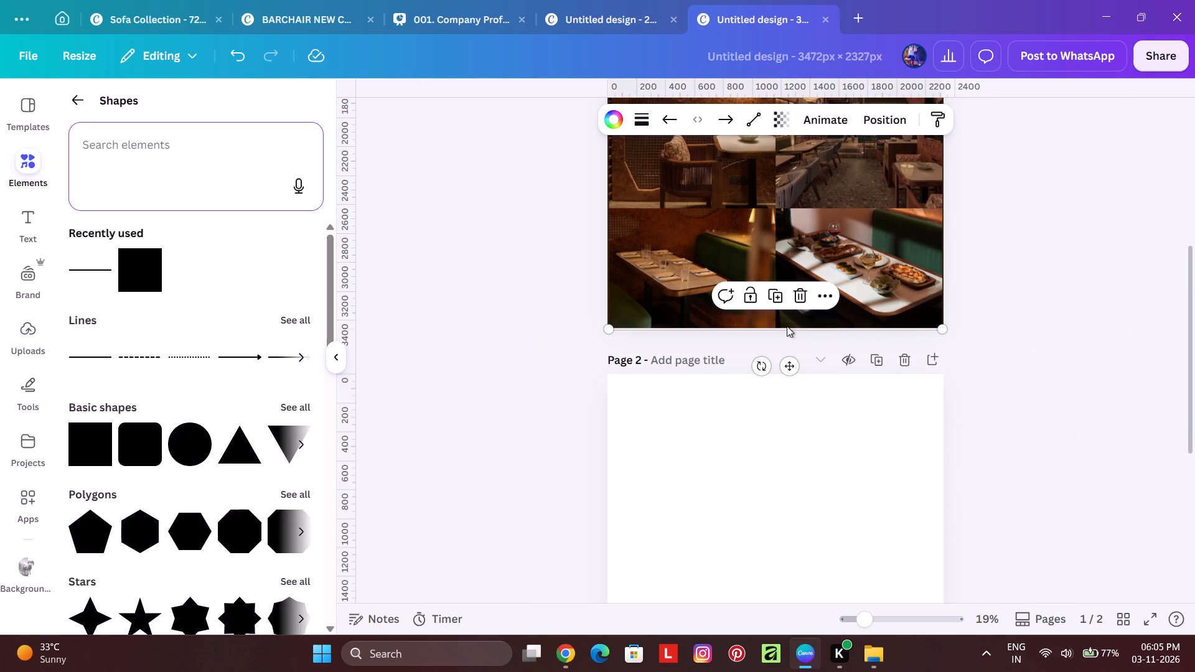
left_click(782, 302)
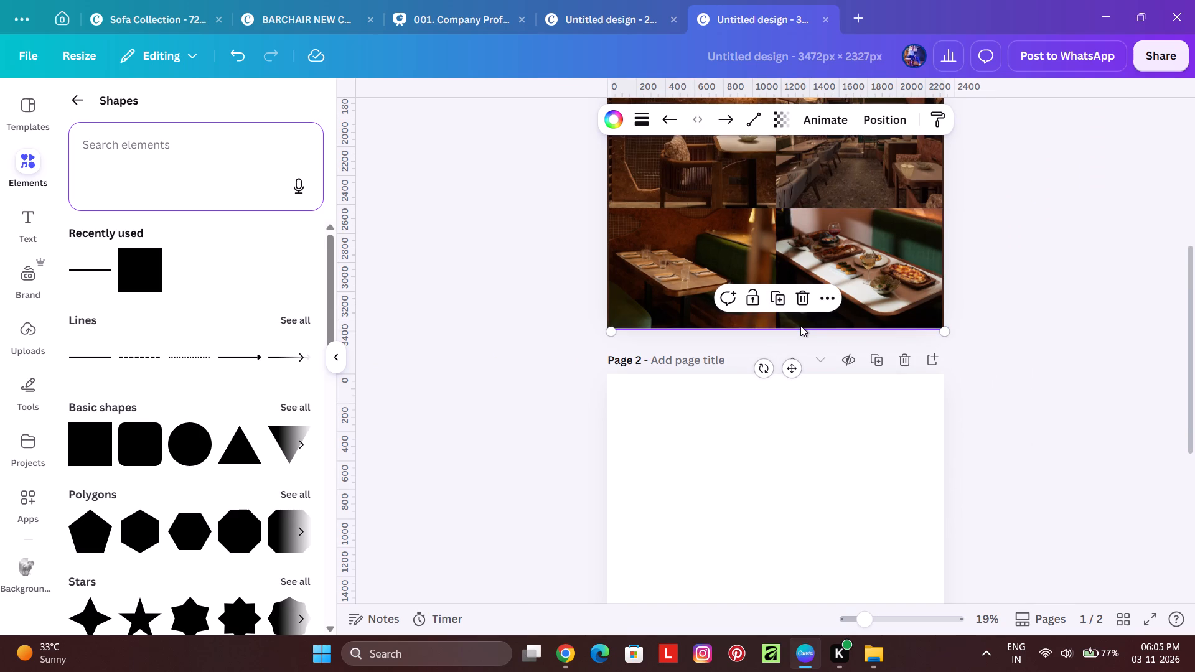
left_click_drag(803, 327, 847, 254)
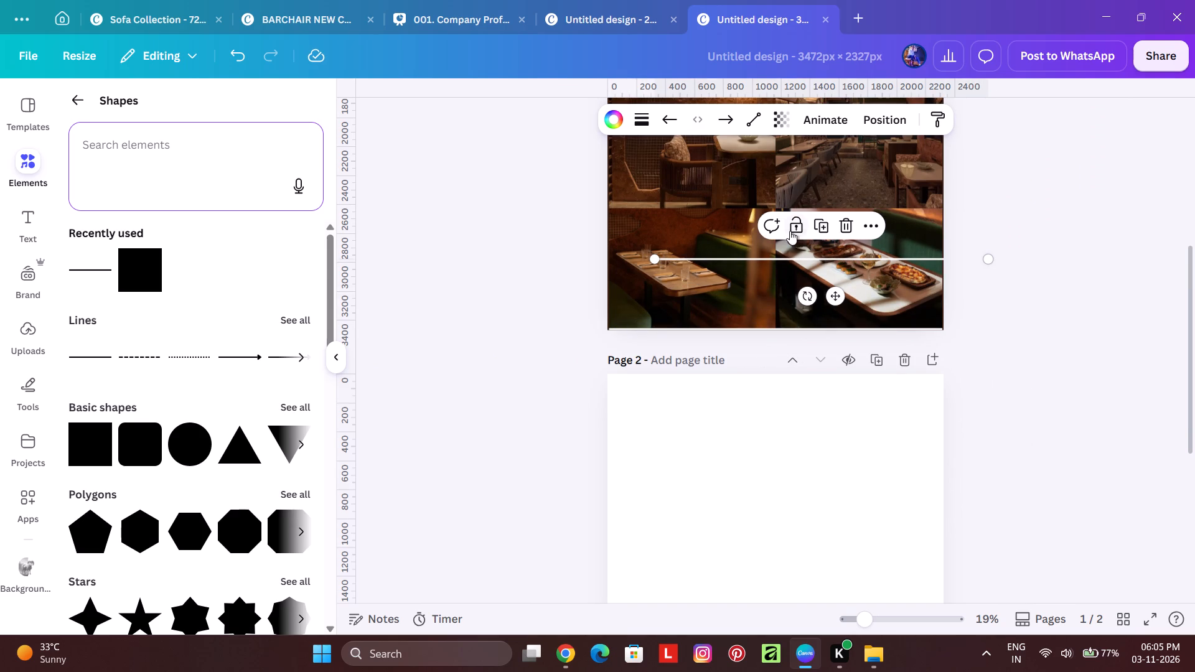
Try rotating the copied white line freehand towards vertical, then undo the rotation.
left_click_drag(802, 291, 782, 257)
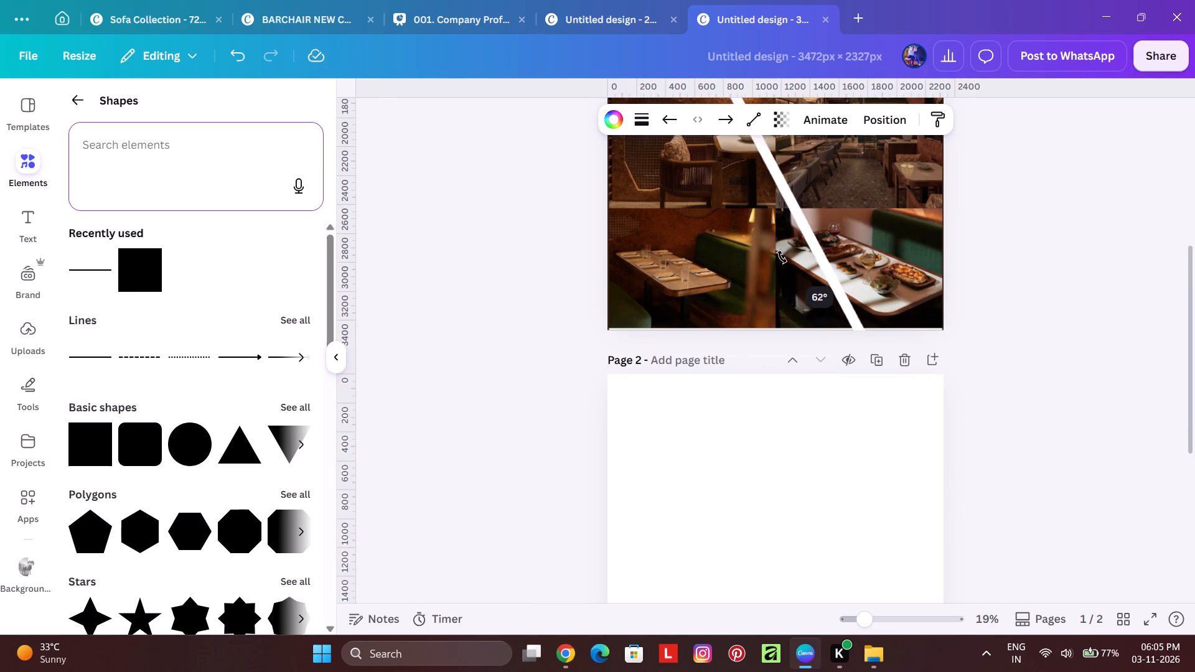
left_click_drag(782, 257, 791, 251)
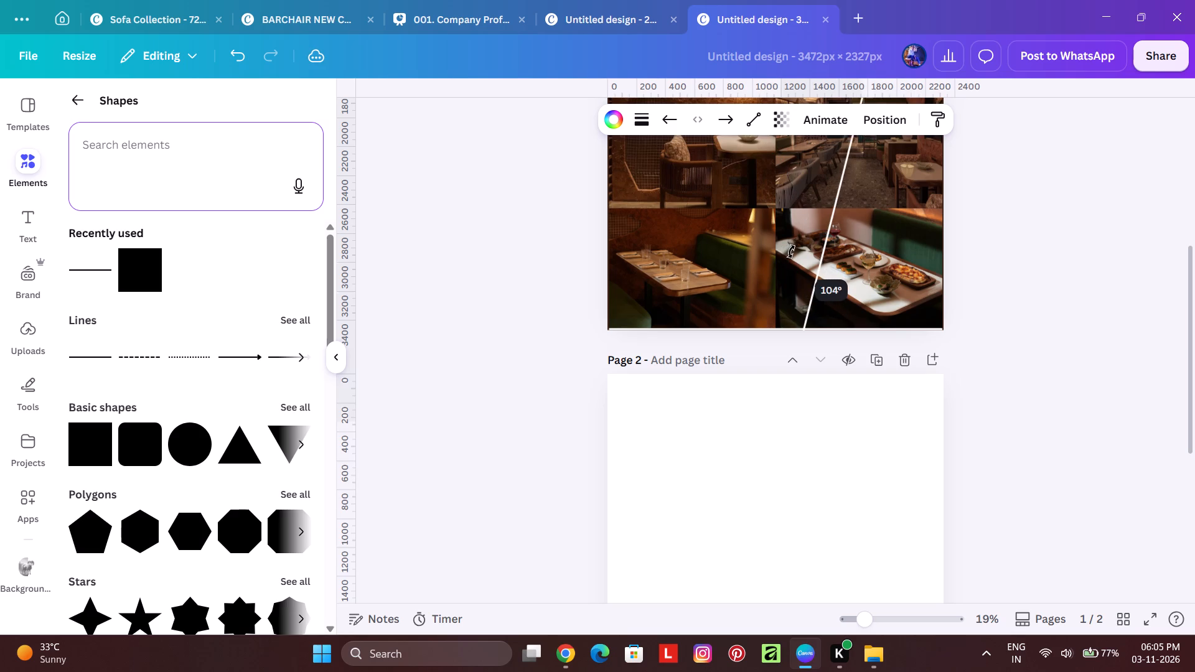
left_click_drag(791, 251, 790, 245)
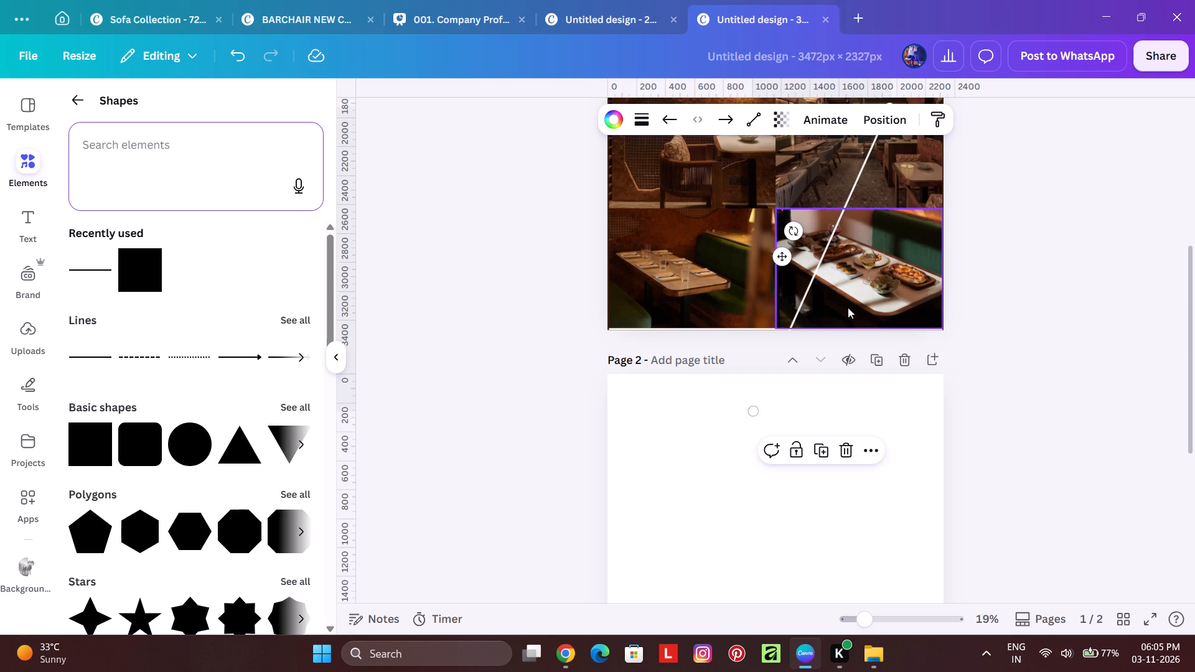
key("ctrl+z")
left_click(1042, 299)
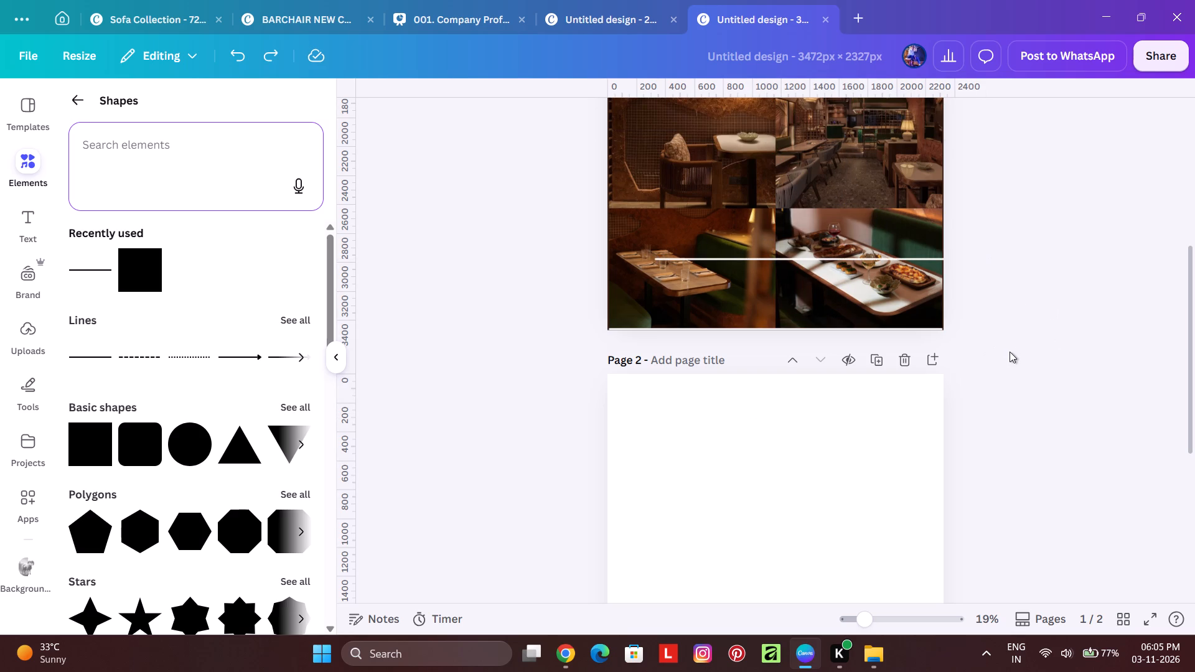
Set the copied white line's rotation to exactly 90° in its position settings.
left_click(836, 257)
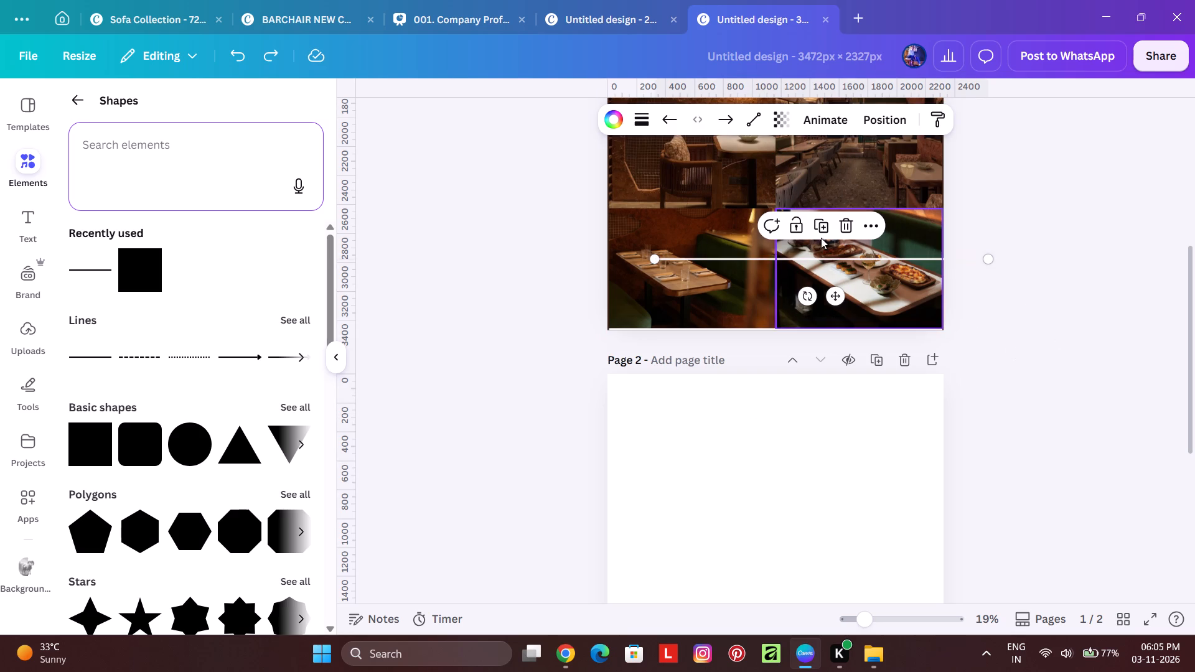
left_click(864, 222)
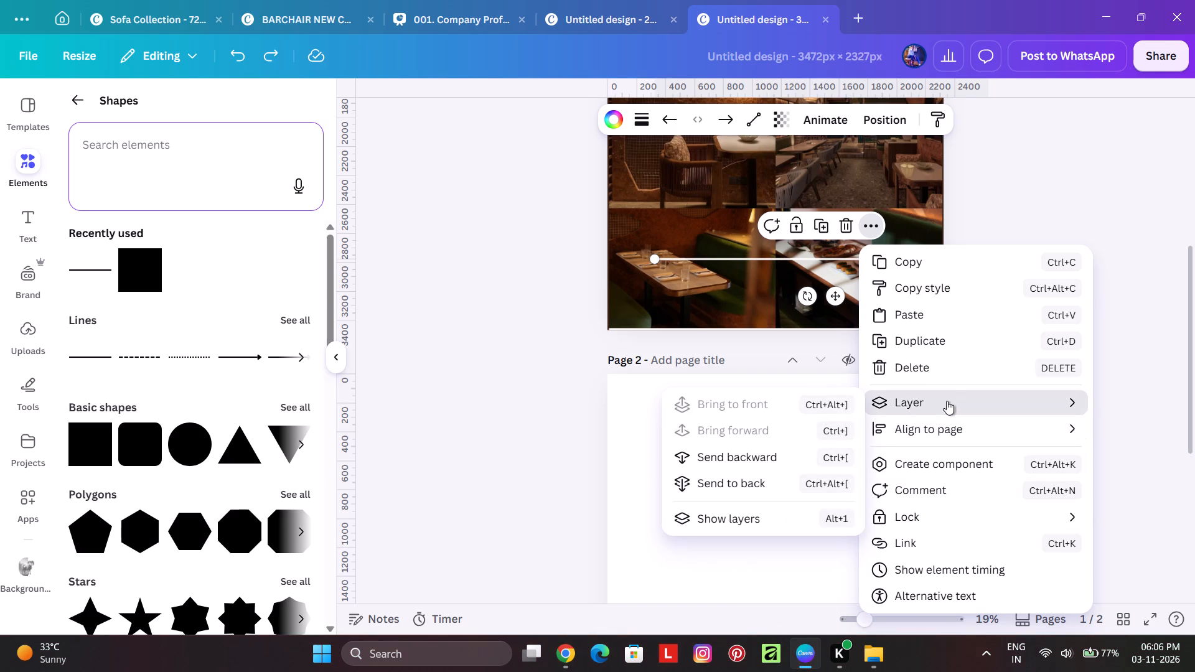
left_click(752, 122)
left_click(752, 121)
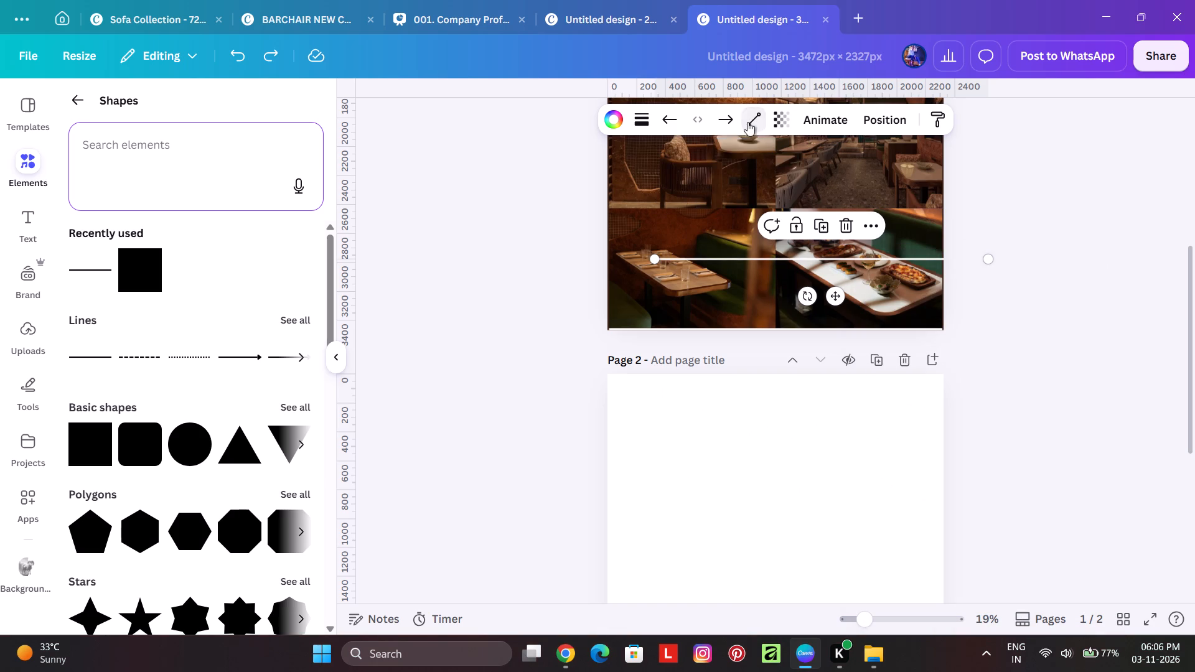
left_click(901, 124)
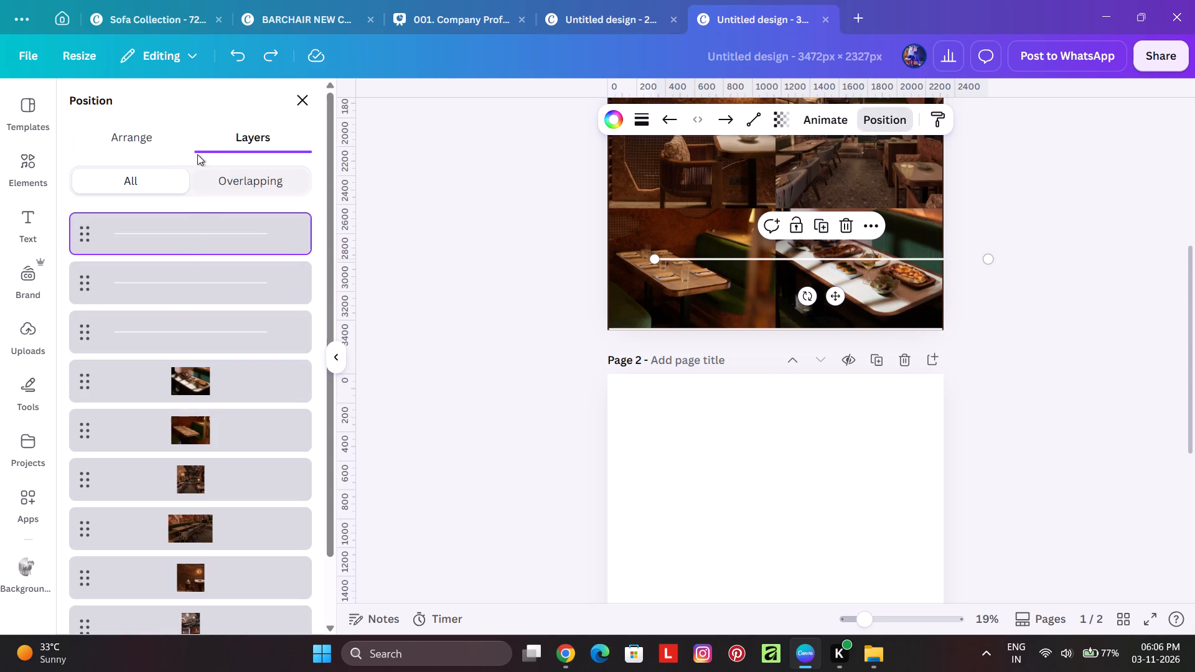
left_click(173, 143)
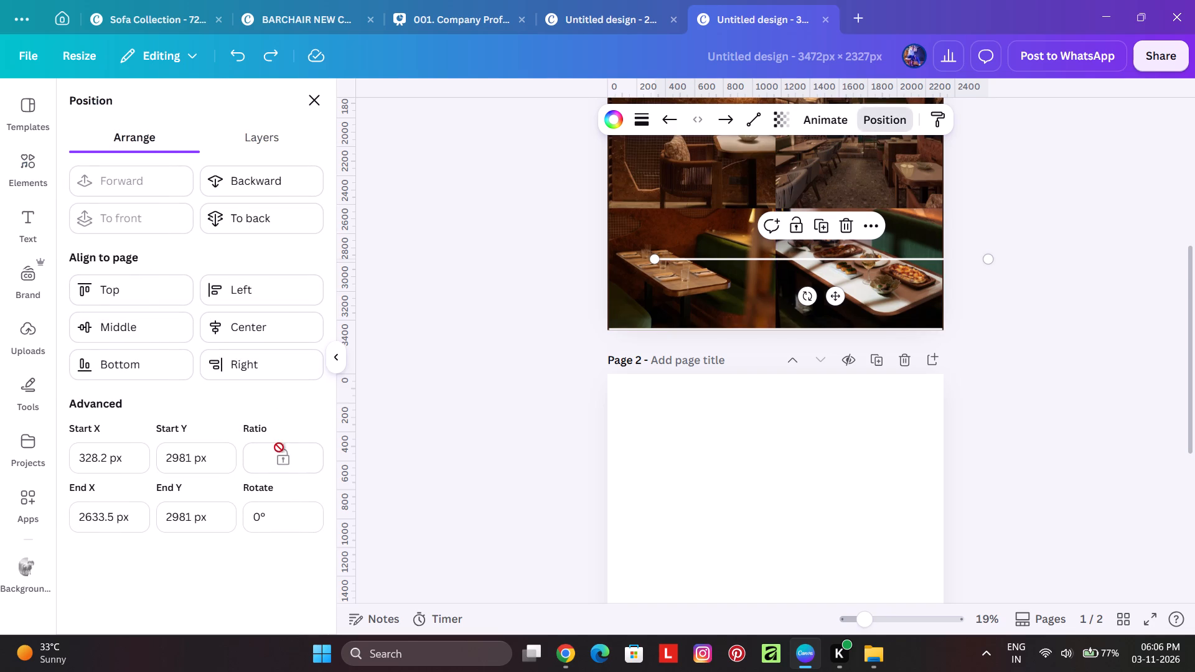
left_click(275, 516)
key("9")
key("BackSpace")
key("BackSpace")
type("90")
key("Return")
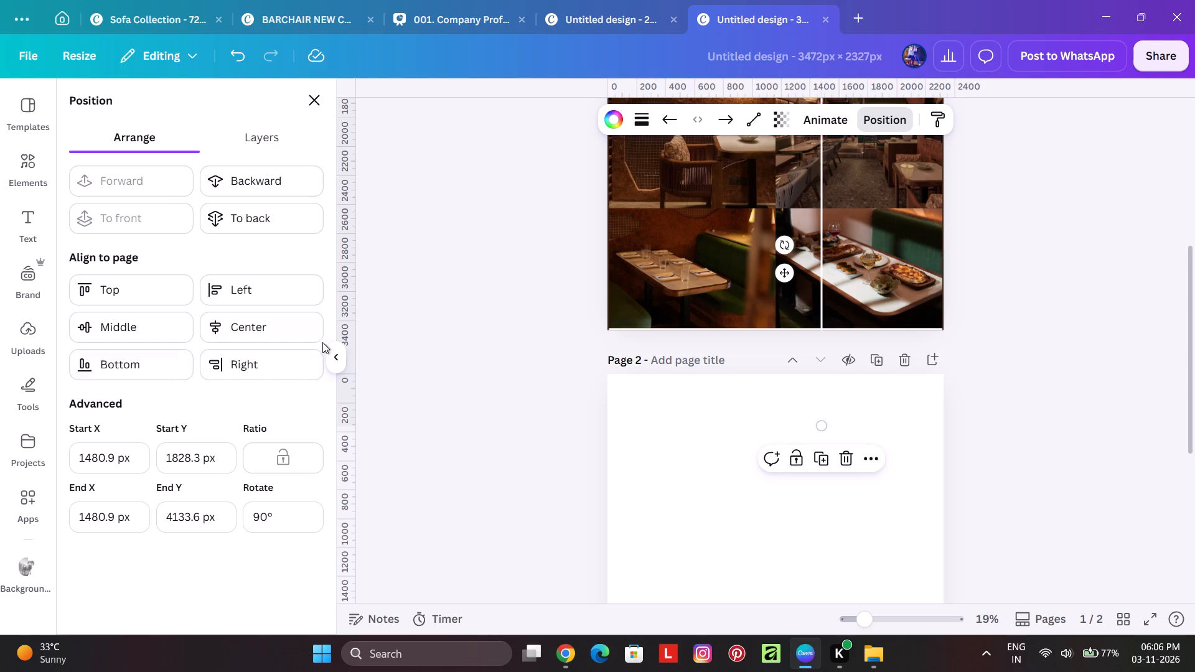
left_click(490, 342)
double_click(1096, 345)
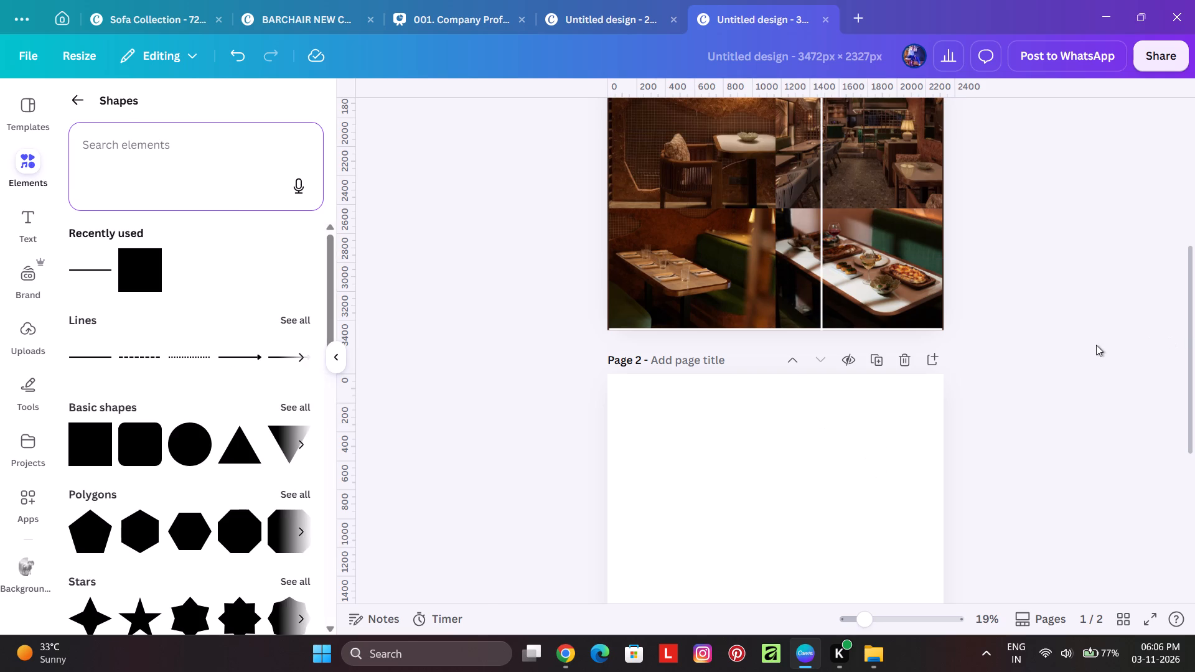
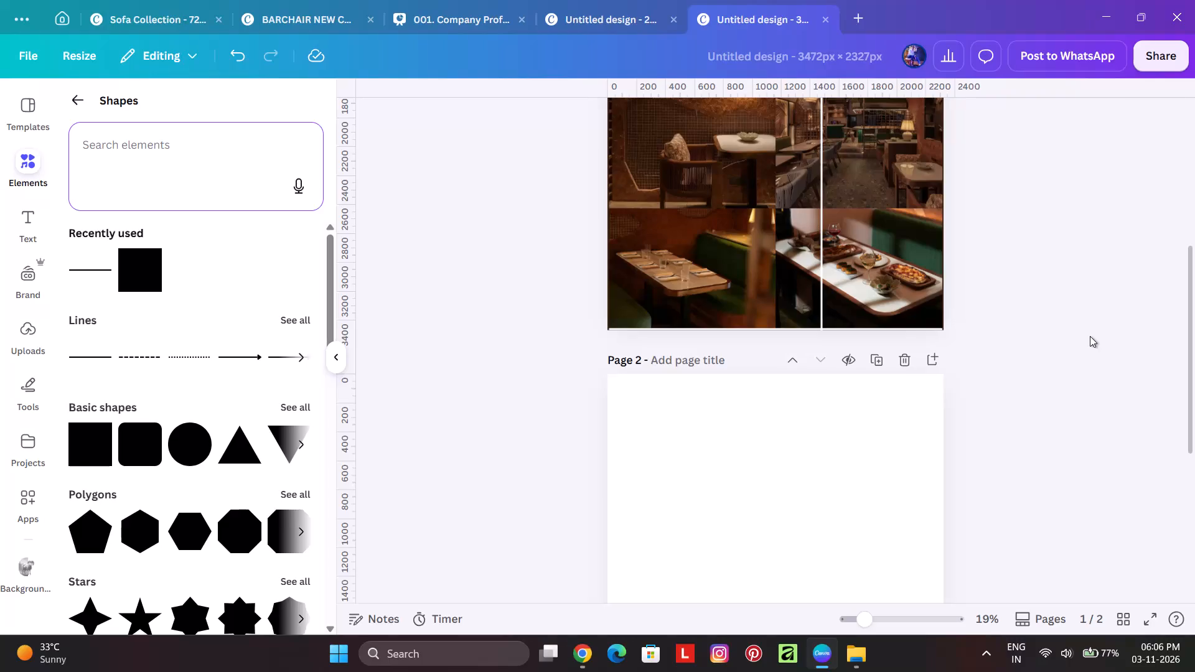
Move the vertical white line from the lower photos to the page's right edge, near the top corner.
scroll(955, 434, "up", 2)
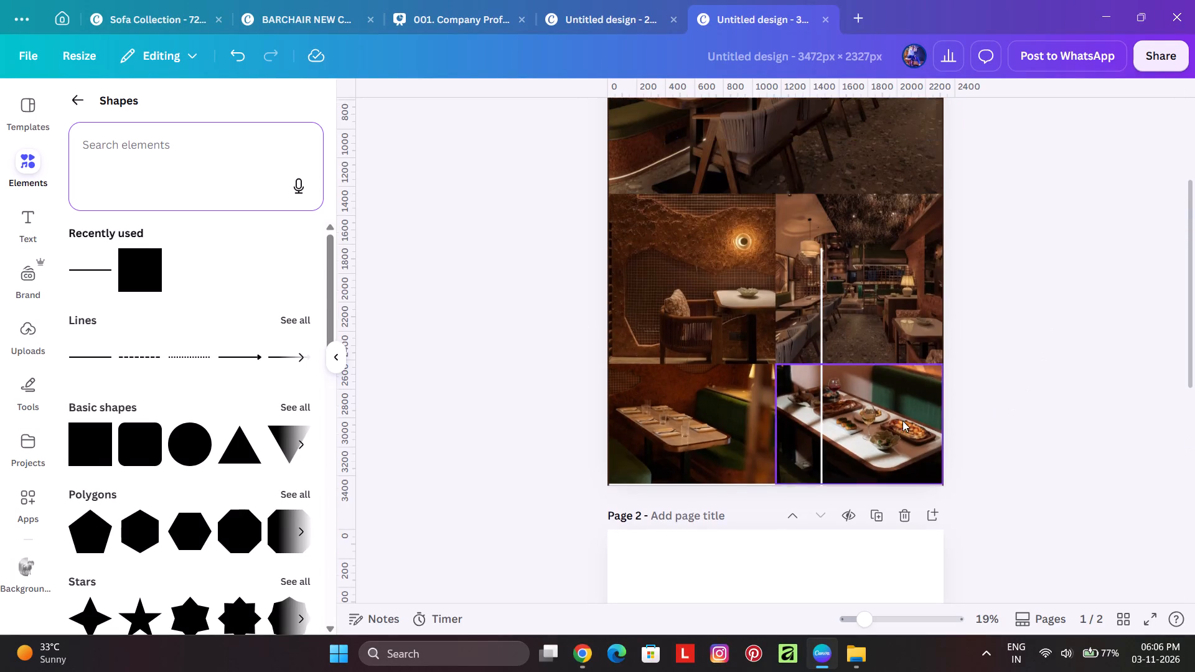
scroll(836, 307, "up", 2)
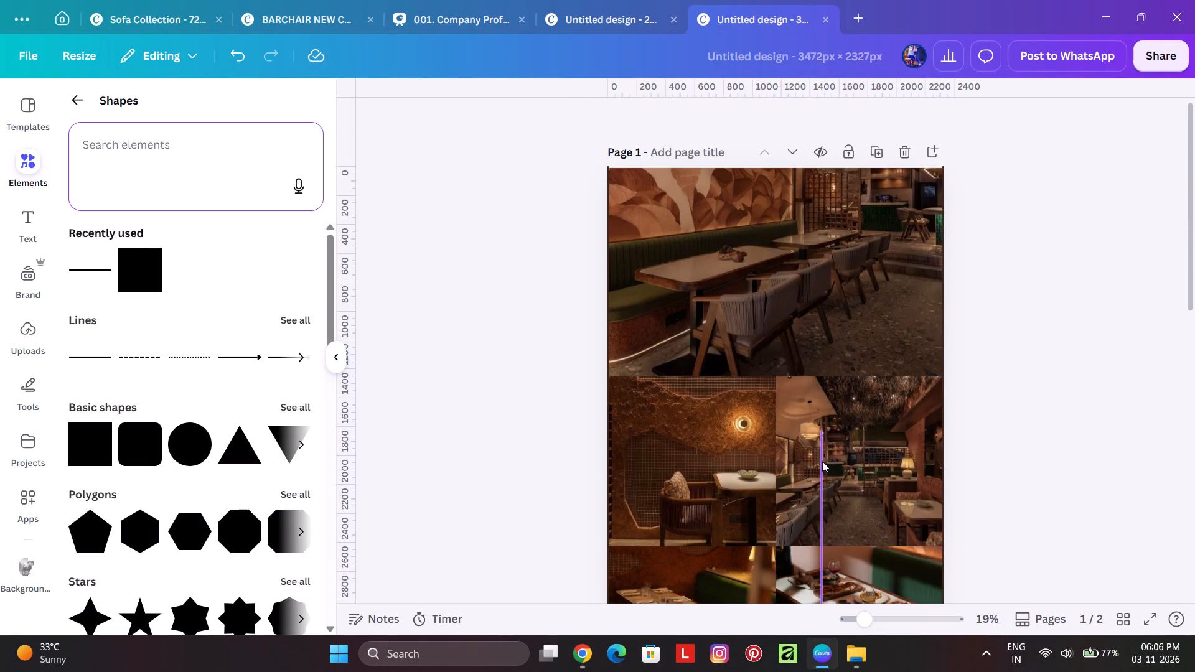
left_click_drag(822, 459, 942, 207)
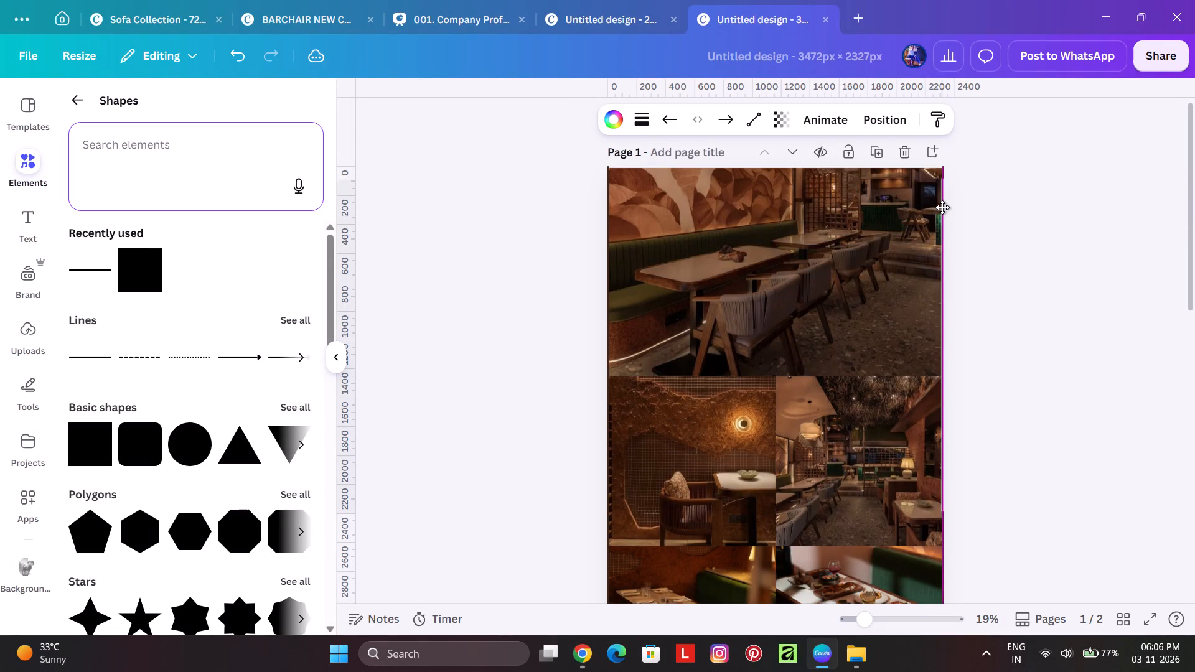
left_click_drag(942, 207, 942, 198)
Nudge the vertical white line right in small steps until it sits flush with the page's right edge.
scroll(949, 162, "up", 4, "ctrl")
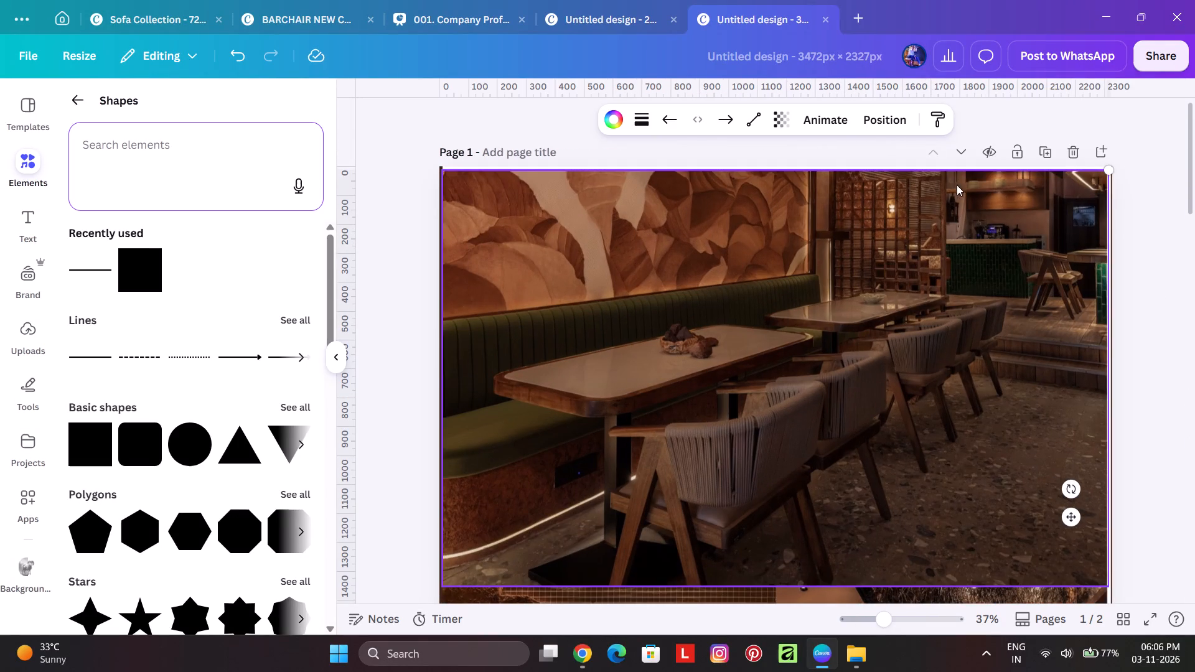
scroll(1151, 196, "up", 8, "ctrl")
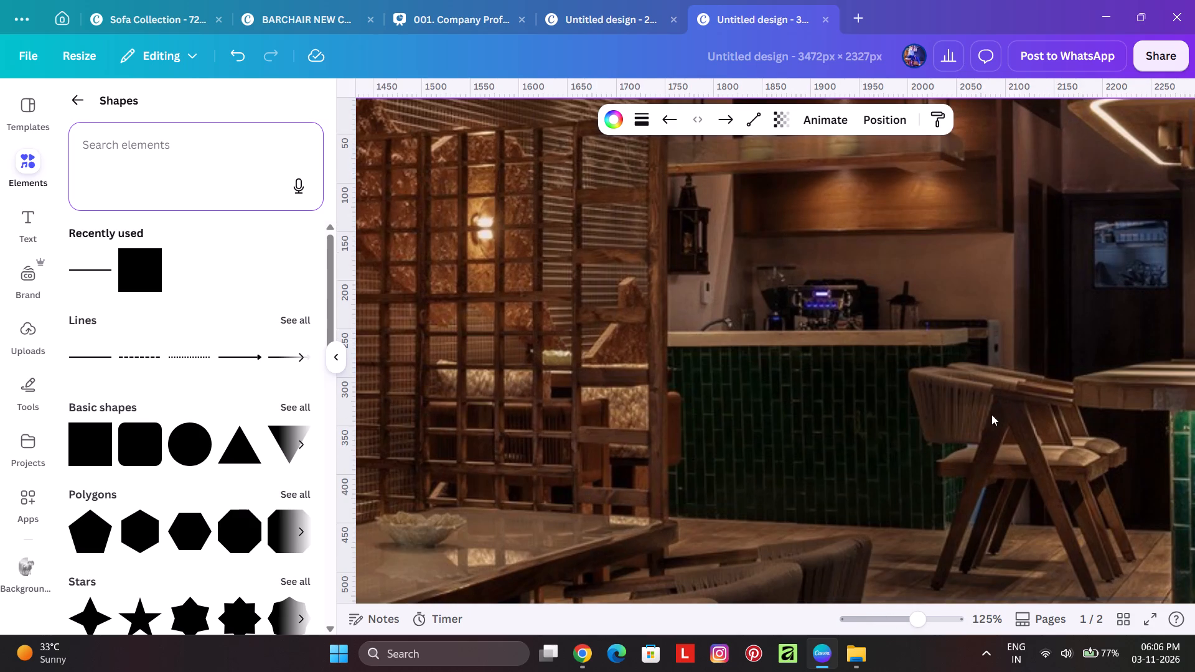
scroll(978, 414, "up", 3, "shift")
scroll(977, 414, "down", 11, "shift")
scroll(977, 390, "up", 7)
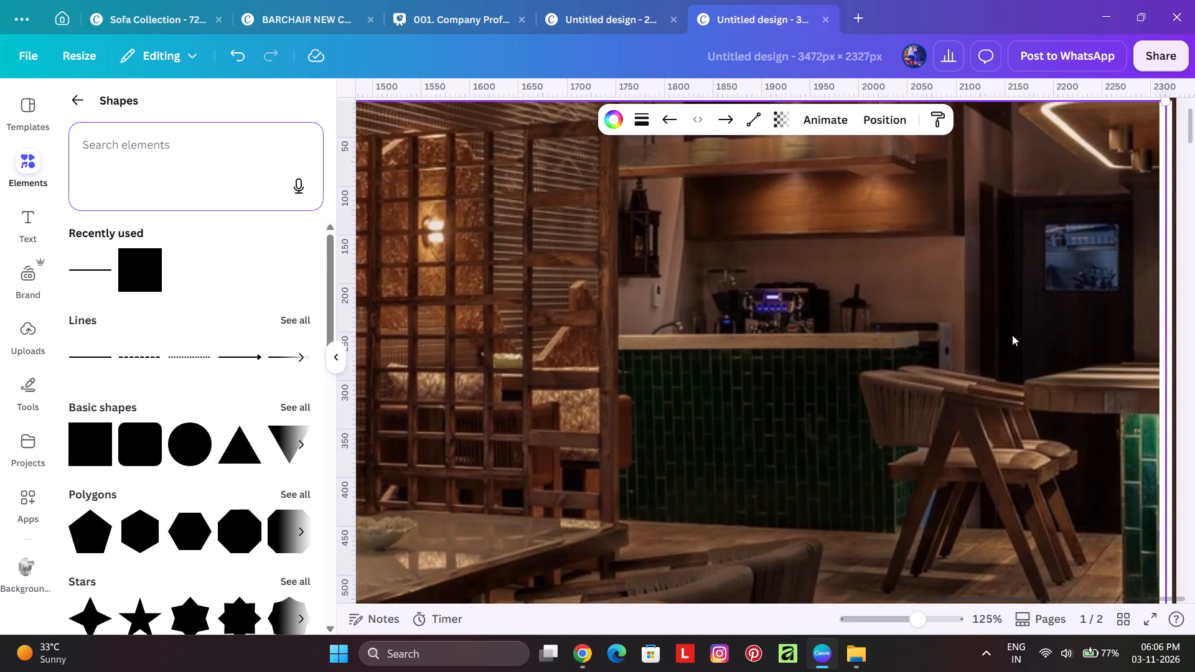
scroll(1012, 335, "up", 3)
scroll(1160, 213, "up", 7, "ctrl")
scroll(1173, 189, "up", 3)
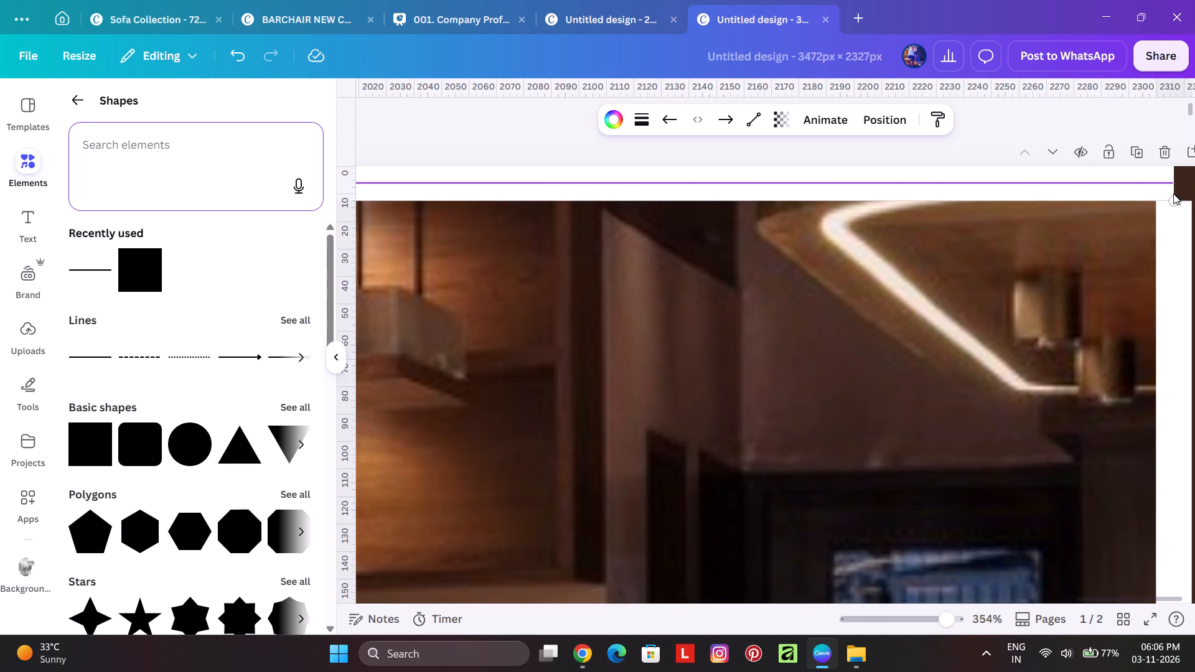
scroll(1177, 213, "up", 2, "shift")
scroll(1180, 220, "down", 10, "shift")
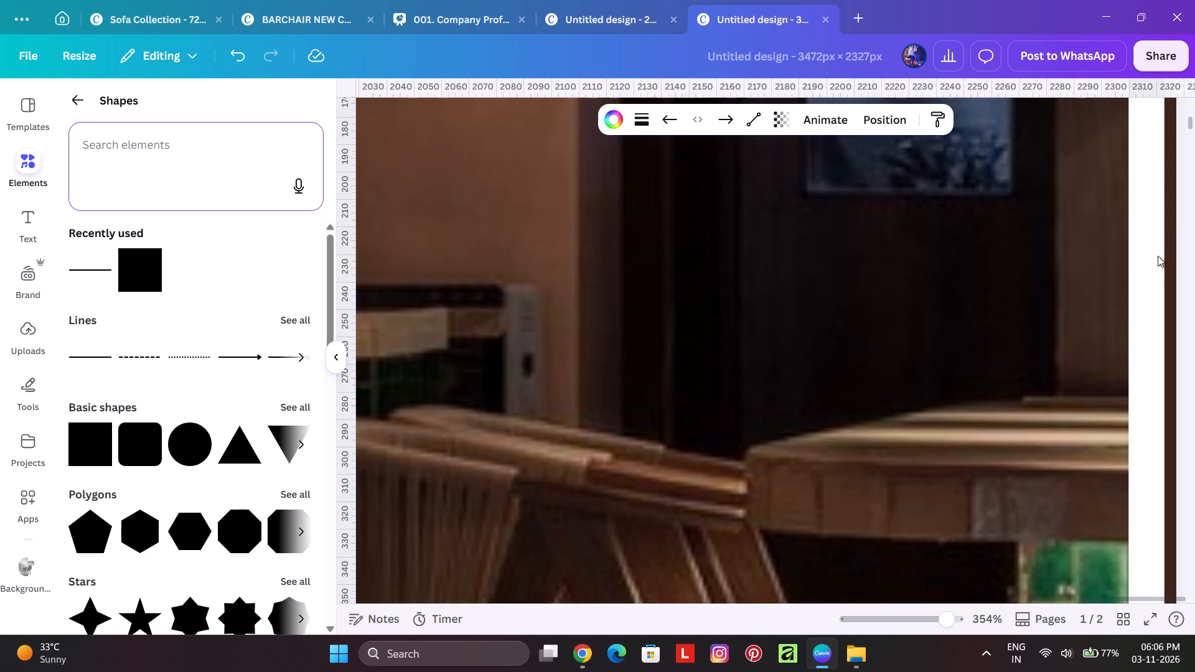
scroll(1179, 252, "up", 4)
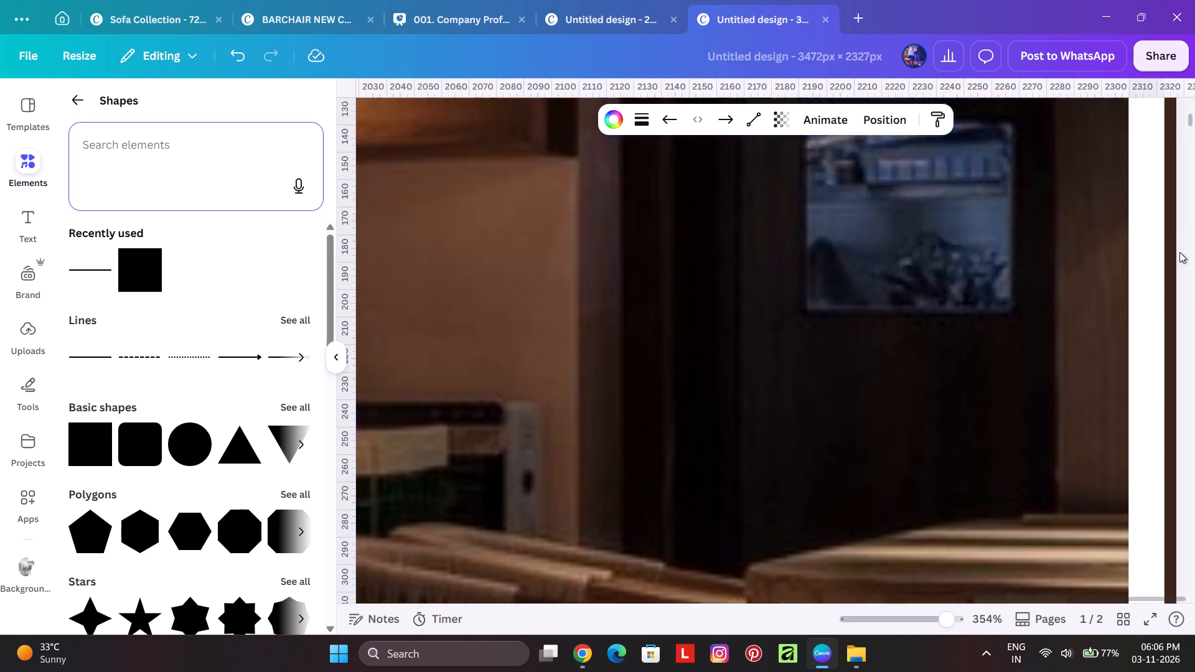
scroll(1159, 286, "up", 6)
left_click(1144, 344)
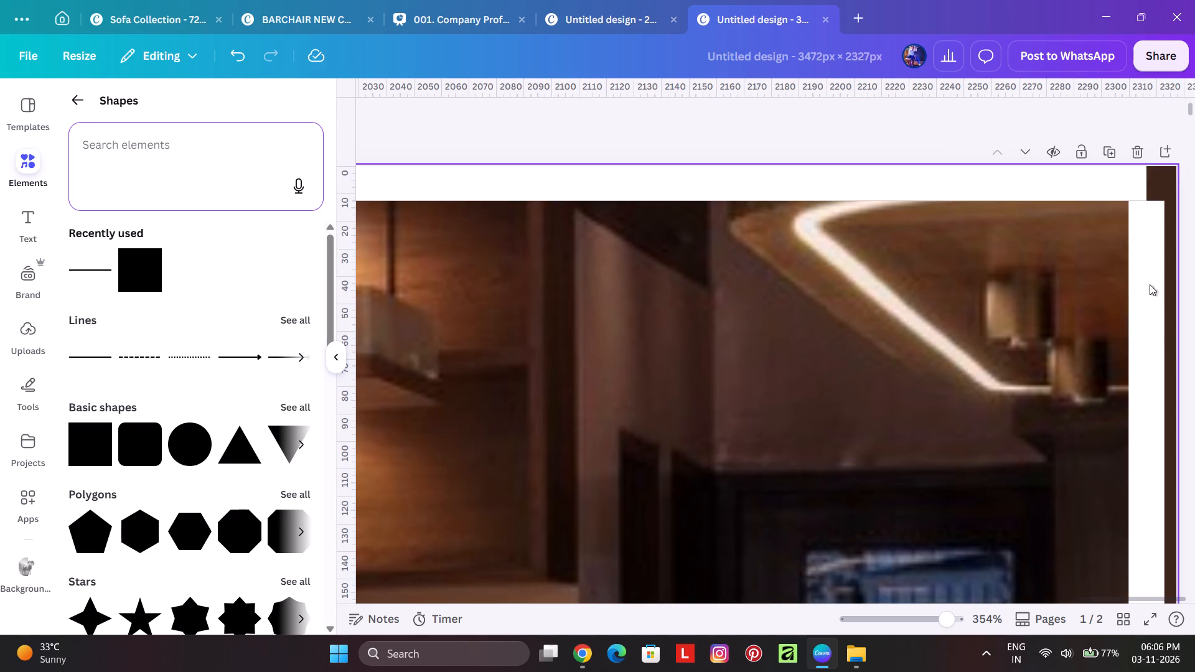
left_click(1136, 259)
key("Right")
key("Right")
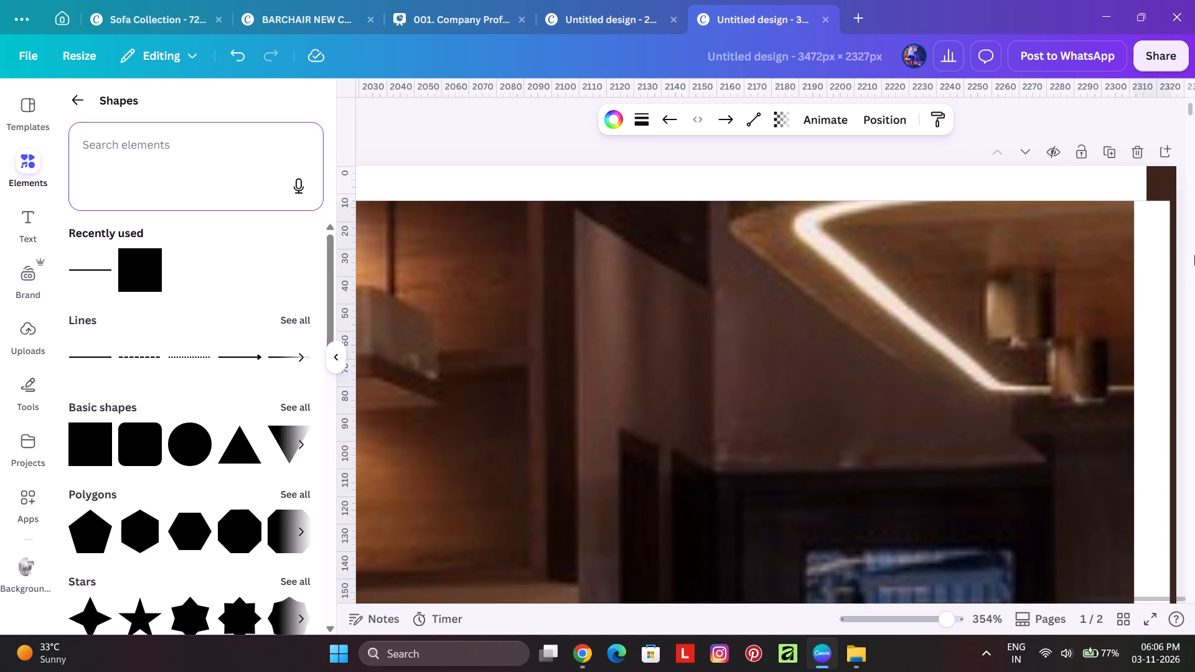
key("Right")
key("Right")
Nudge the vertical white line up in small steps until its upper end meets the page's top edge.
key("Up")
key("Up")
key("Up")
key("Up")
key("Up")
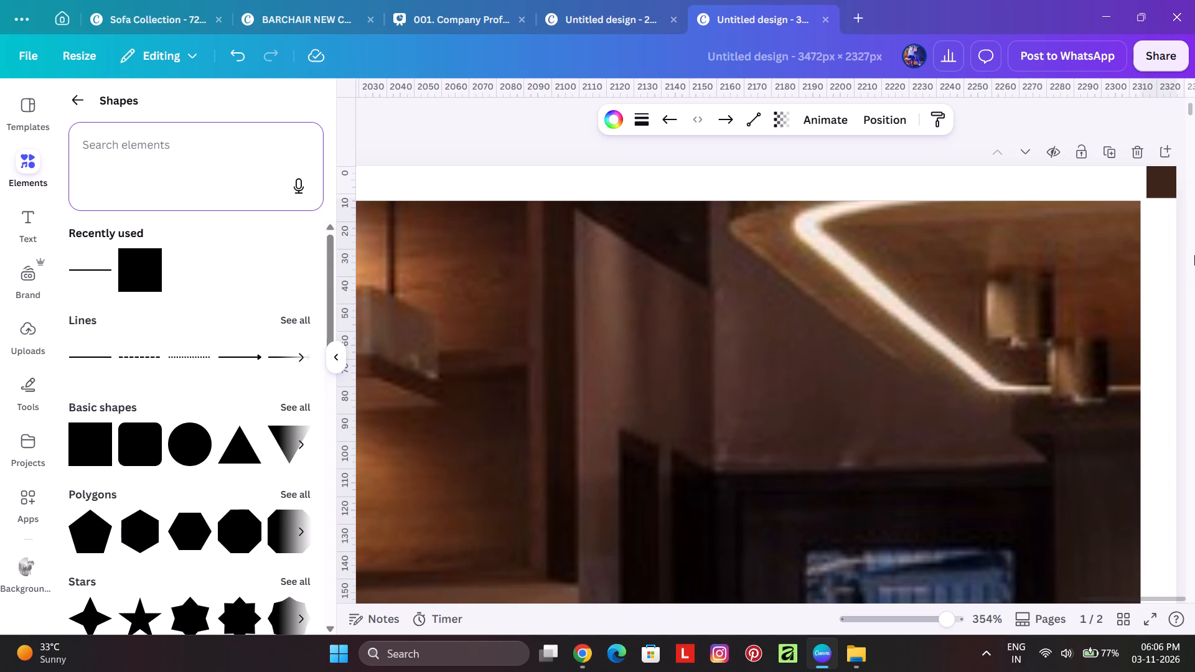
key("Up")
key("Up")
key("Up")
key("Up")
key("Up")
key("Up")
key("Up")
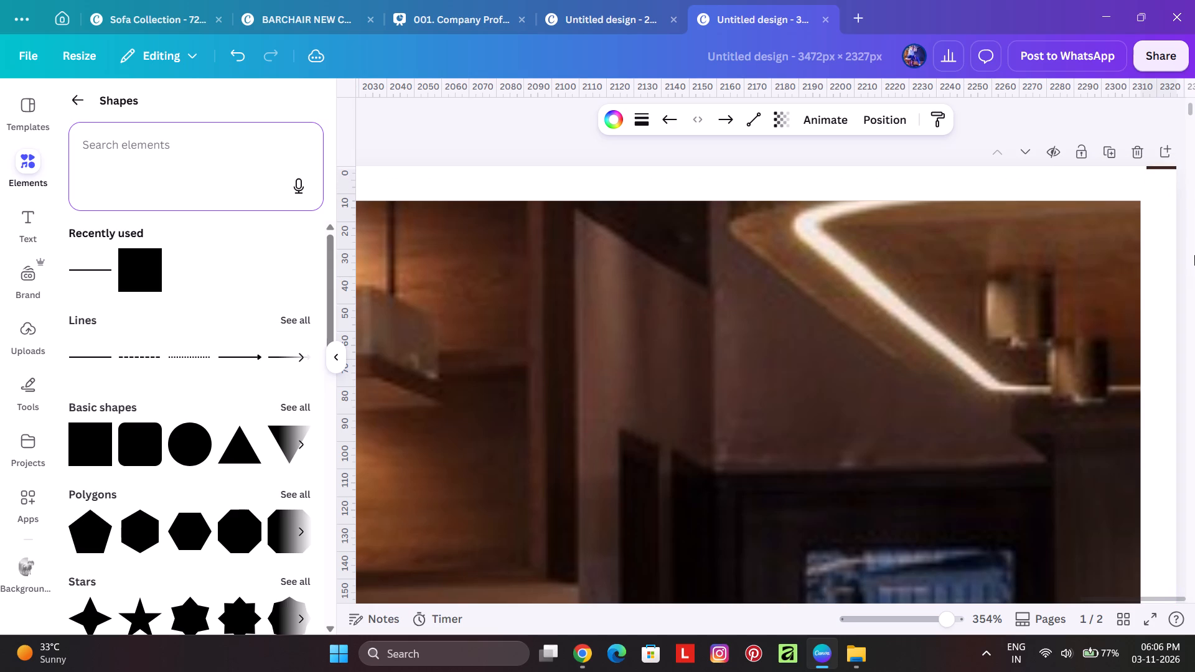
key("Up")
Examine the page's right edge and lower photos to check how far down the vertical white line reaches.
scroll(794, 342, "down", 2, "ctrl")
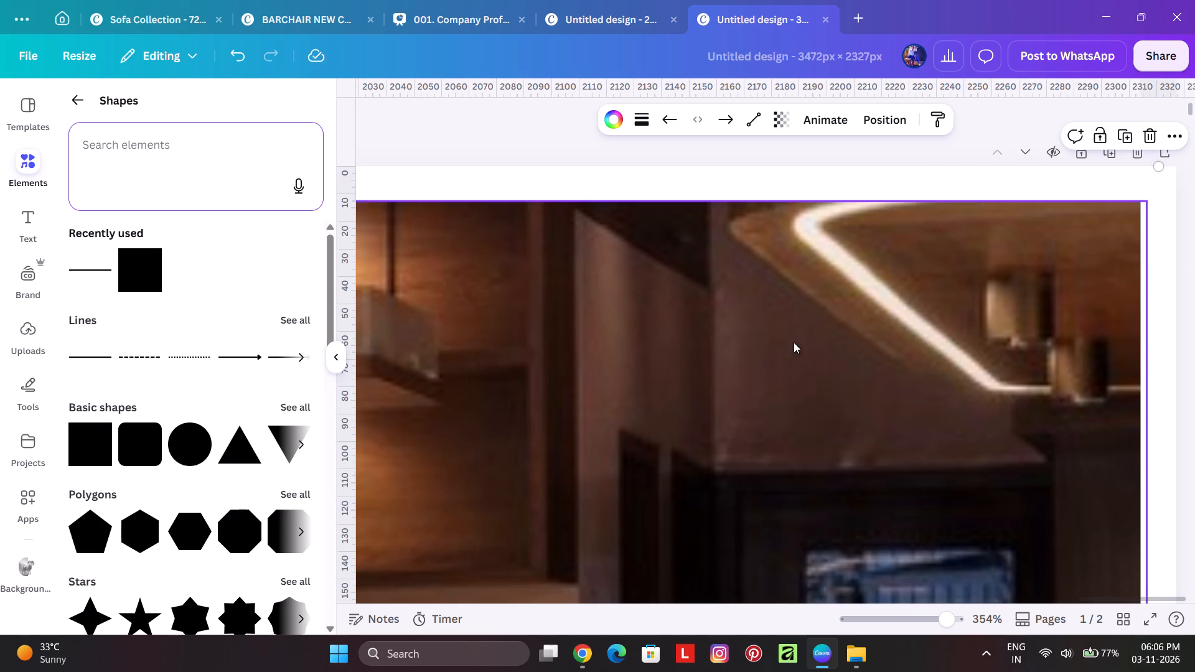
scroll(794, 342, "down", 10, "ctrl")
scroll(871, 414, "down", 9)
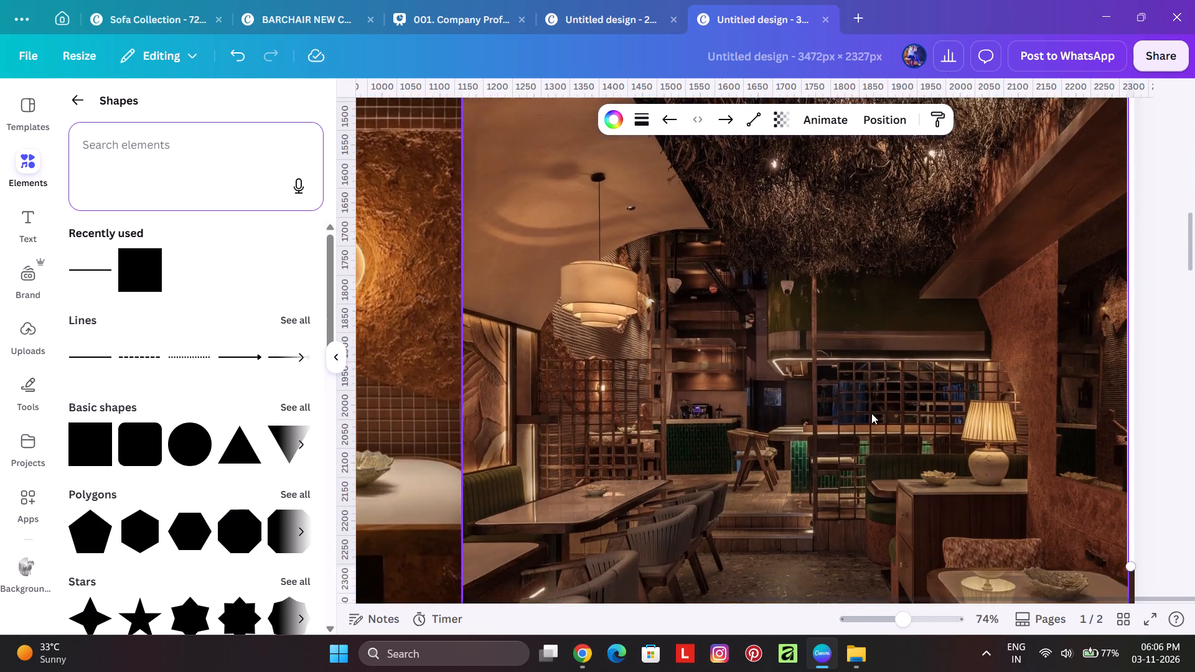
scroll(871, 413, "down", 3)
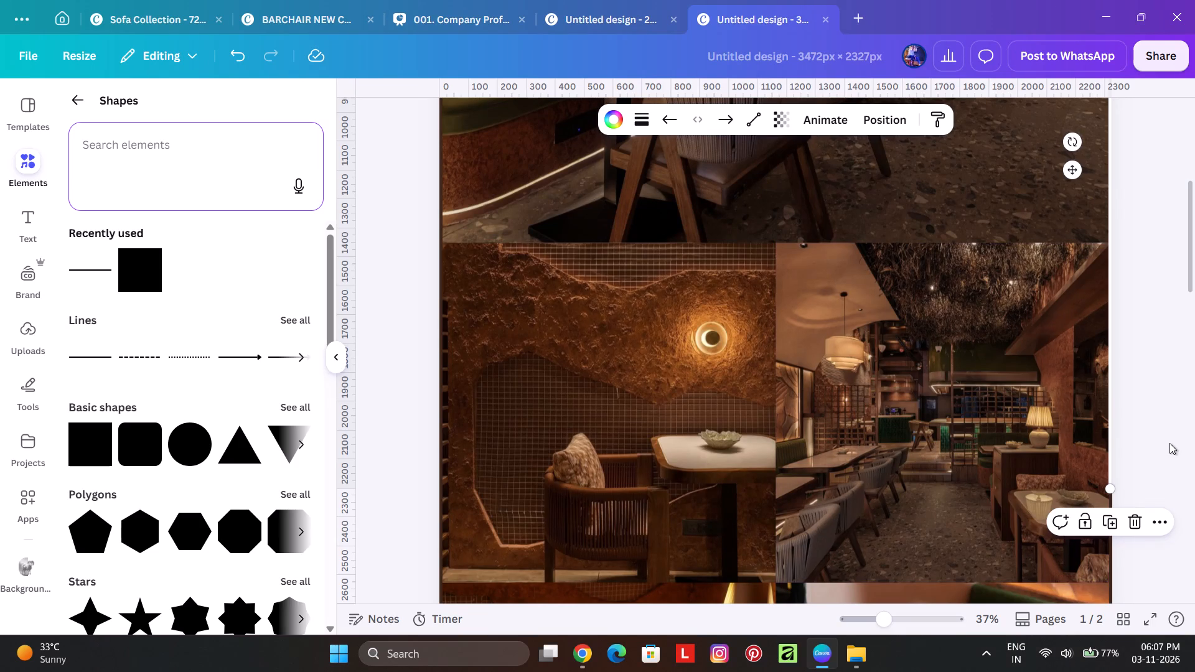
left_click(1164, 424)
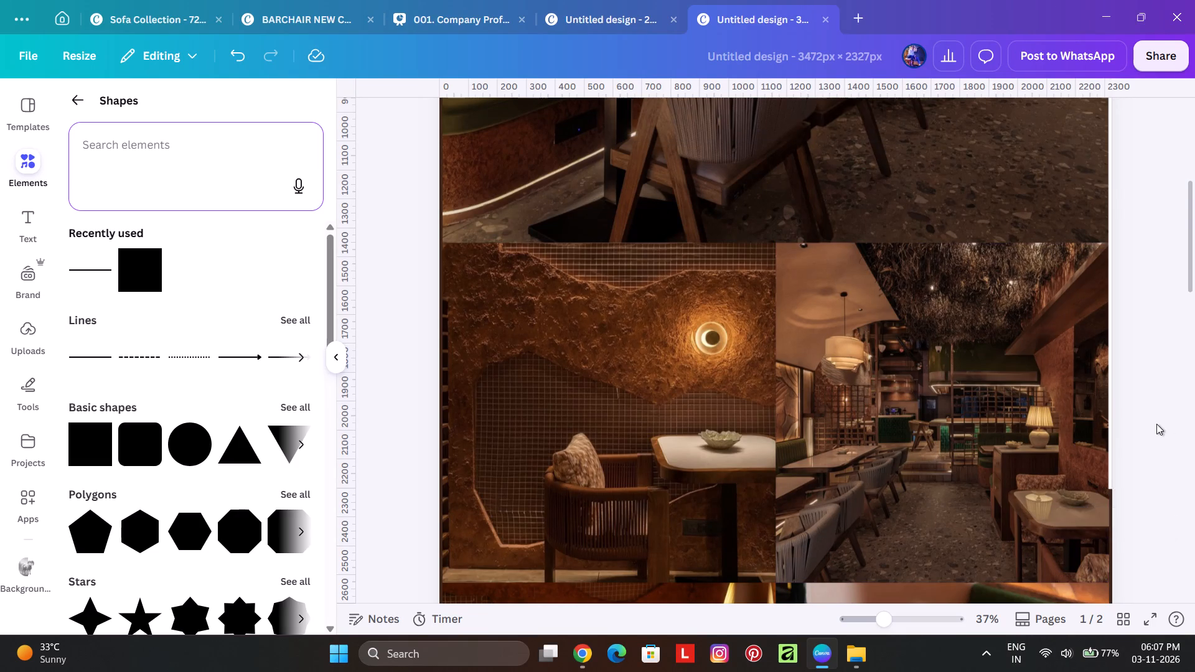
scroll(1156, 424, "down", 3)
scroll(1140, 337, "up", 4, "ctrl")
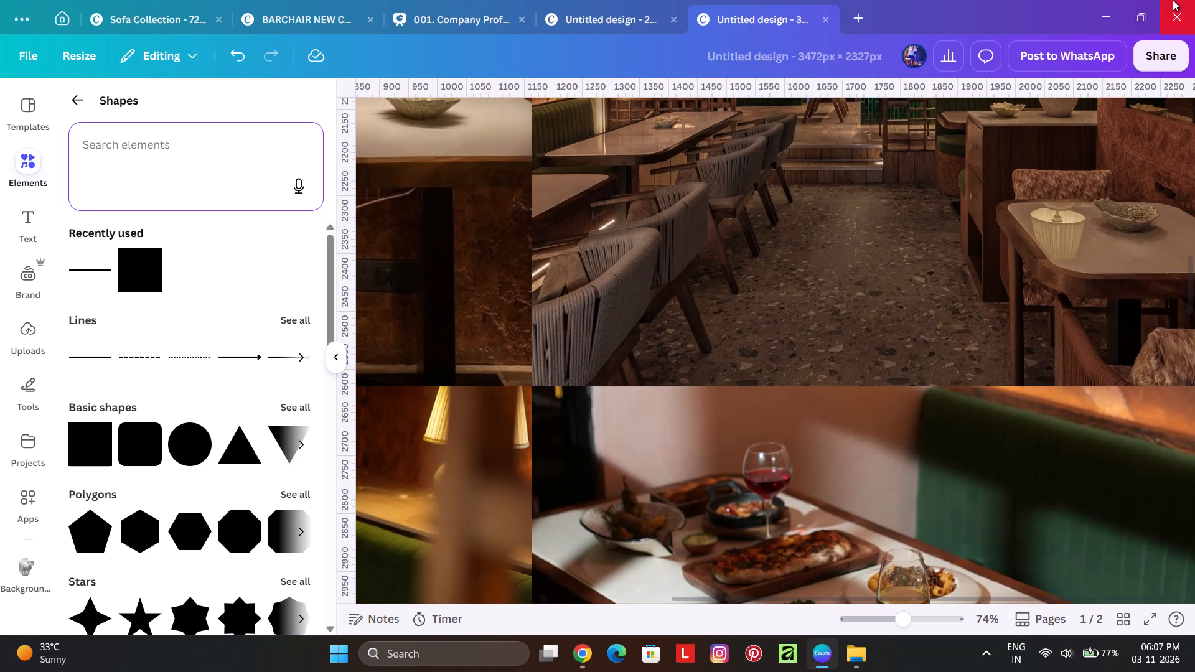
Close the Canva and Chrome windows and the New Volume (D:) and Steam Games folder windows.
left_click(1176, 4)
left_click(1194, 0)
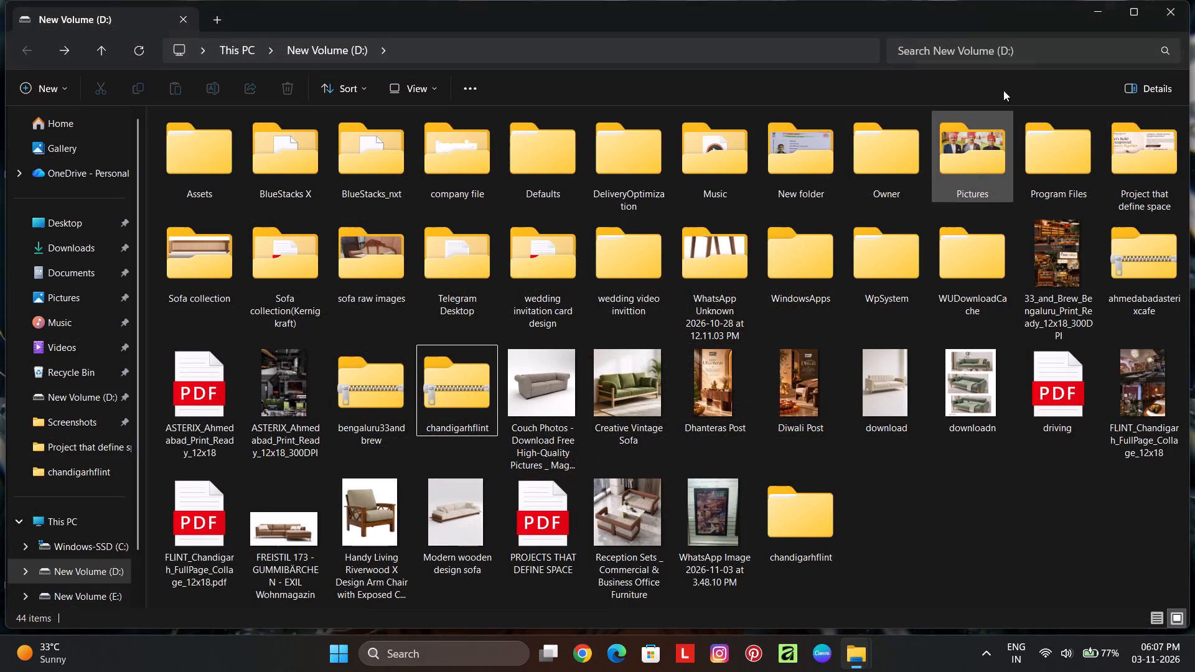
left_click(1167, 17)
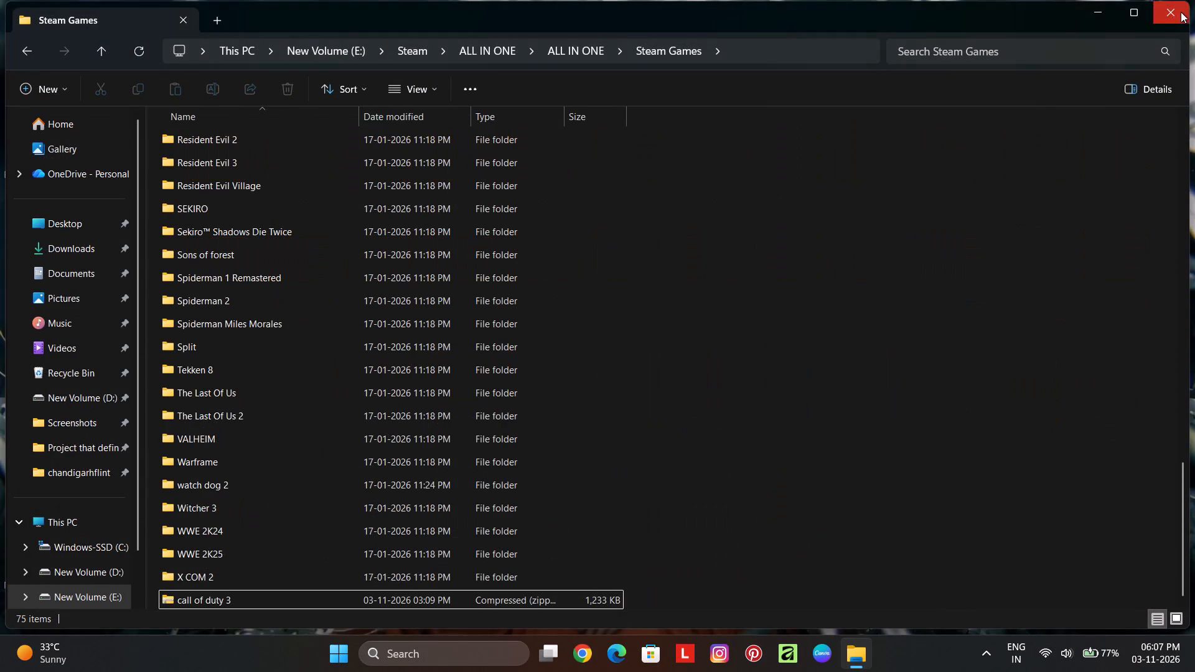
left_click(1181, 12)
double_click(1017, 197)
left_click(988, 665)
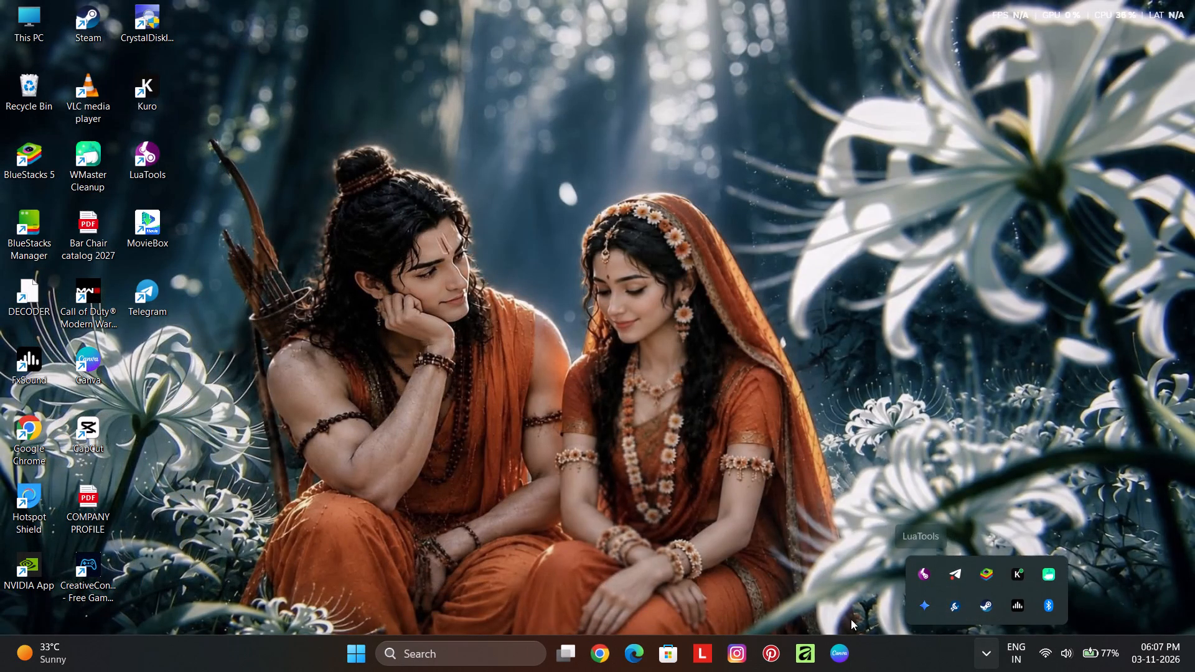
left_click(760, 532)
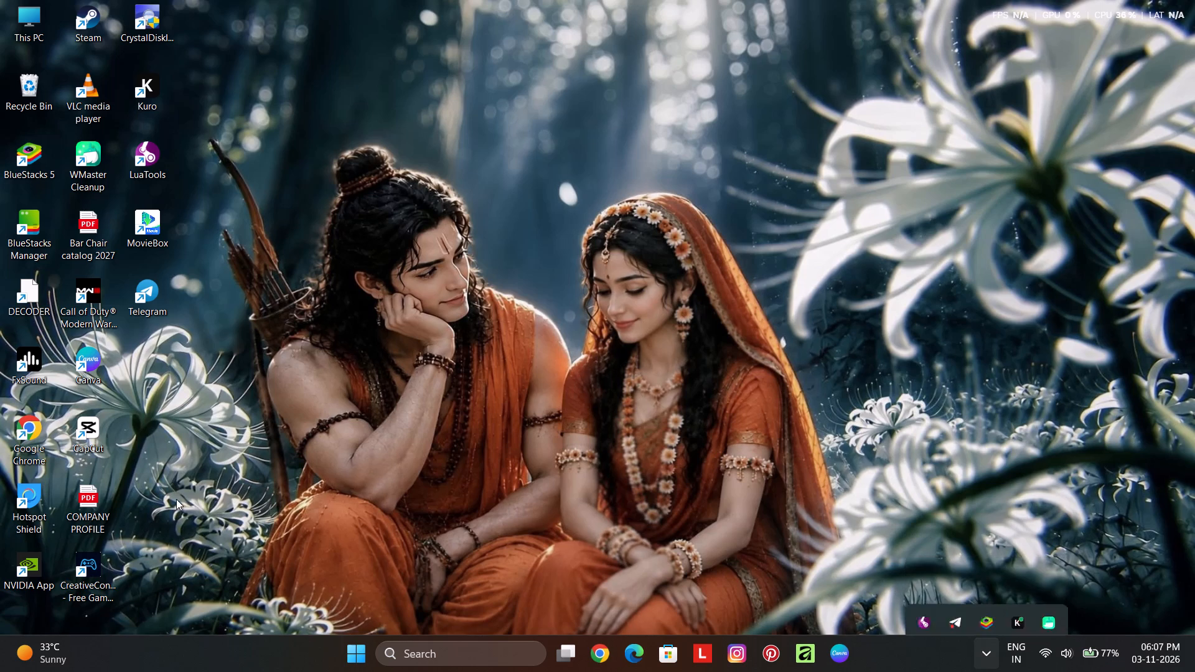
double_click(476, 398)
Empty the Recycle Bin on the desktop.
left_click(9, 91)
right_click(7, 92)
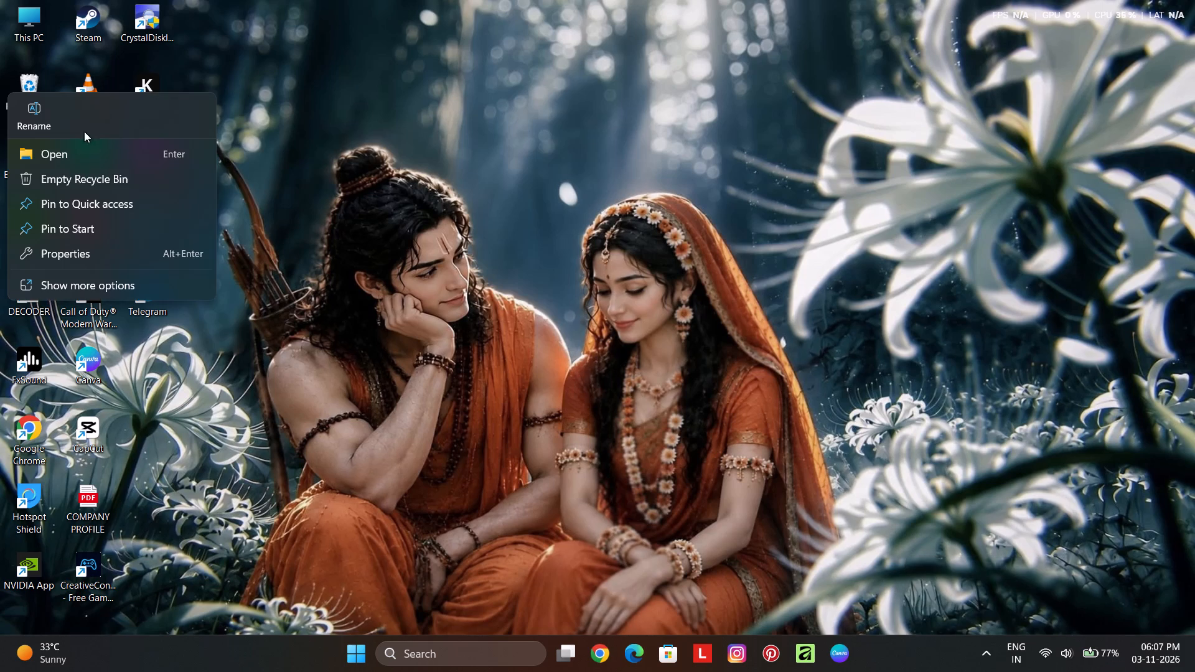
left_click(91, 180)
left_click(678, 335)
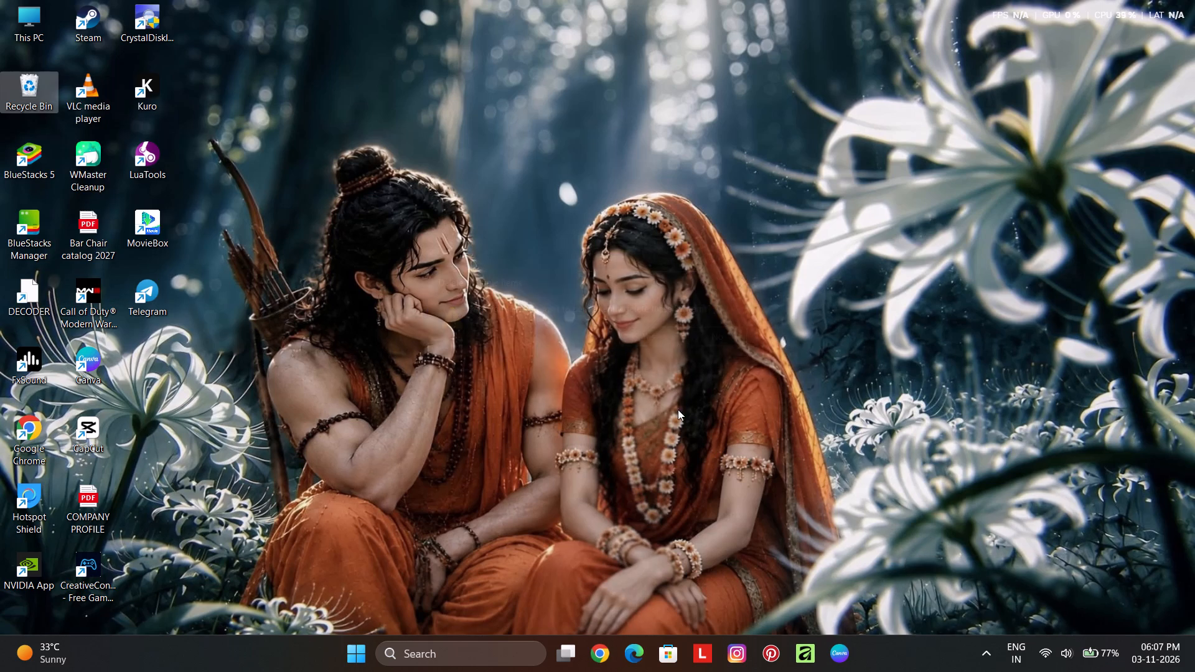
Open the Windows shutdown dialog from the desktop.
double_click(684, 429)
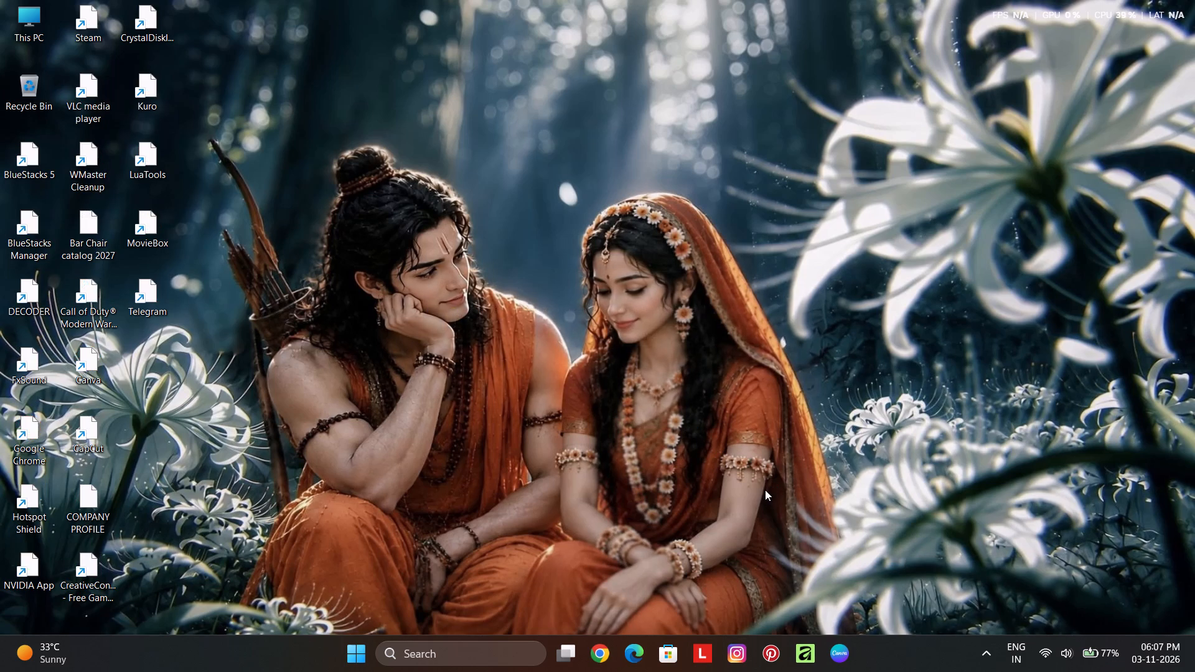
key("alt+F4")
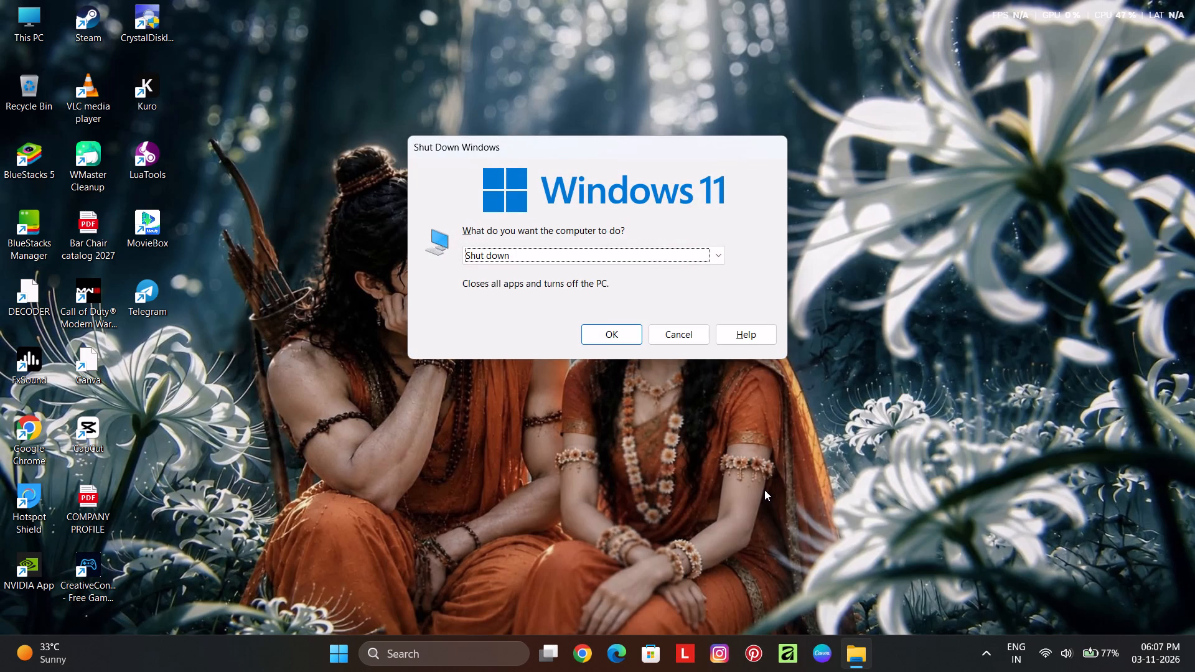